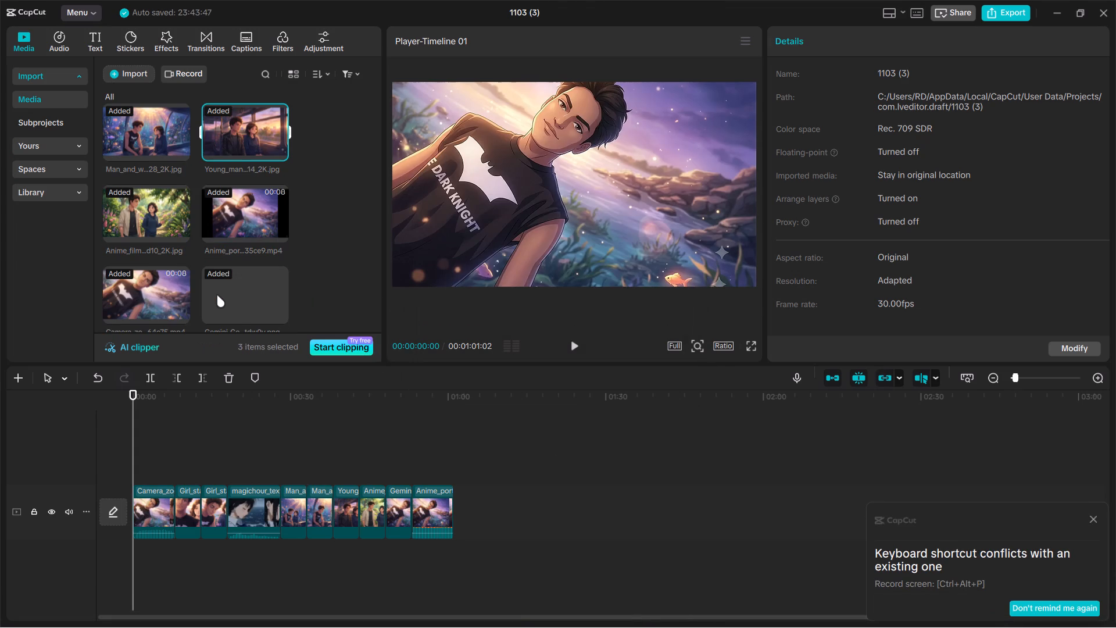
scroll(217, 295, "up", 9)
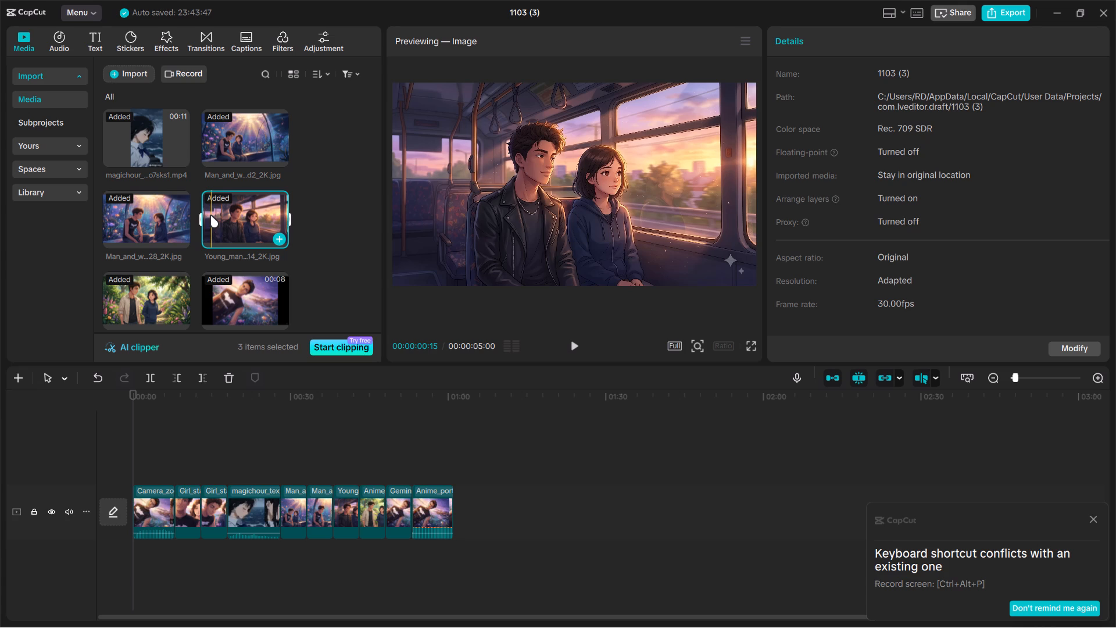
Review the timeline clips in an enlarged view, from the opening zoom shot through to the garden scene.
left_click(1021, 376)
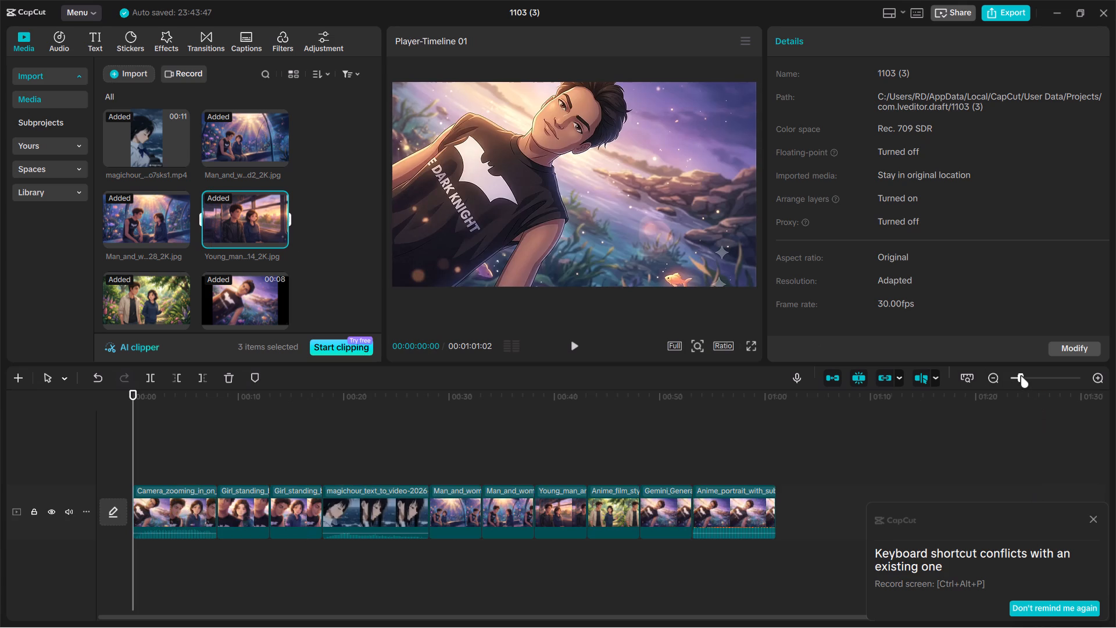
left_click(1025, 377)
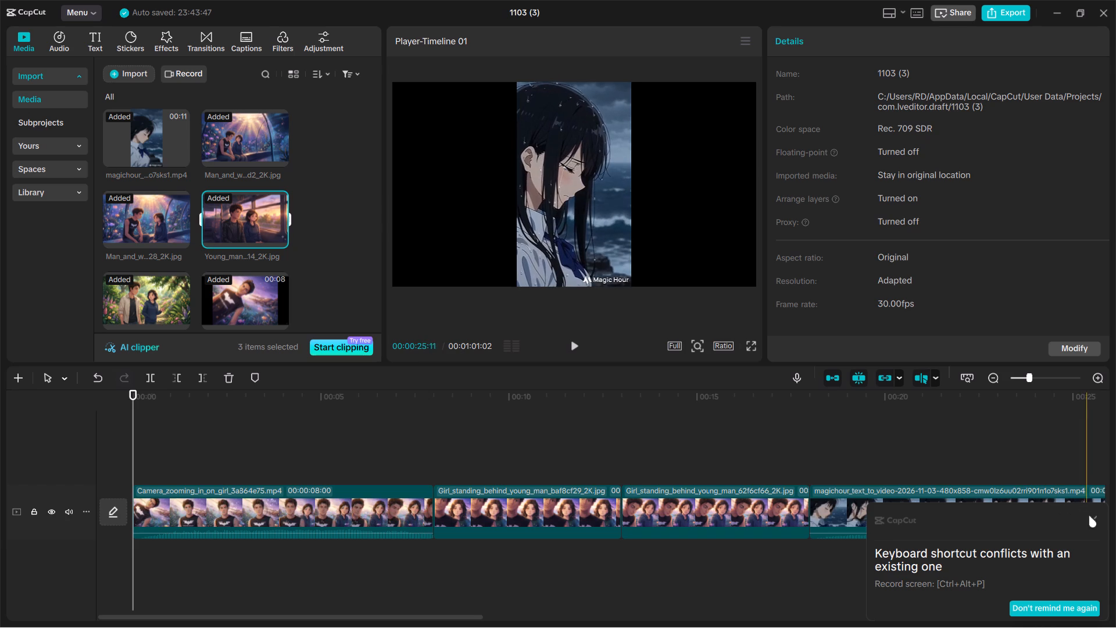
left_click(1094, 520)
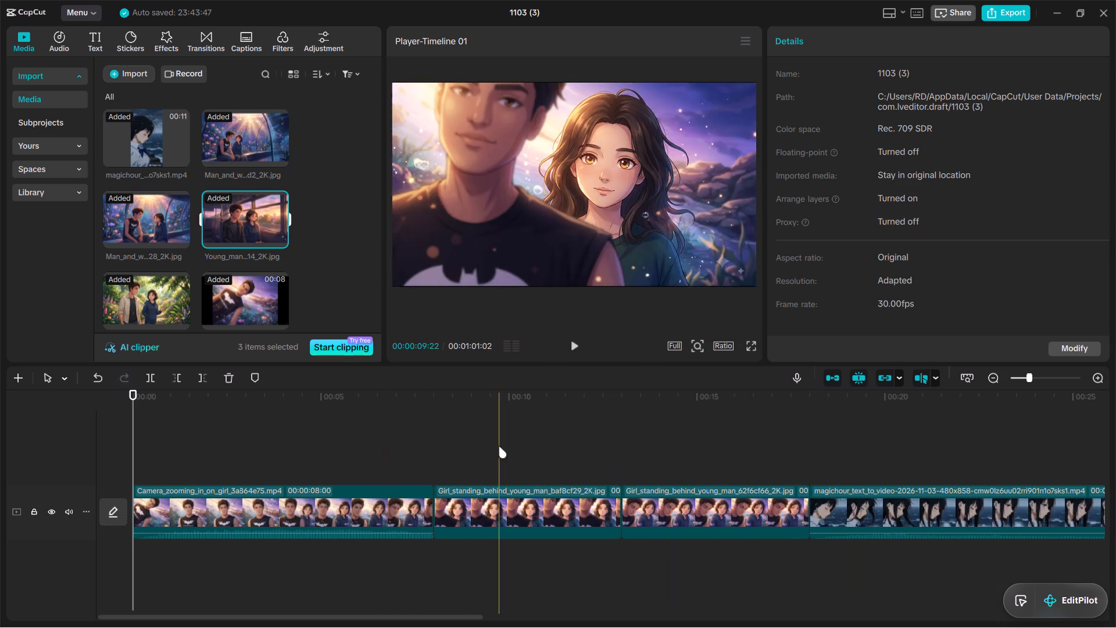
left_click(279, 437)
left_click_drag(279, 437, 1115, 472)
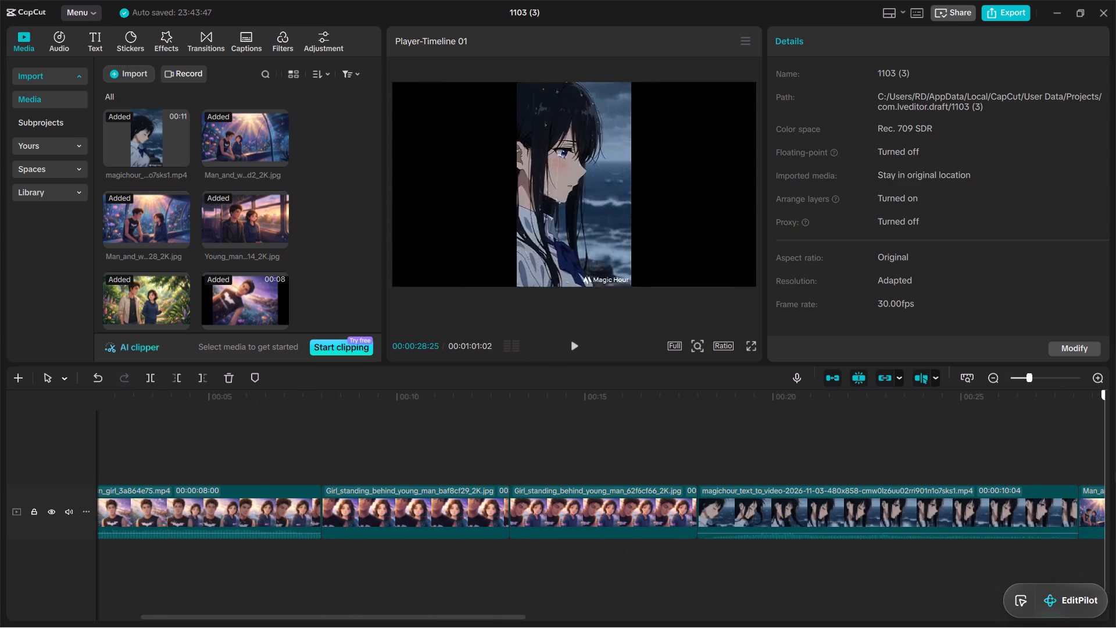
left_click_drag(1115, 472, 525, 478)
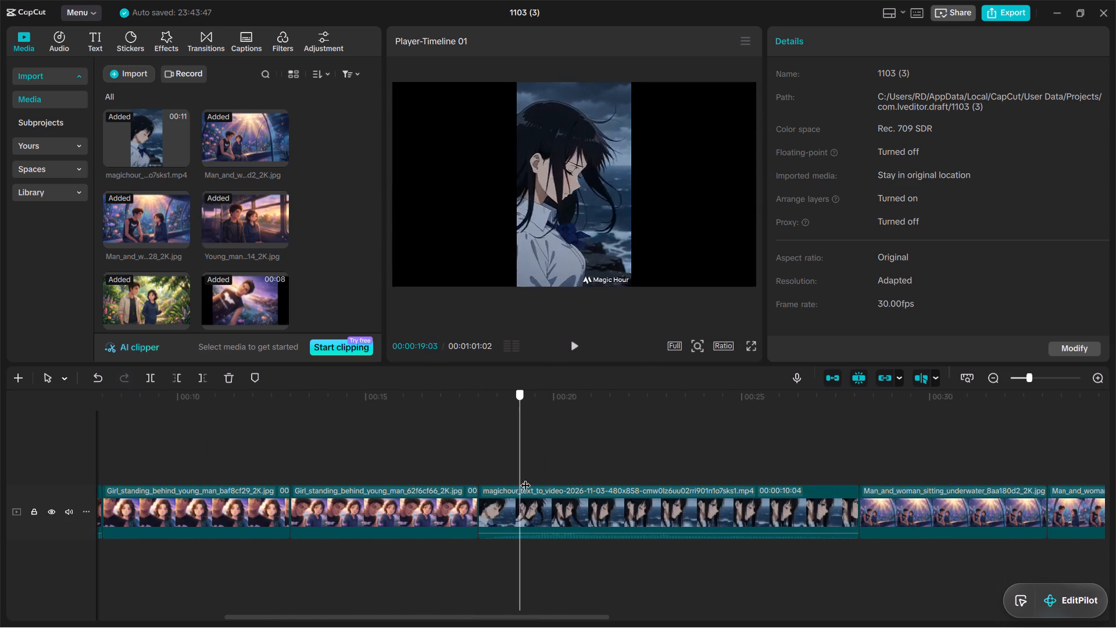
left_click_drag(525, 478, 846, 479)
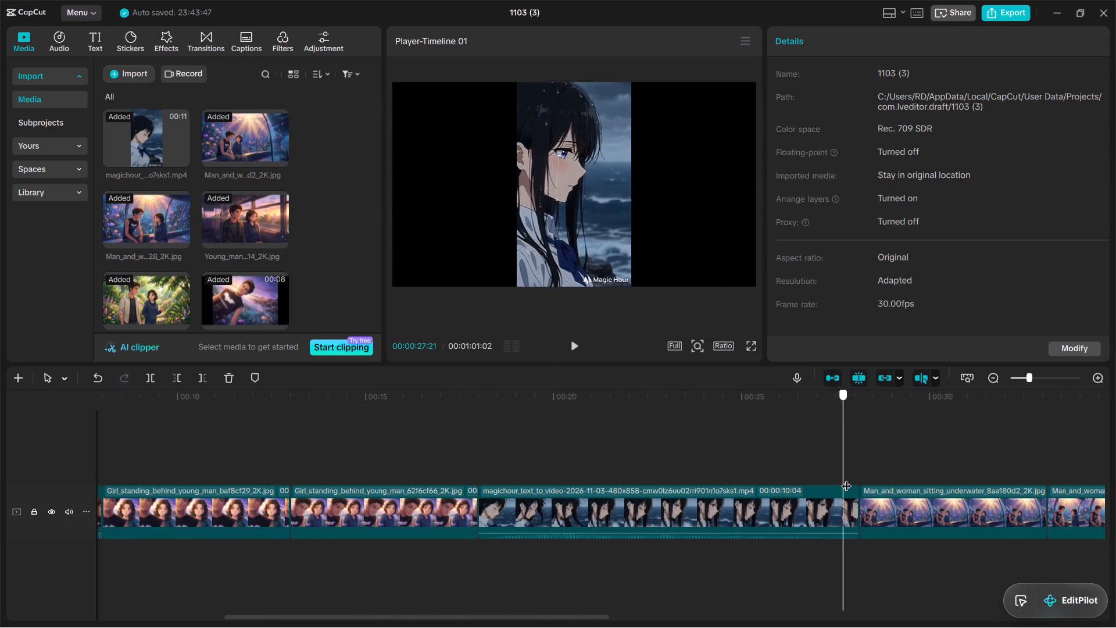
left_click_drag(846, 479, 1115, 479)
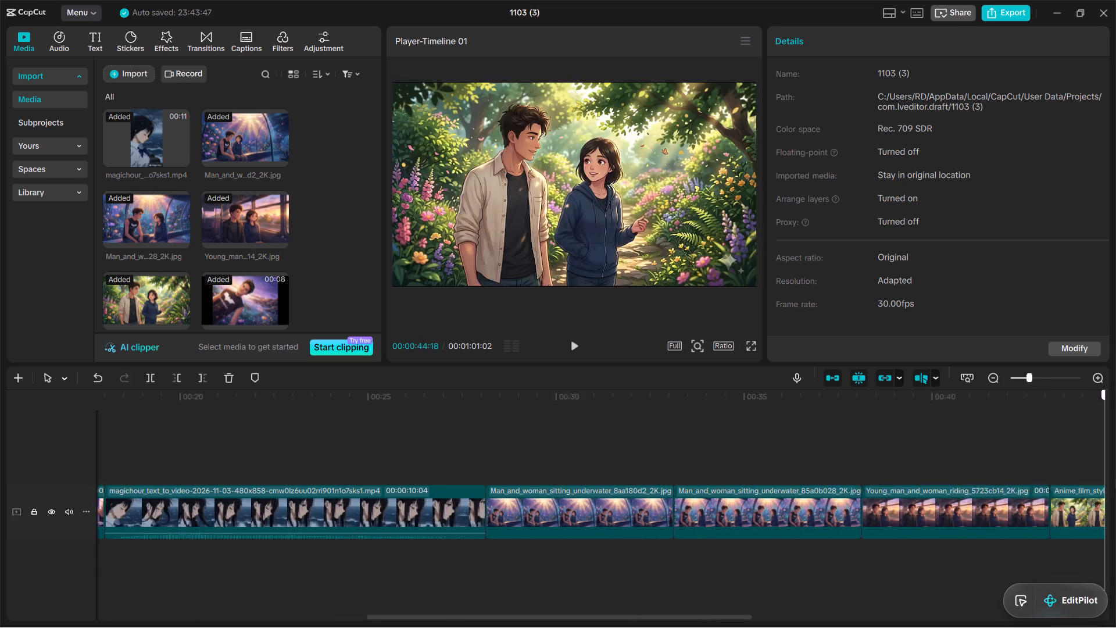
left_click_drag(1115, 479, 798, 474)
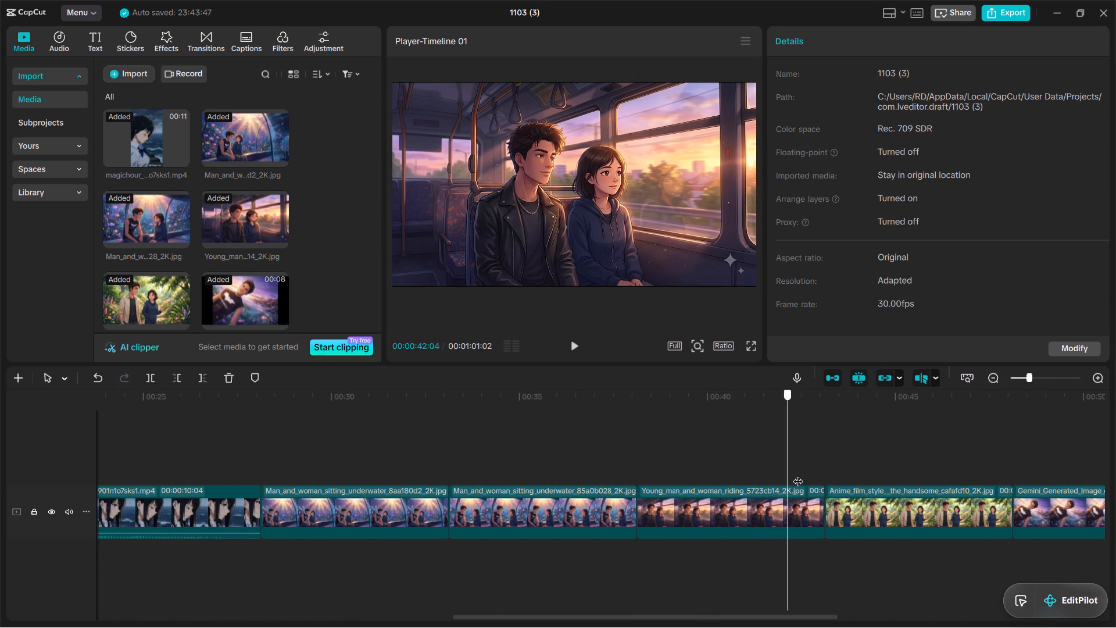
left_click_drag(798, 474, 949, 475)
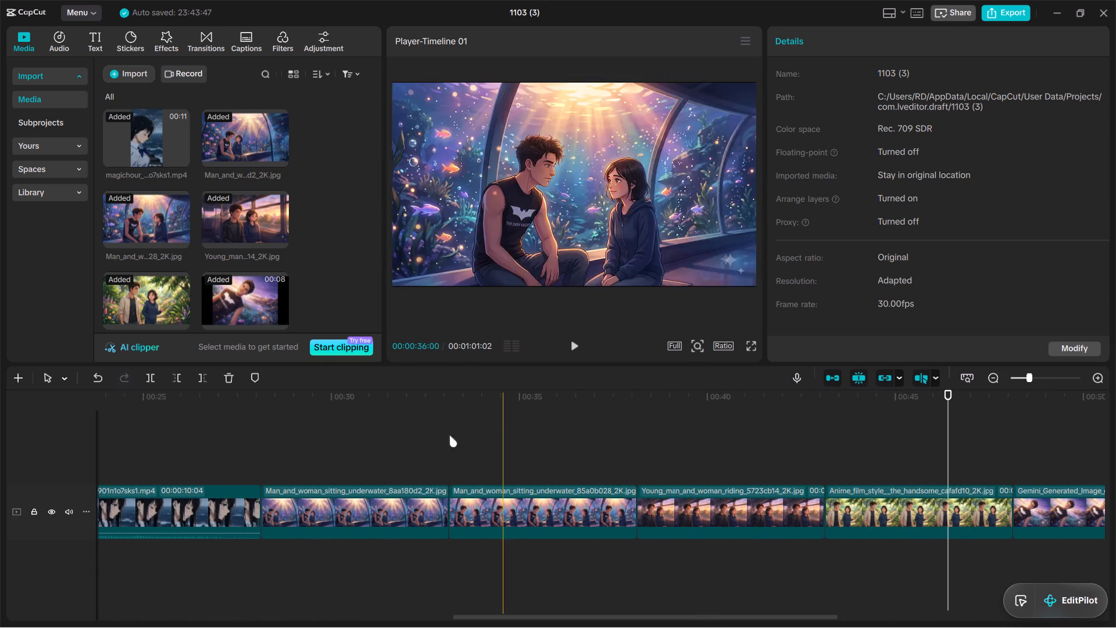
Examine the garden clip's Basic, Mask and Retouch settings for a way to hide the sparkle watermark.
left_click(727, 265)
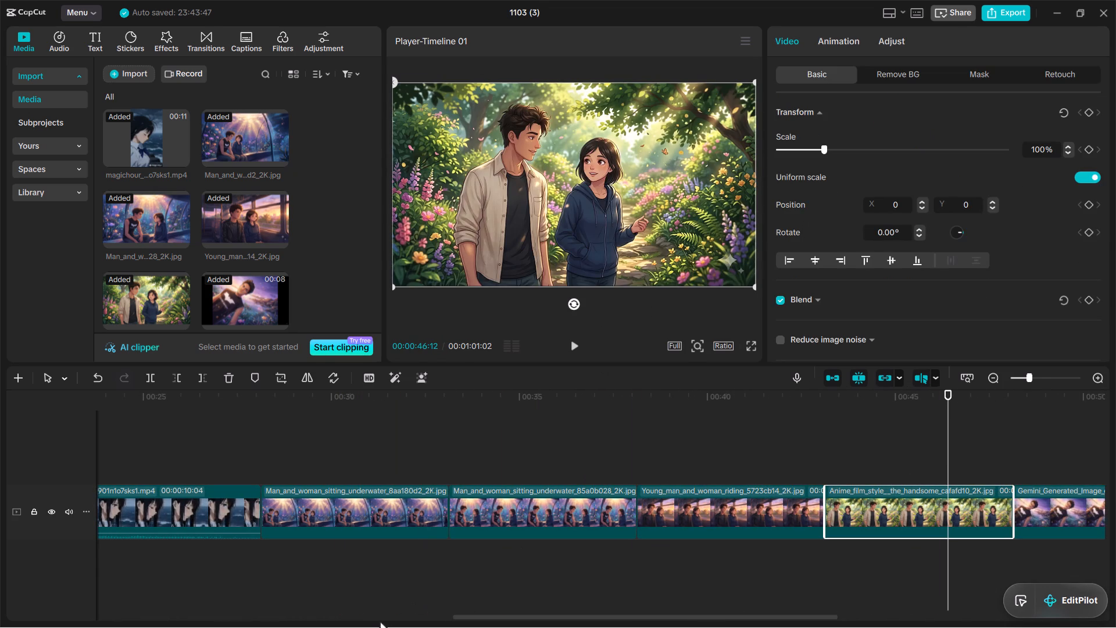
scroll(904, 230, "down", 7)
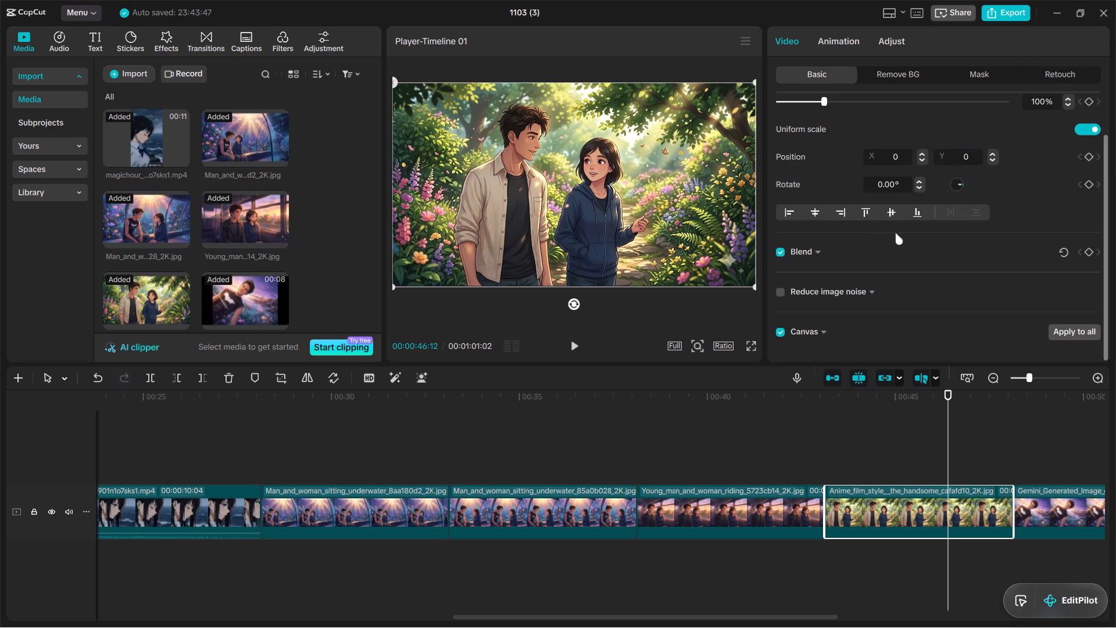
scroll(822, 266, "down", 4)
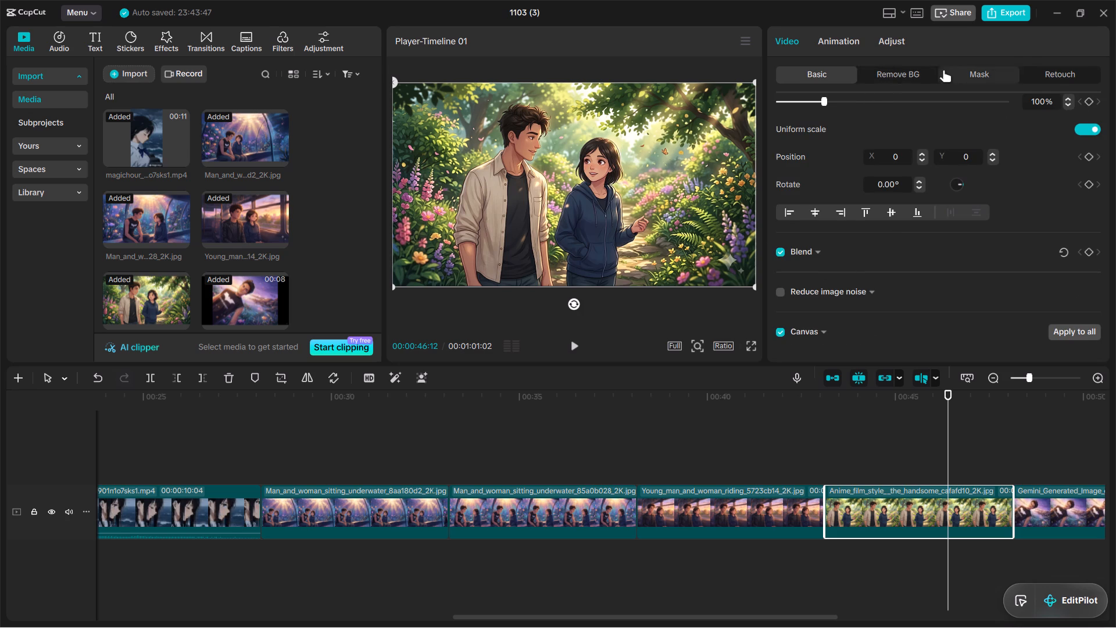
left_click(920, 70)
left_click(967, 70)
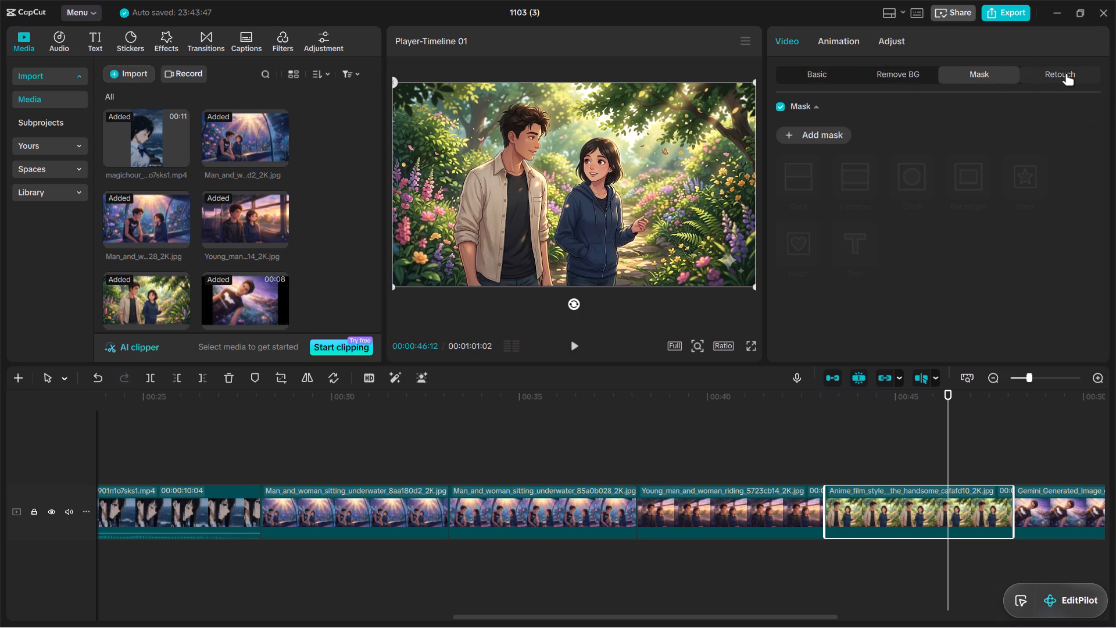
left_click(1066, 73)
scroll(860, 199, "down", 4)
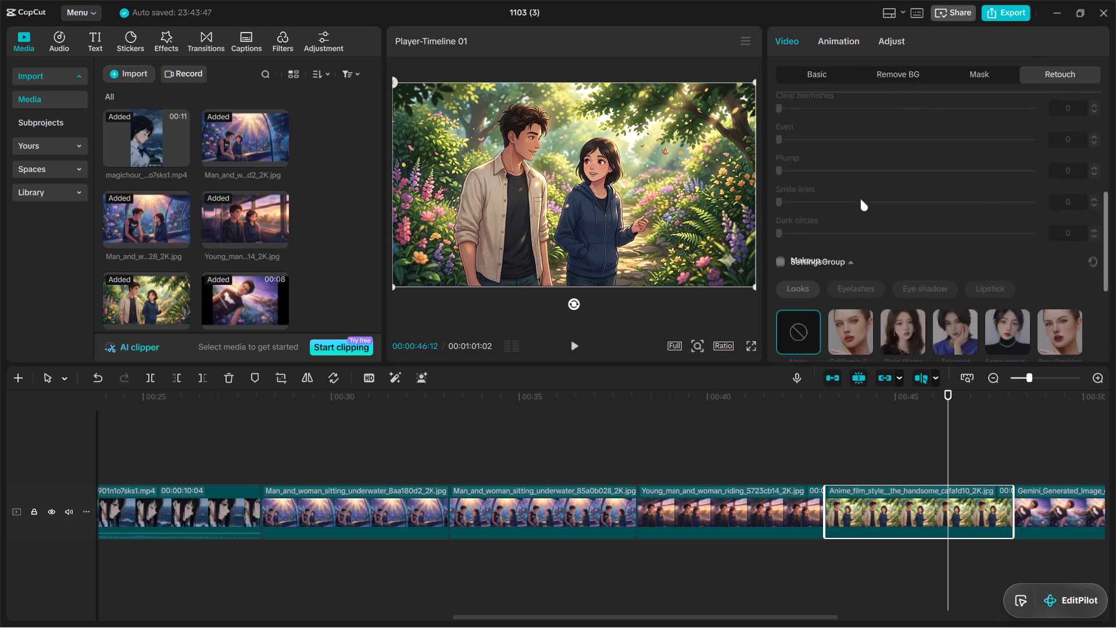
scroll(860, 199, "down", 8)
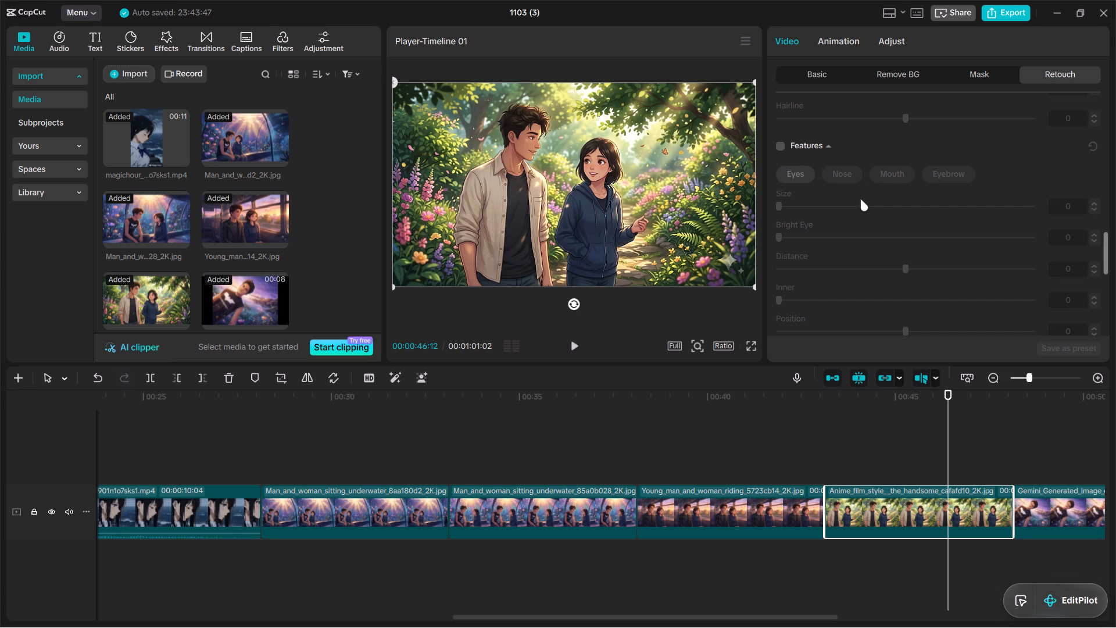
scroll(827, 197, "down", 8)
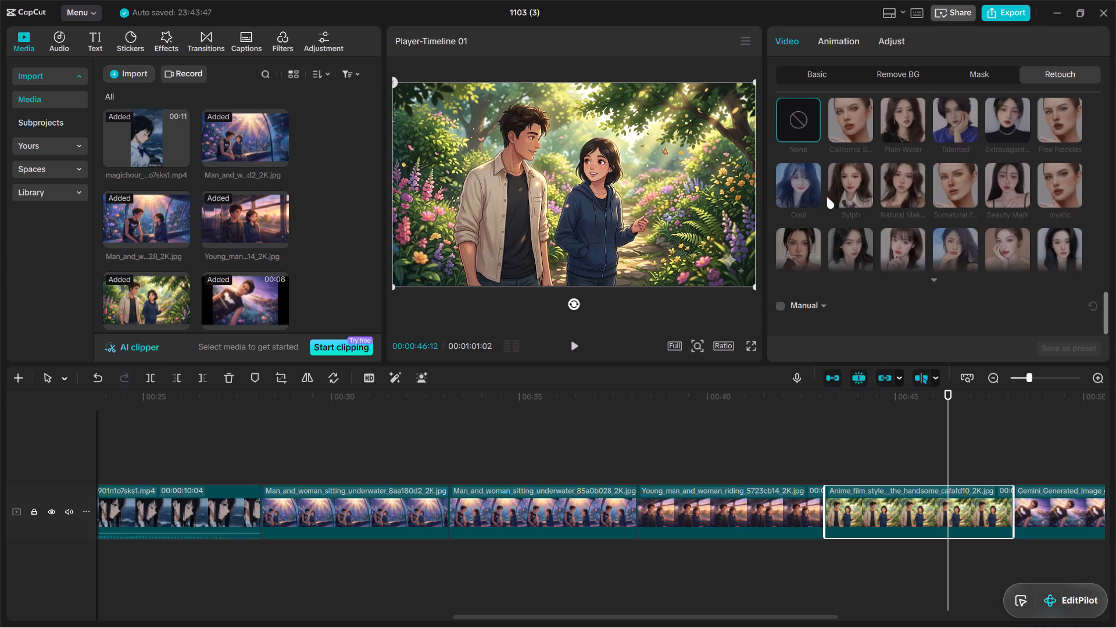
scroll(827, 197, "down", 3)
Enable Manual retouch on the garden clip and brush Smooth skin over the sparkle watermark in the image's lower-right corner.
left_click(782, 305)
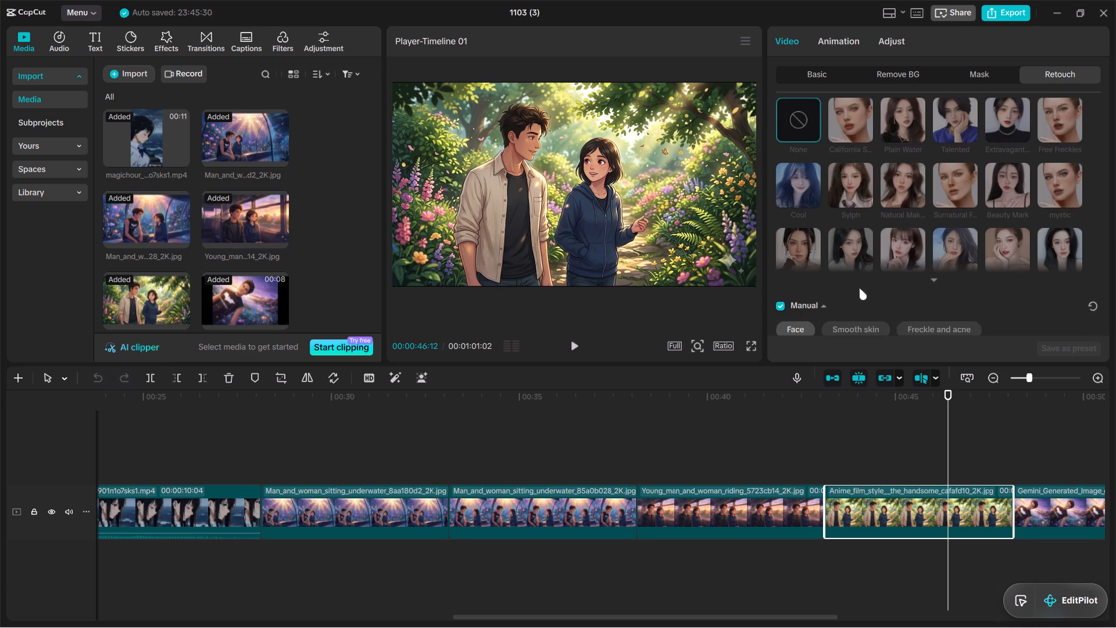
scroll(869, 283, "down", 4)
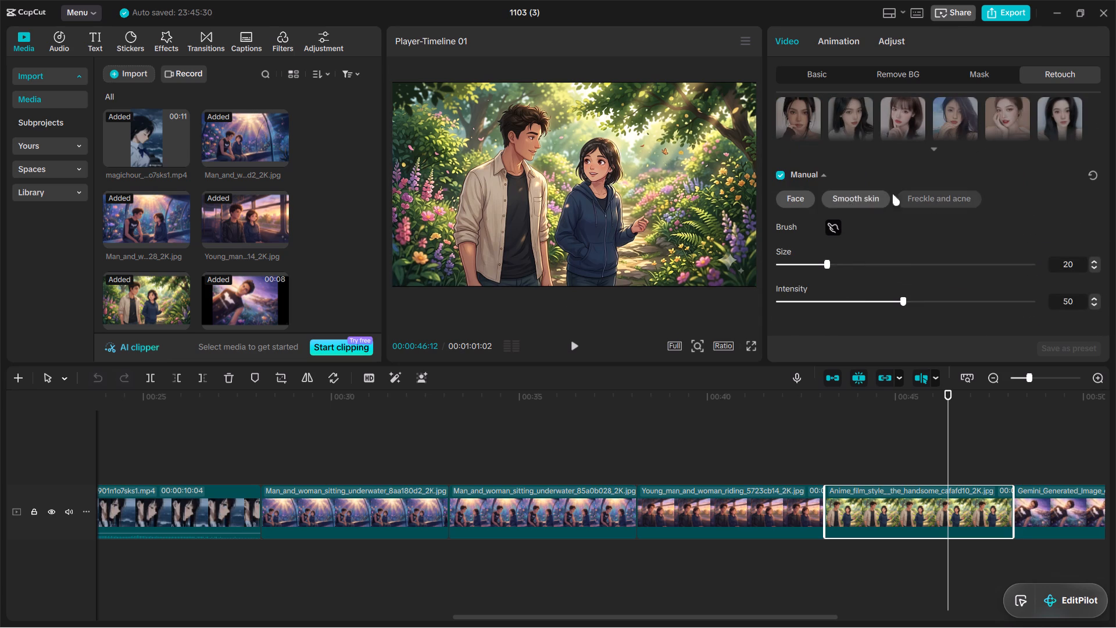
left_click(872, 197)
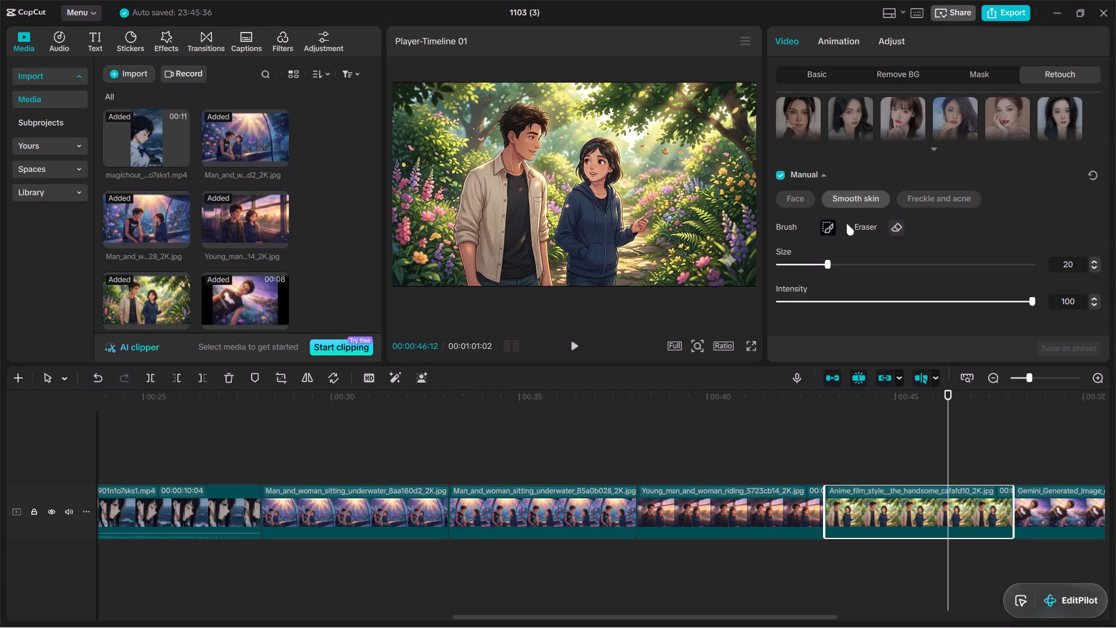
left_click(829, 226)
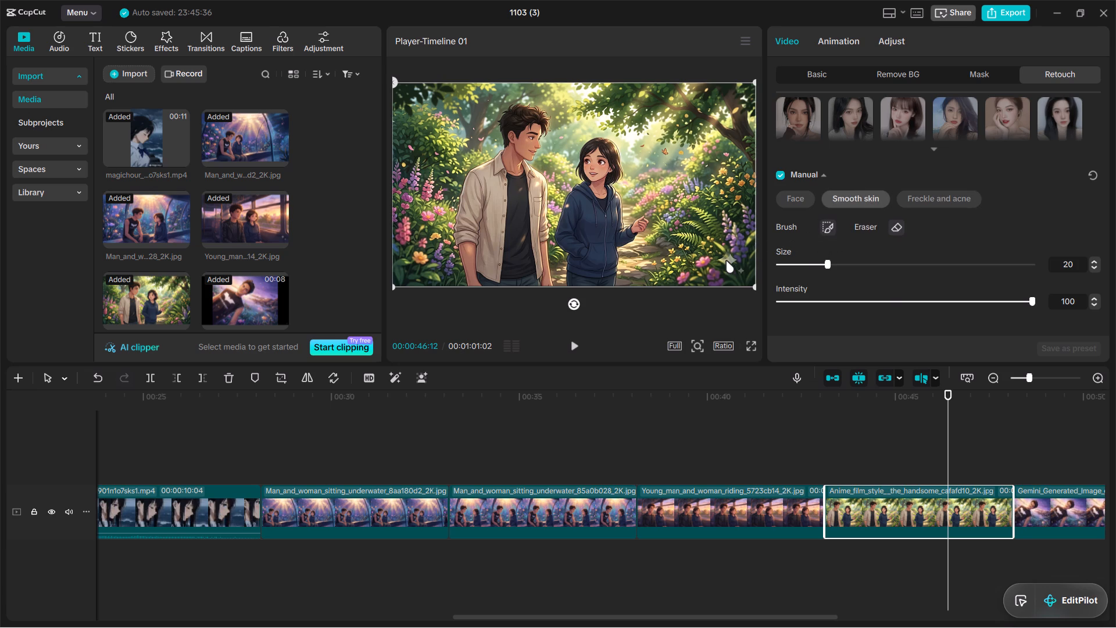
left_click(723, 260)
left_click(831, 224)
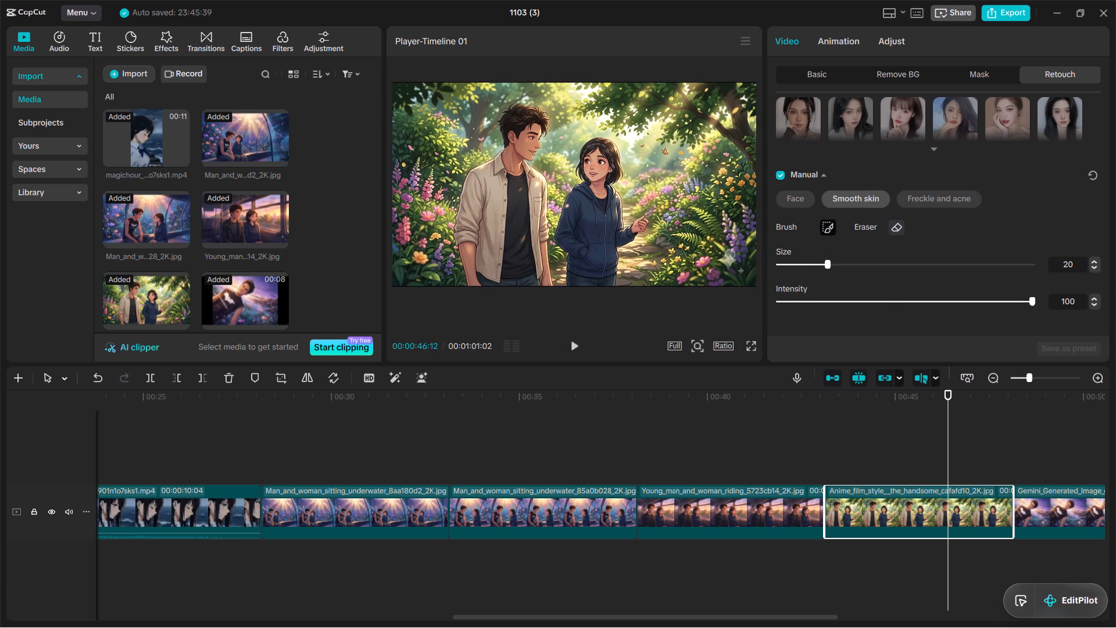
left_click(732, 257)
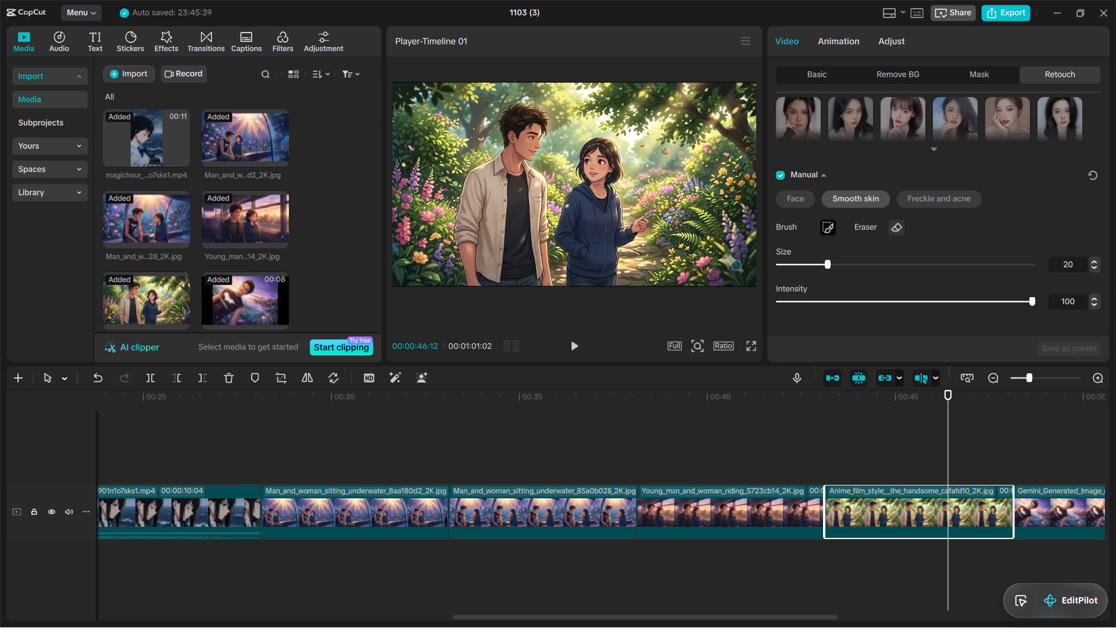
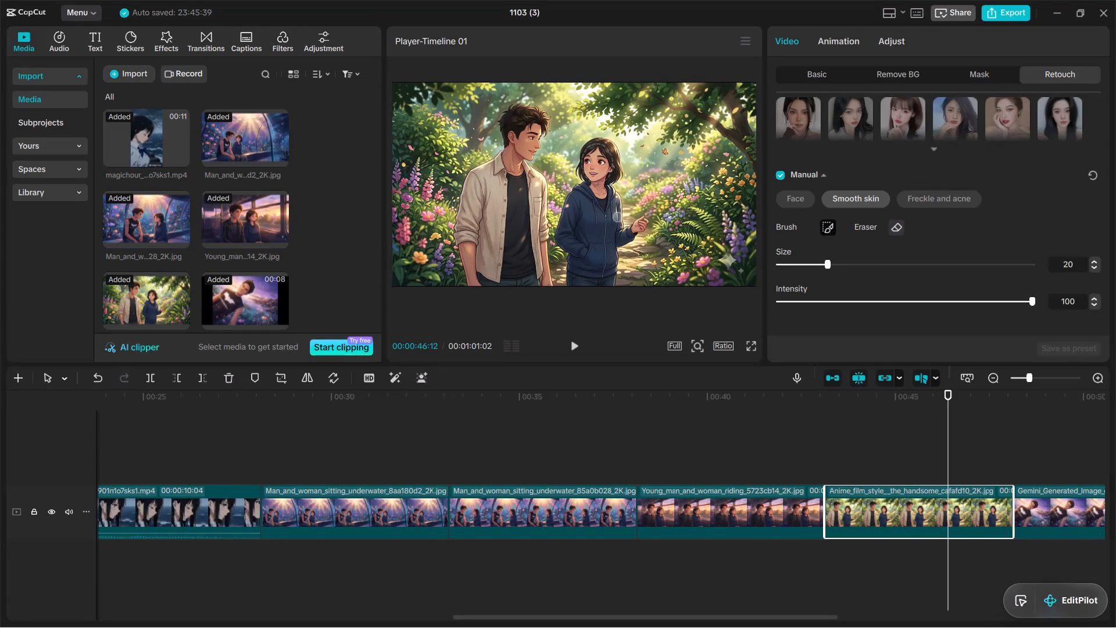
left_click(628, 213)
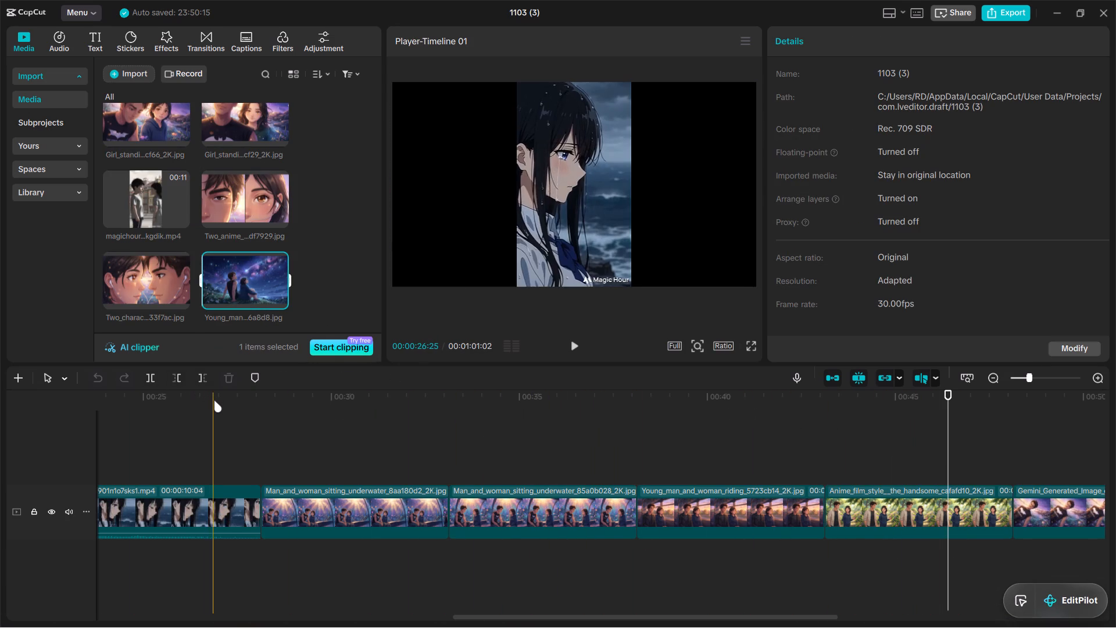
Scrub the timeline back to the Girl_standing_behind_young_man clips, then forward to the end of the magichour text-to-video clip.
left_click(206, 405)
left_click_drag(206, 405, 177, 417)
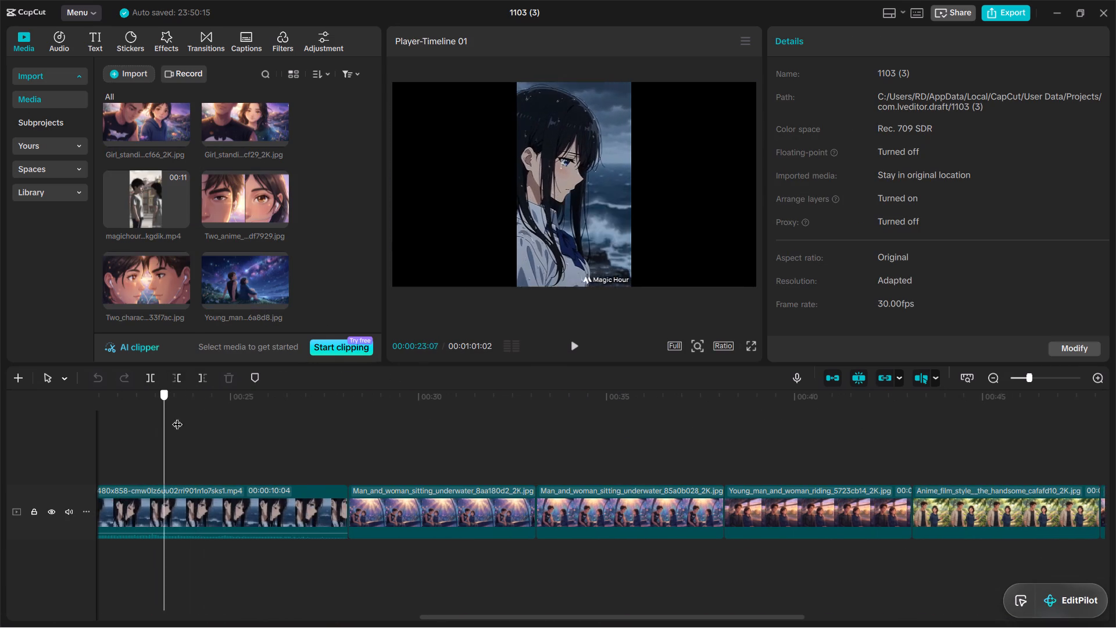
left_click_drag(177, 417, 399, 440)
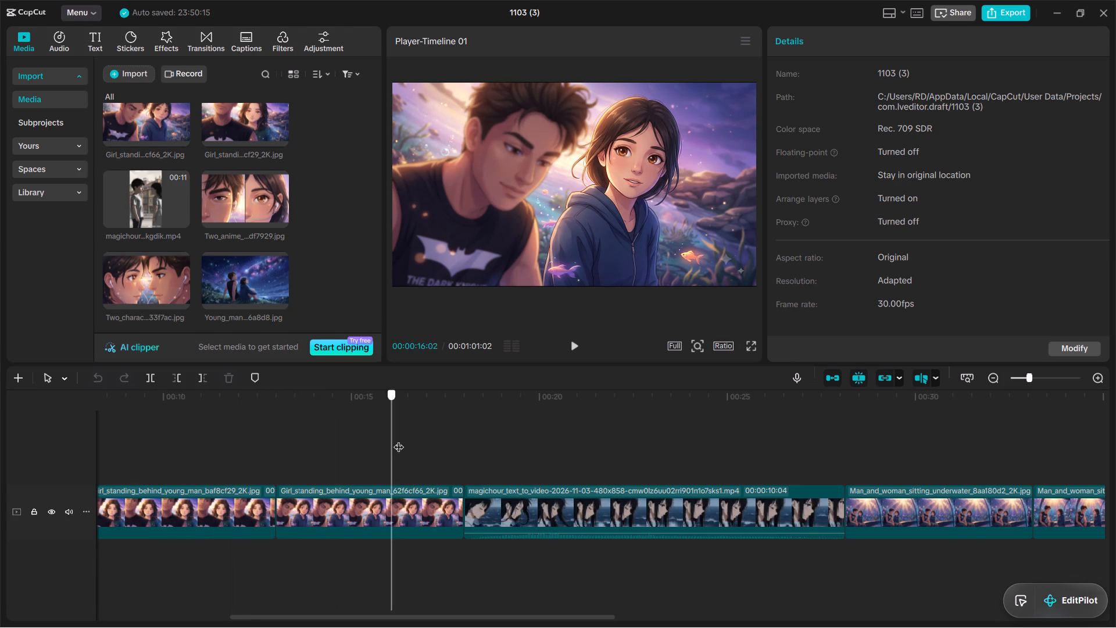
left_click_drag(399, 440, 728, 472)
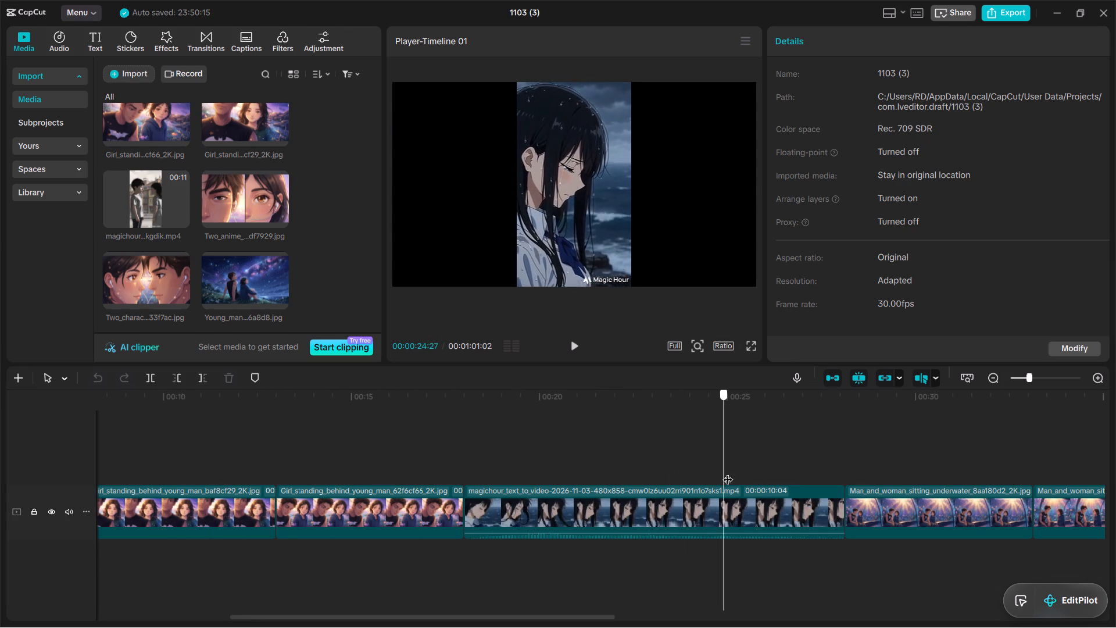
left_click_drag(728, 472, 840, 483)
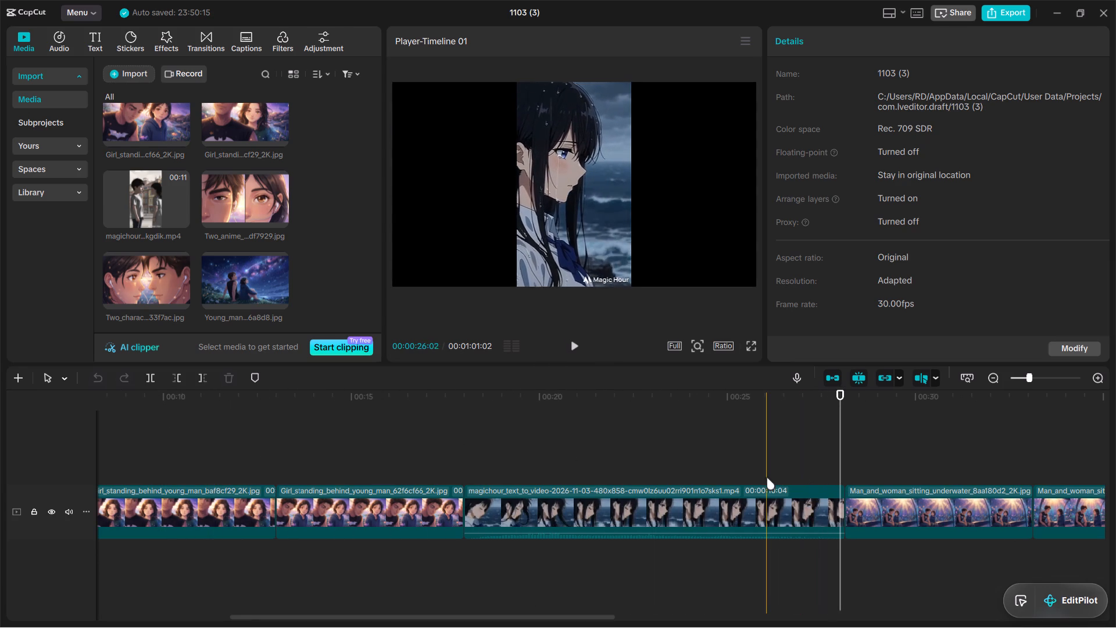
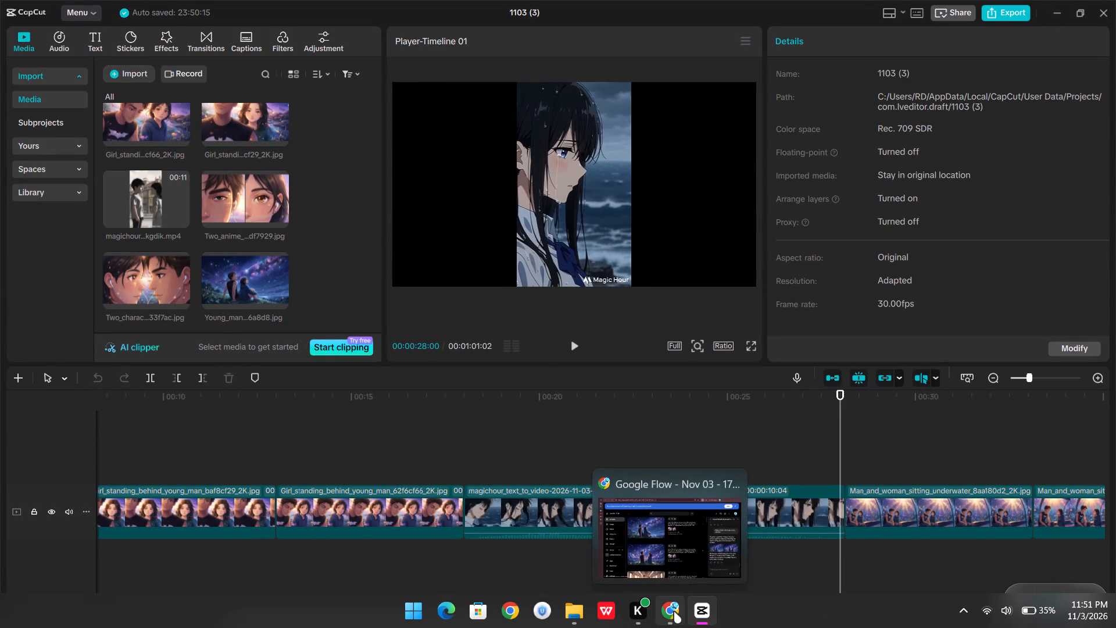
Switch to Chrome, search Google for "relection song" in a new tab, and look through the results and lyrics.
left_click(648, 552)
left_click(18, 219)
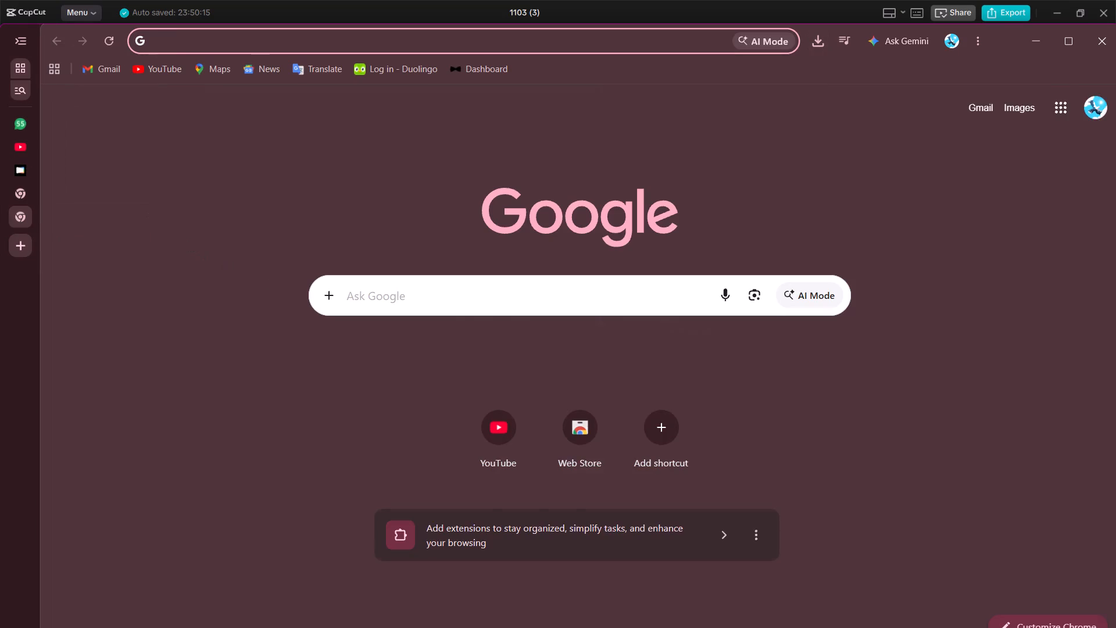
left_click(506, 300)
type("relection")
key("space")
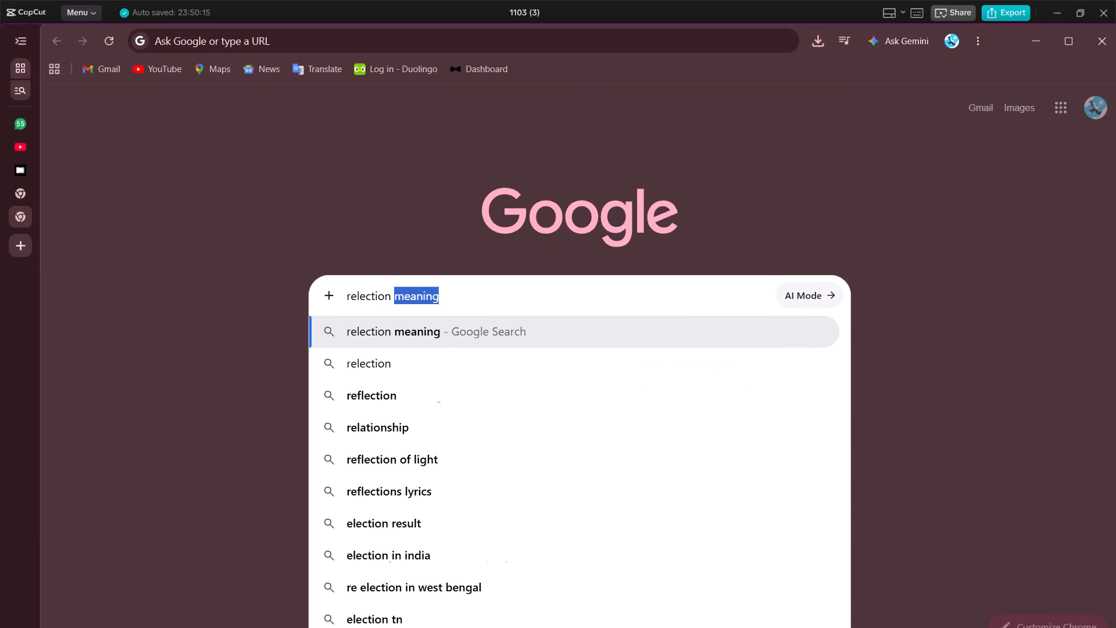
type("song")
key("Return")
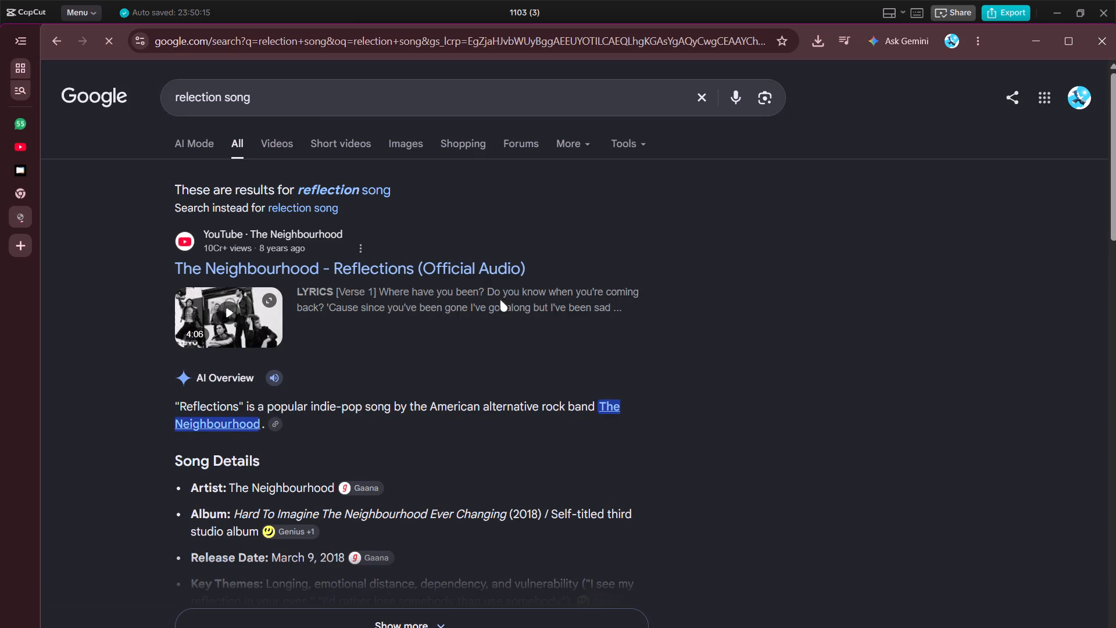
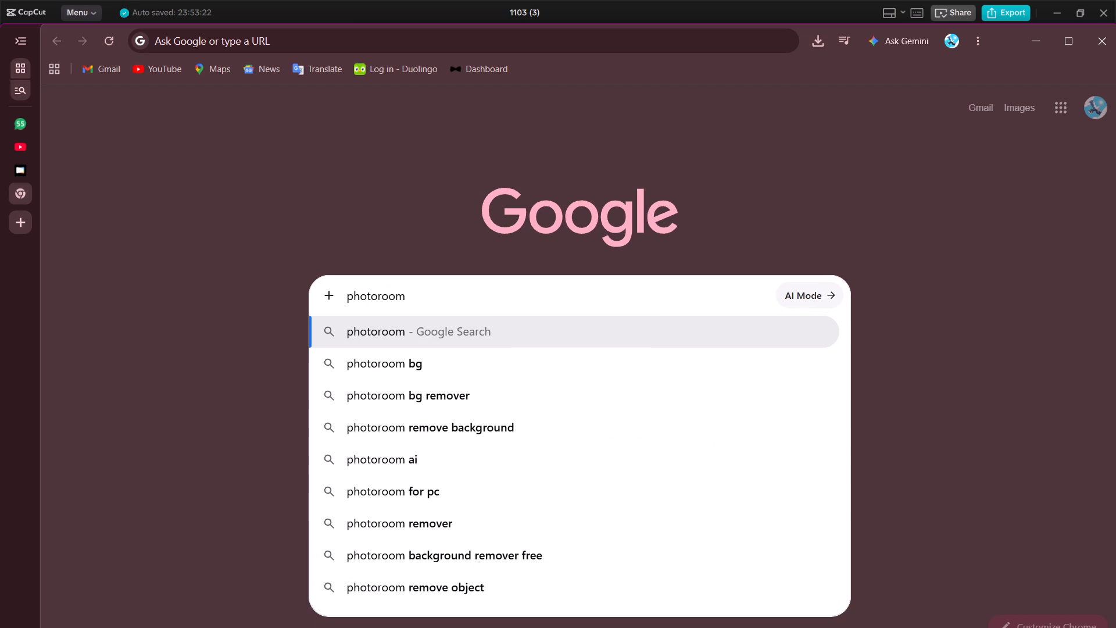
left_click(417, 355)
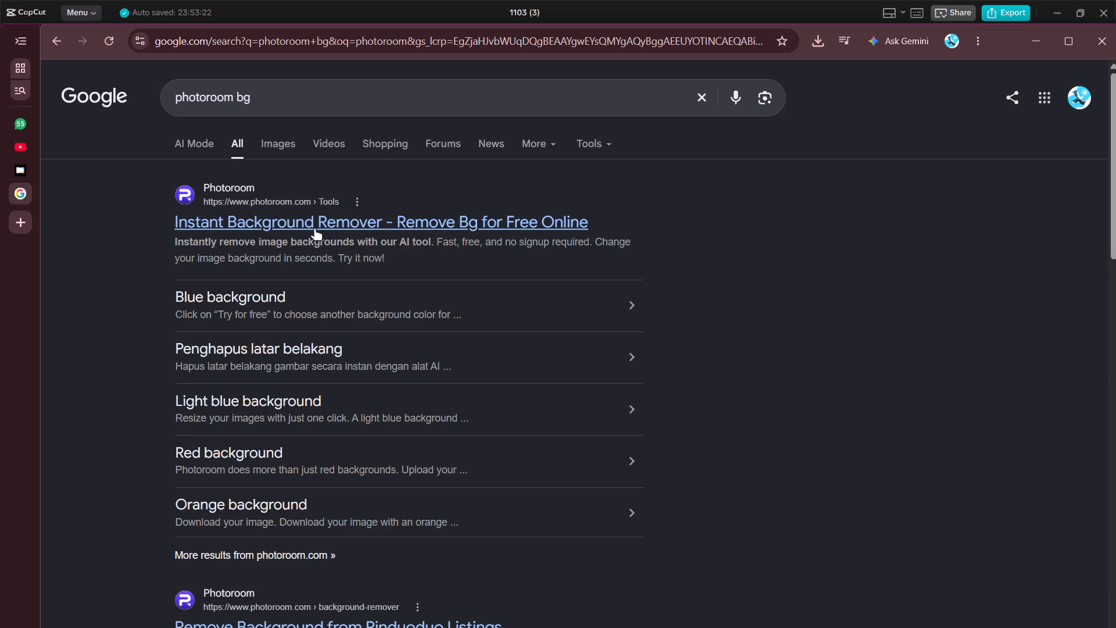
scroll(314, 228, "down", 2)
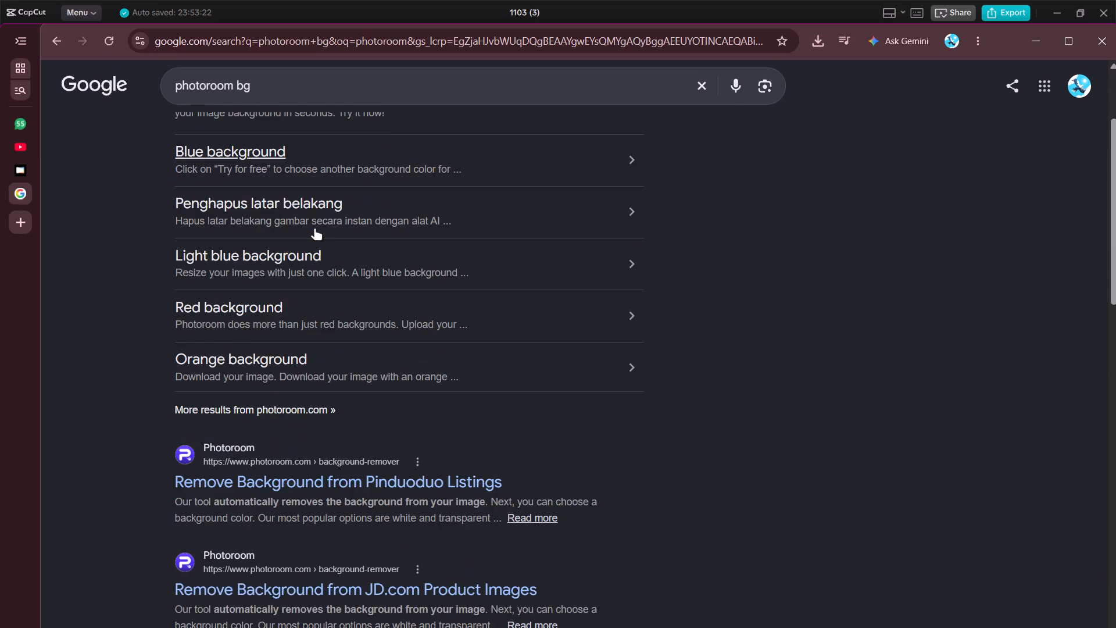
scroll(314, 228, "up", 3)
left_click(306, 225)
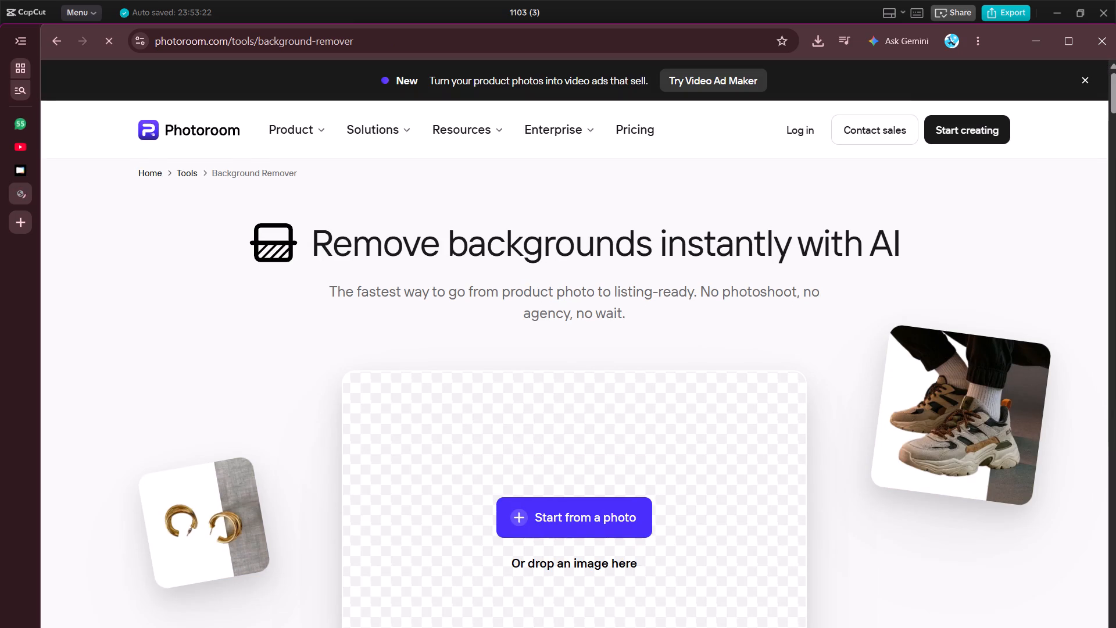
Look over Photoroom's background remover page and its Batch Processing page.
scroll(526, 321, "down", 2)
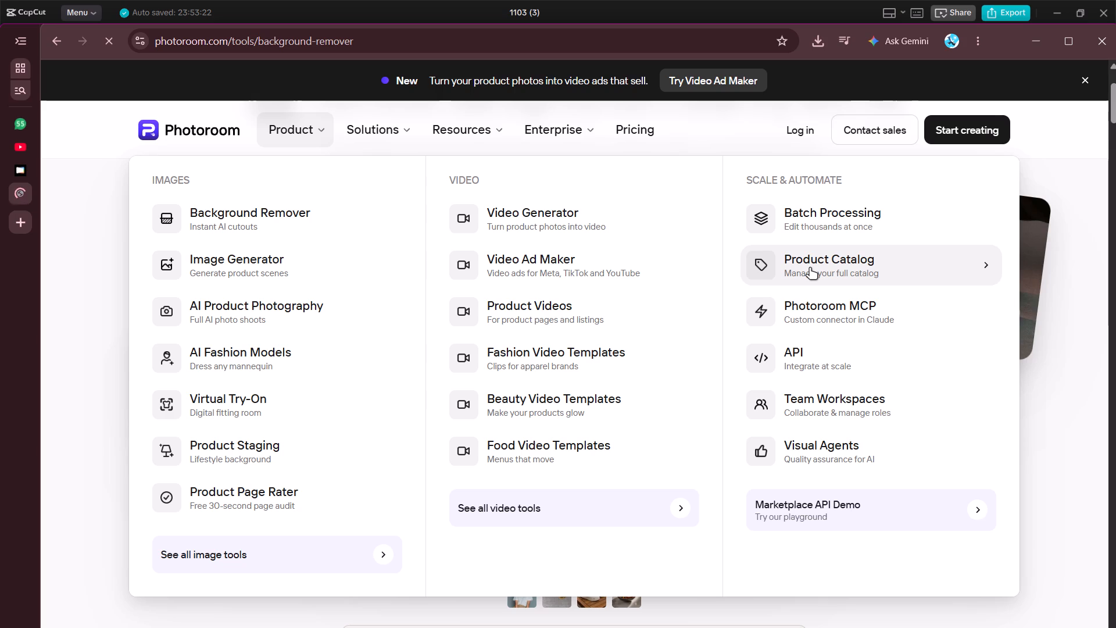
left_click(848, 217)
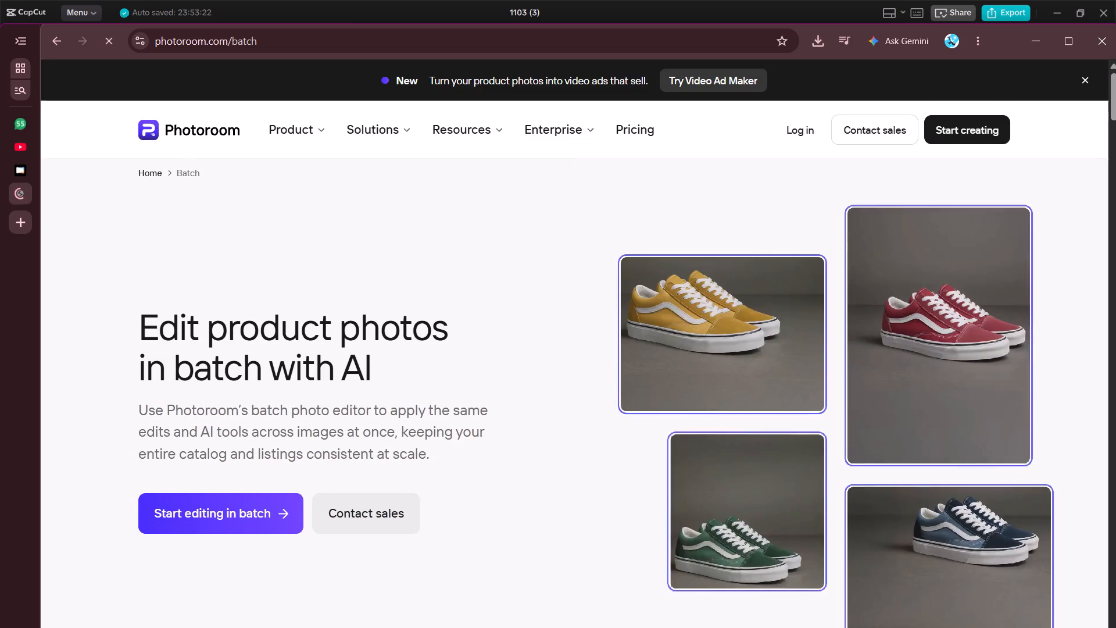
scroll(299, 411, "down", 2)
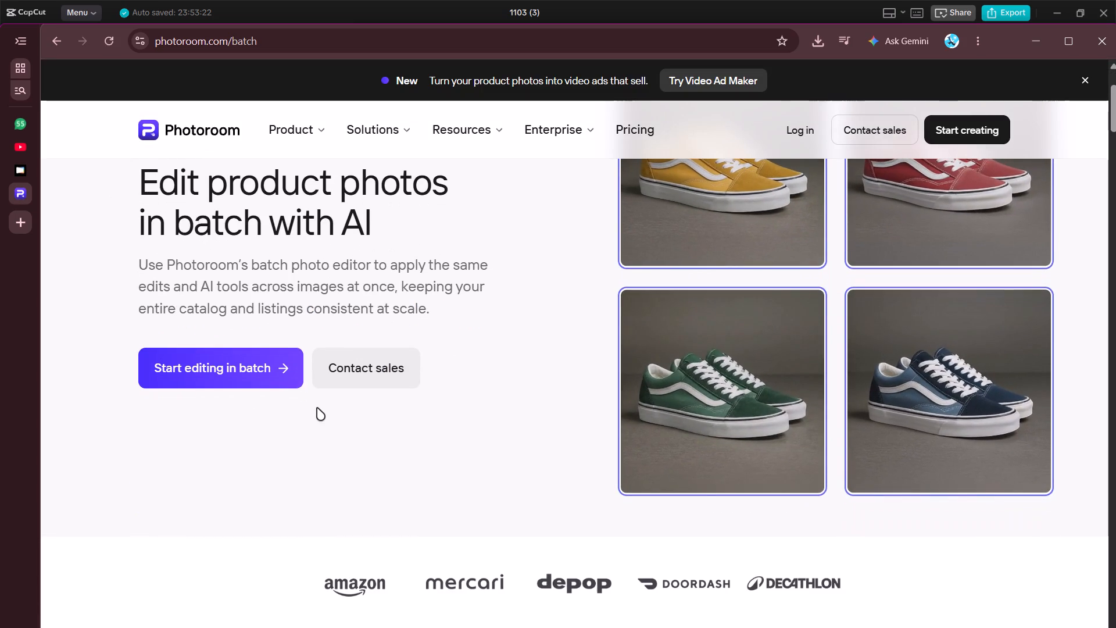
scroll(317, 408, "up", 5)
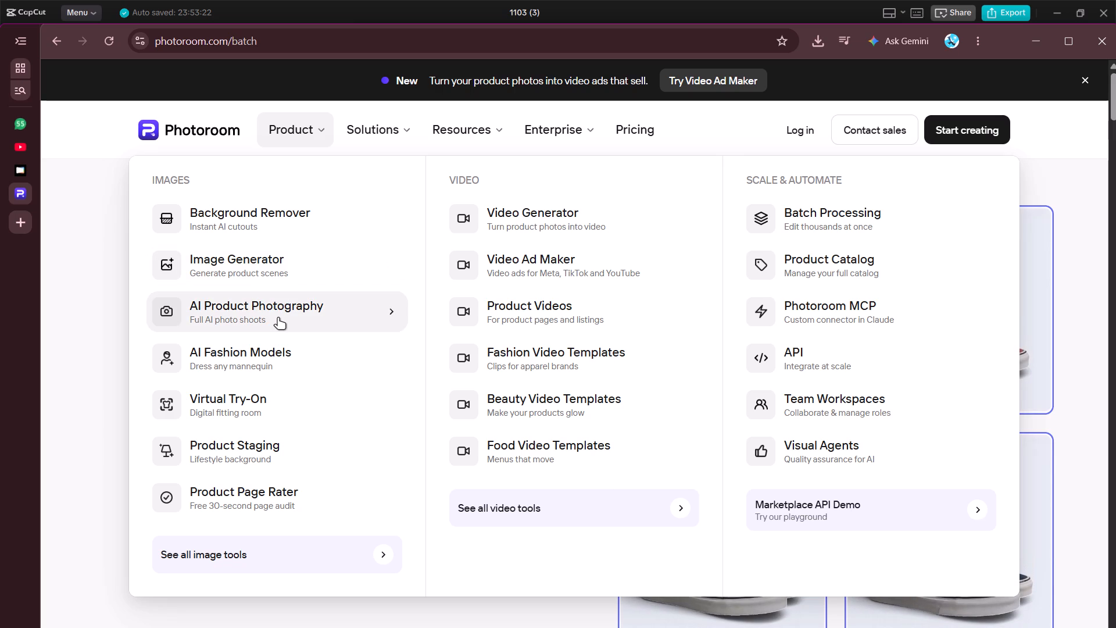
Browse Photoroom's full list of image tools and open the AI Retouch page for removing unwanted objects.
left_click(269, 549)
scroll(452, 456, "down", 4)
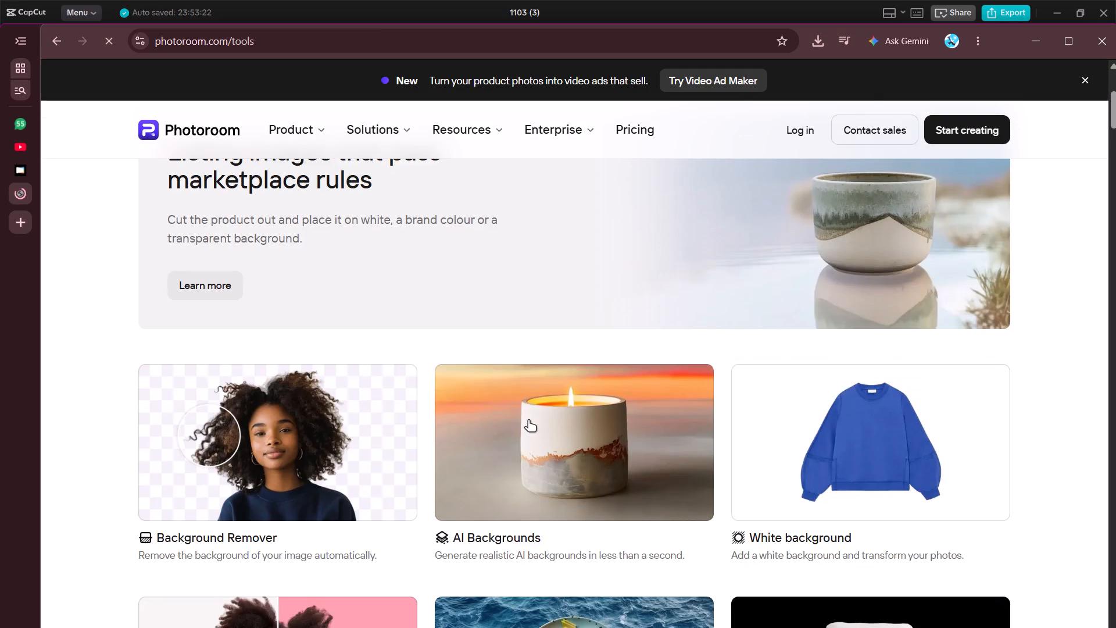
scroll(528, 419, "down", 8)
scroll(530, 419, "up", 3)
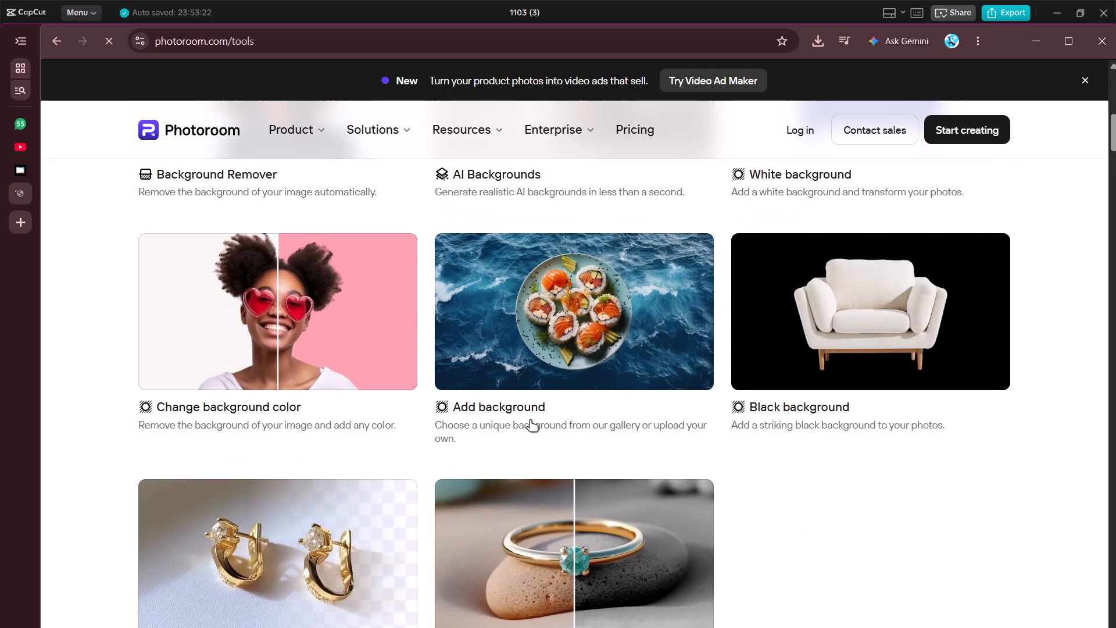
scroll(530, 419, "up", 4)
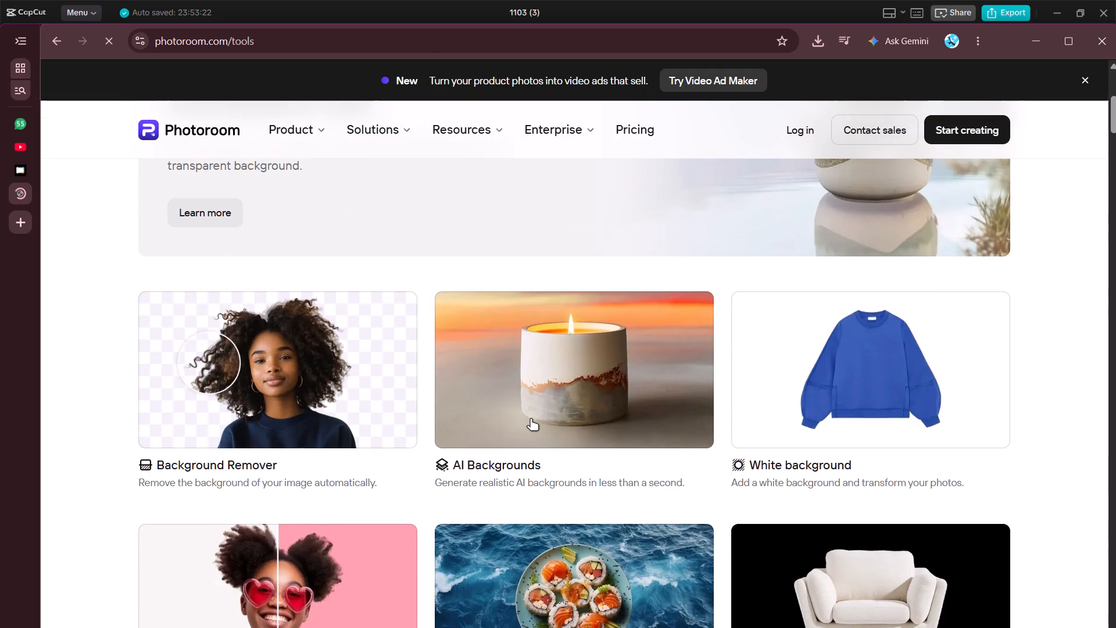
scroll(531, 418, "up", 2)
scroll(531, 418, "down", 4)
scroll(531, 418, "up", 1)
scroll(531, 418, "down", 9)
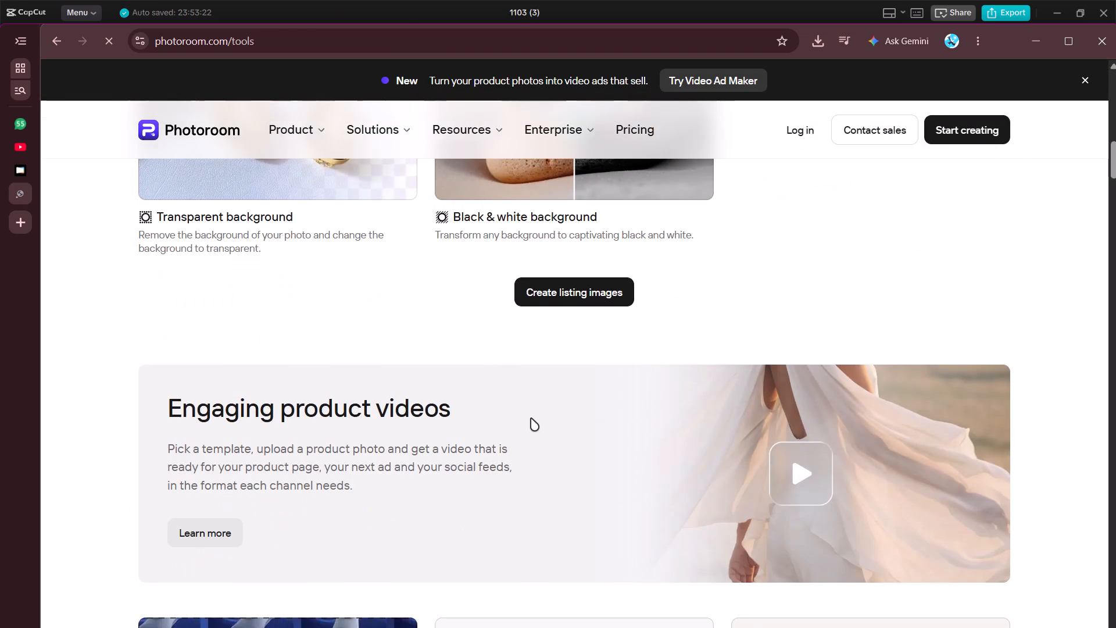
scroll(531, 418, "down", 13)
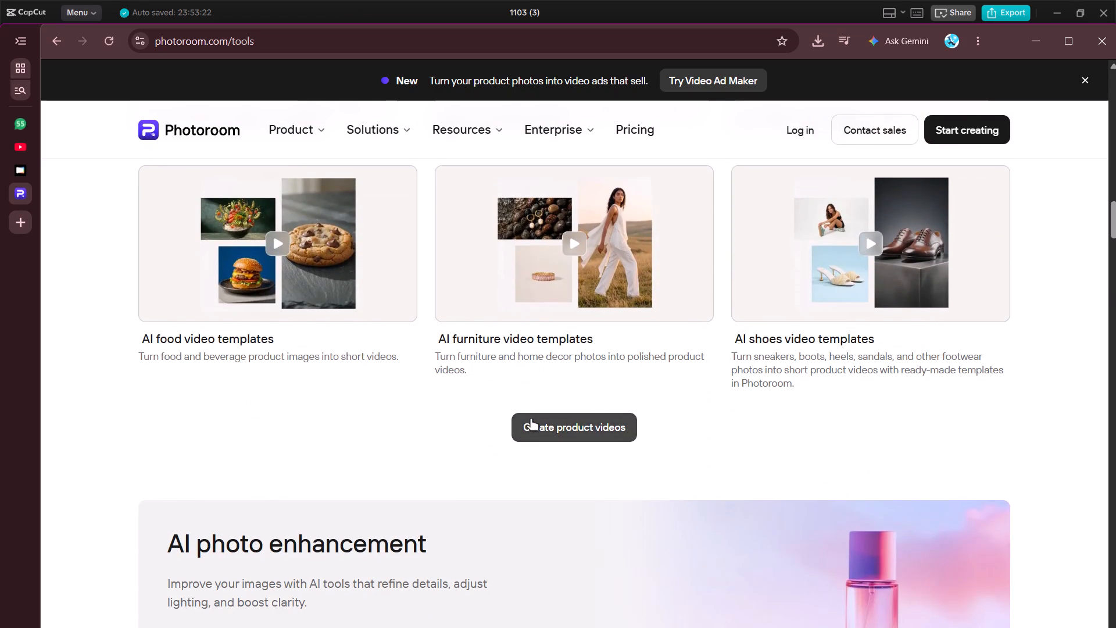
scroll(531, 418, "down", 4)
scroll(589, 392, "down", 2)
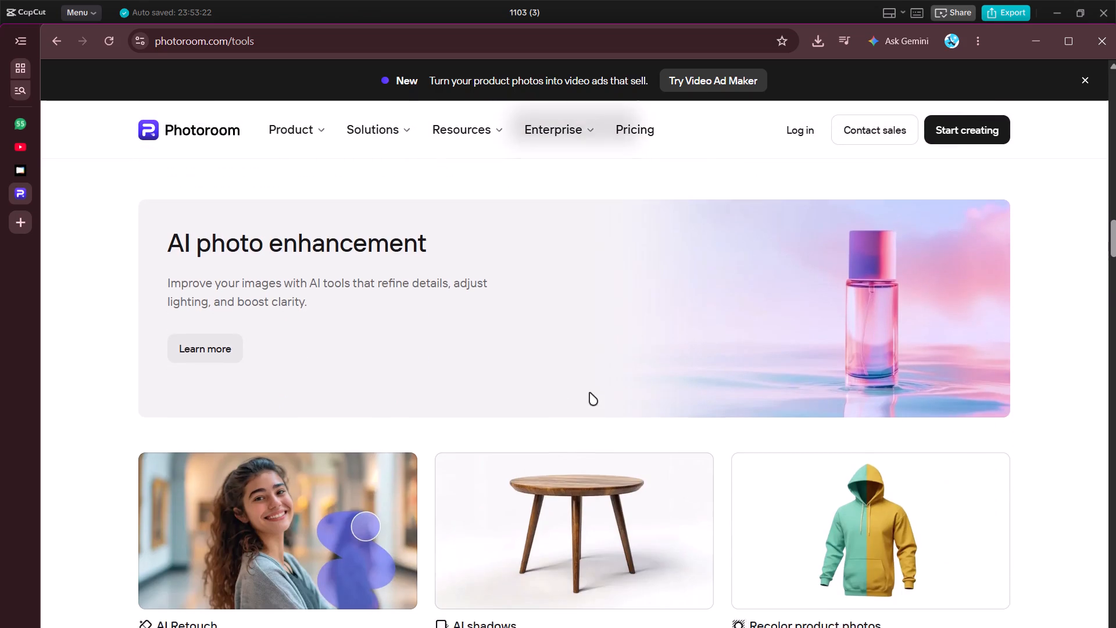
scroll(589, 392, "down", 2)
left_click(330, 276)
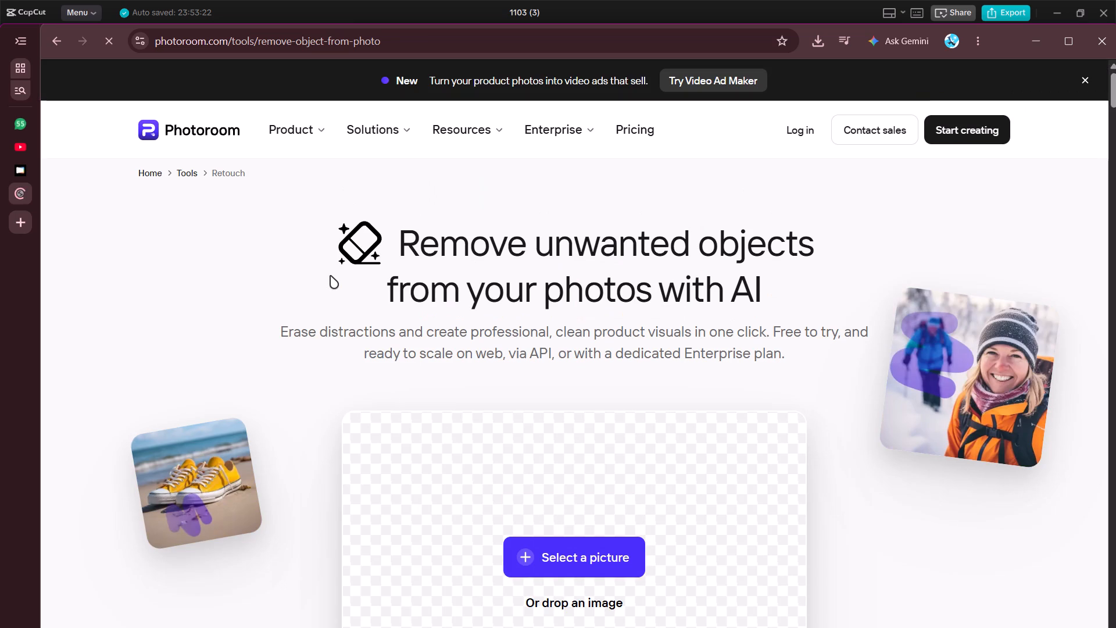
scroll(581, 374, "down", 3)
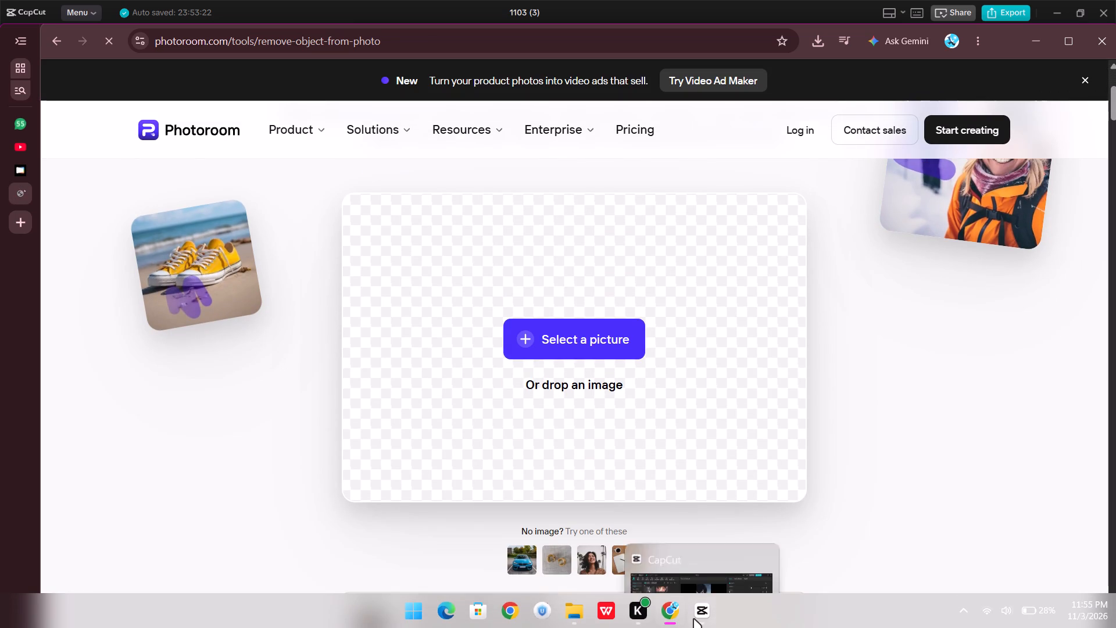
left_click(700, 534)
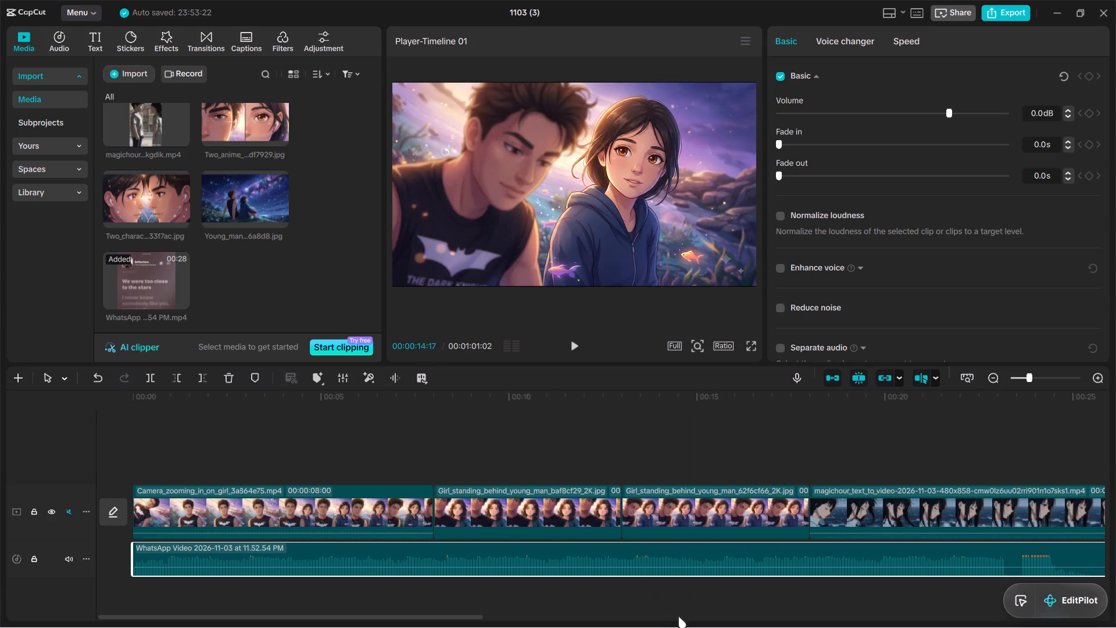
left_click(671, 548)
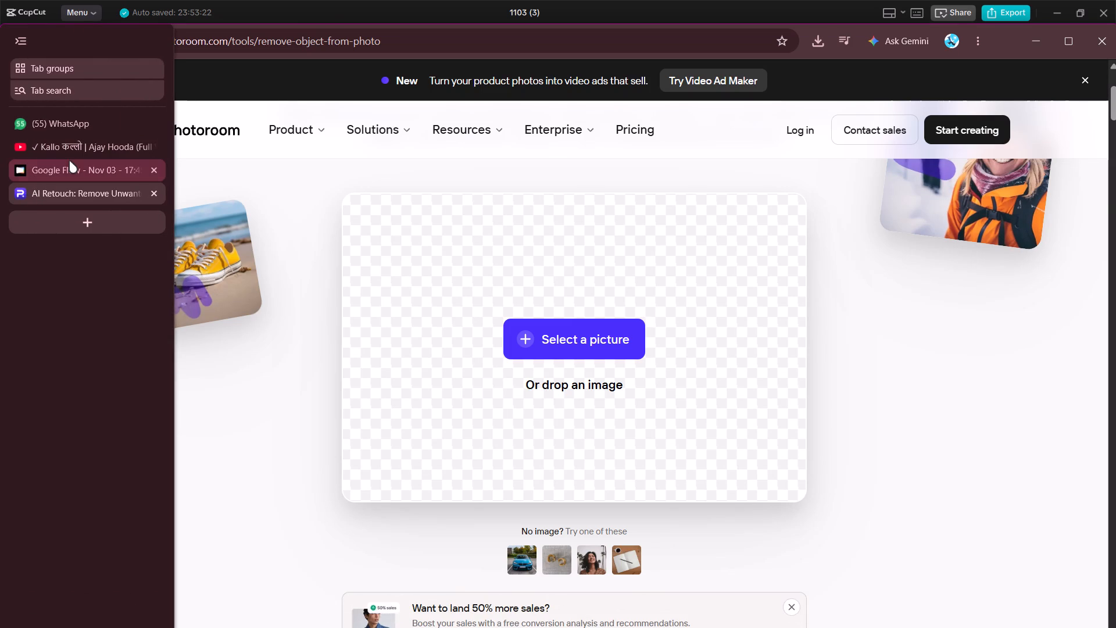
Return to the Flow project and download the bedroom image of the man leaning over the woman on the pillow.
left_click(74, 172)
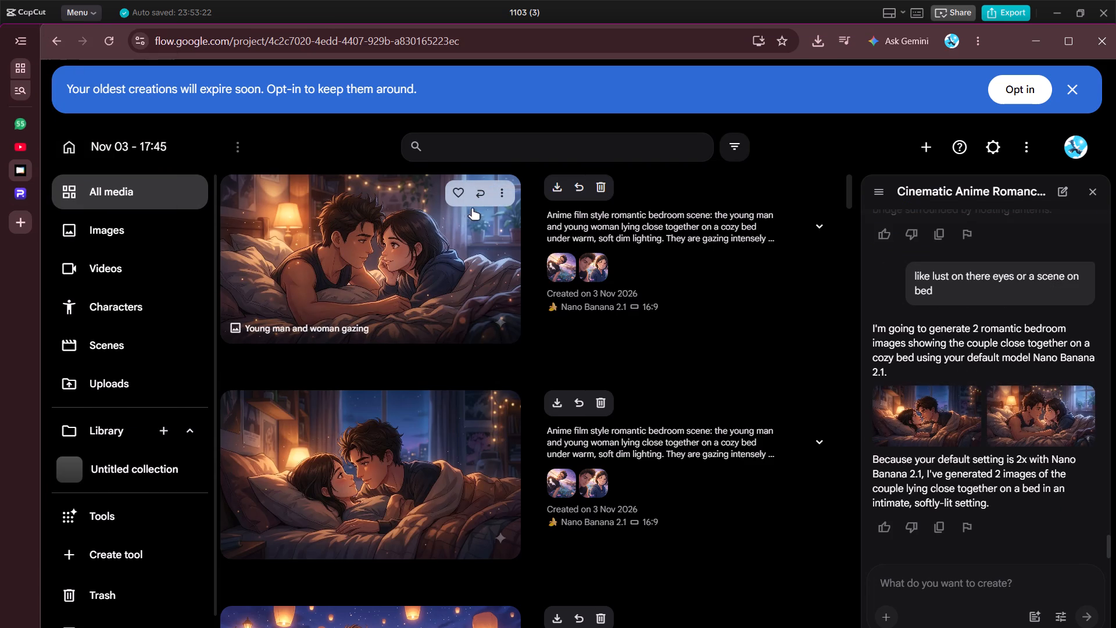
left_click(557, 402)
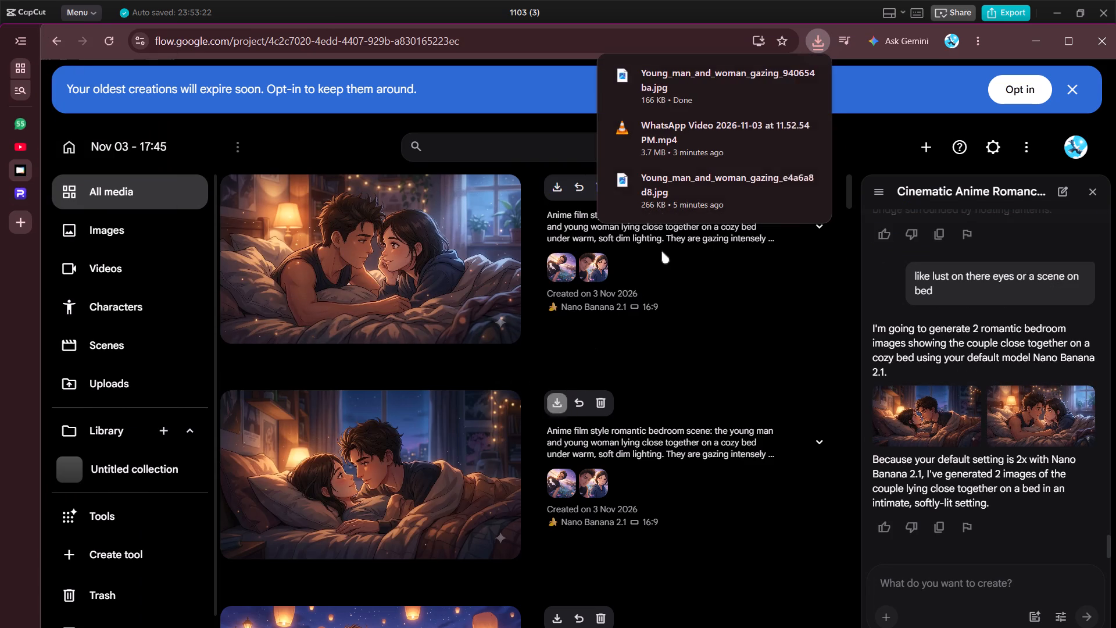
Import the downloaded bedroom image of the couple into the CapCut project's media library.
left_click_drag(718, 89, 648, 627)
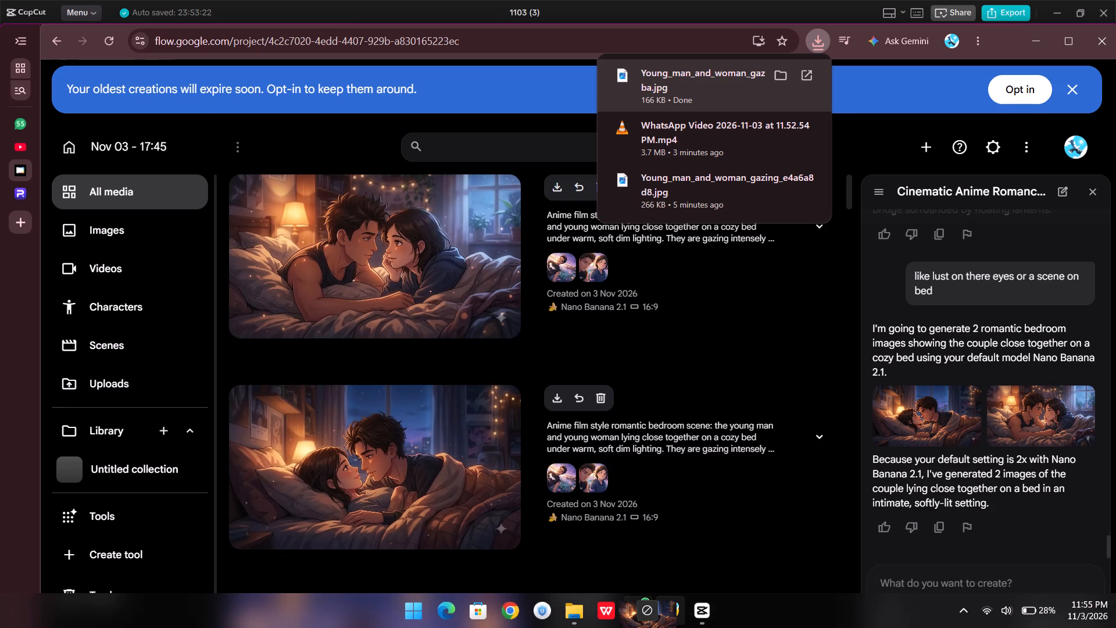
left_click_drag(648, 627, 266, 277)
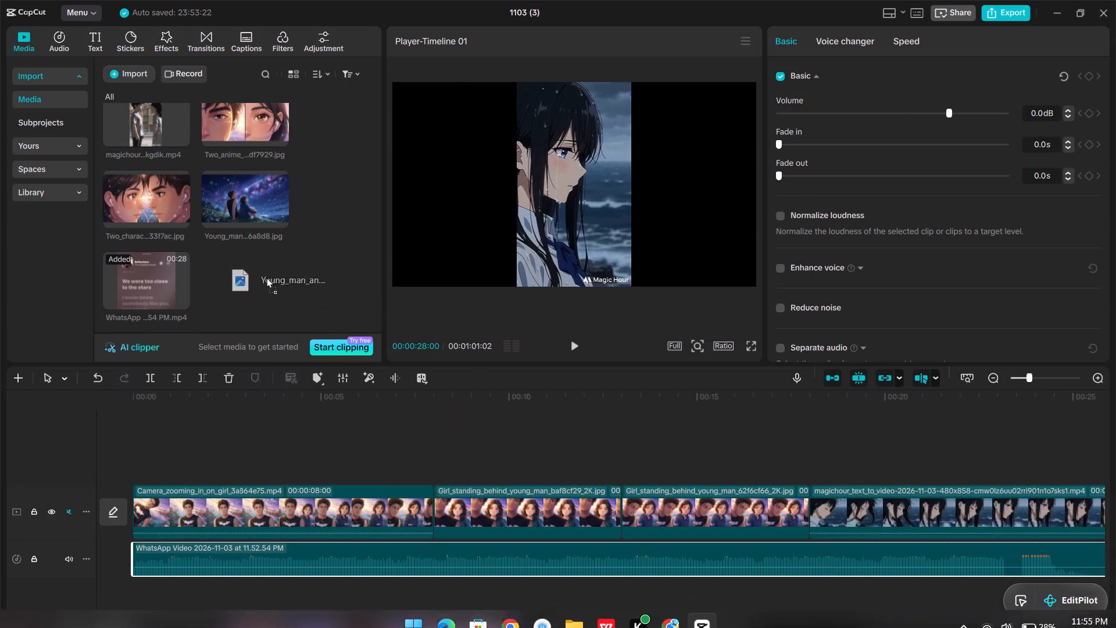
left_click_drag(266, 277, 265, 277)
left_click(546, 448)
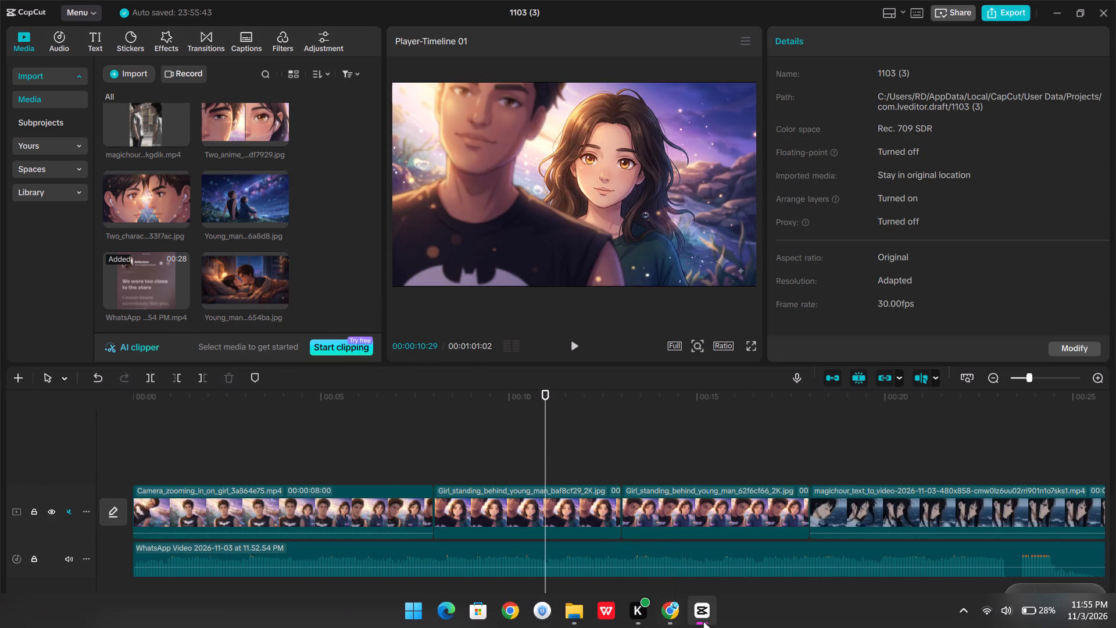
Switch to the Flow project and write the prompt "make another one with perfection close shot of lips".
left_click(673, 534)
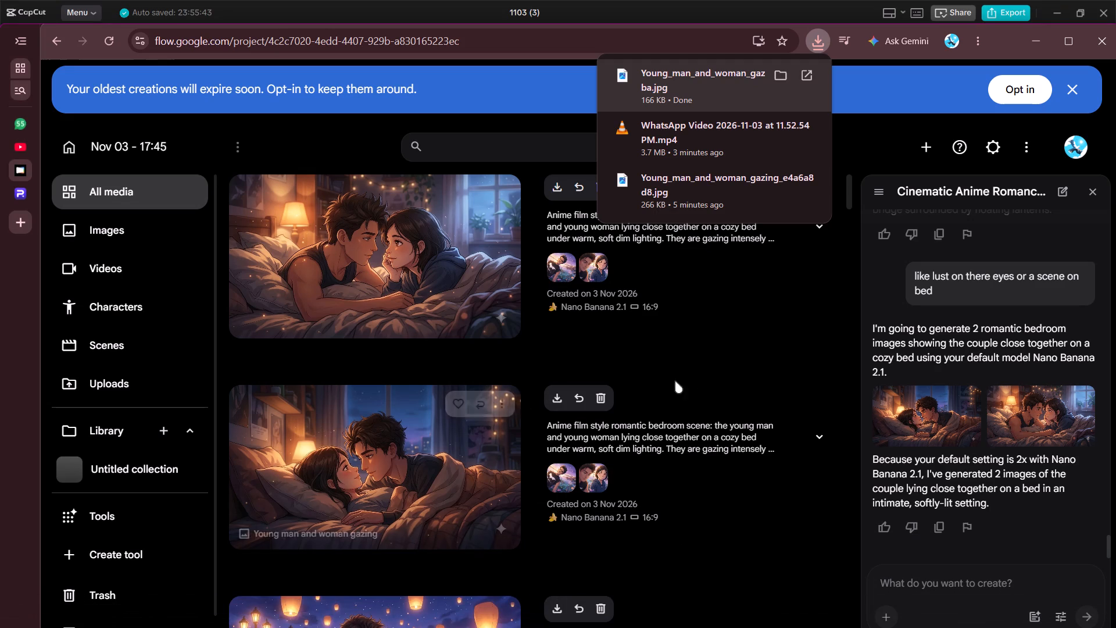
left_click(927, 576)
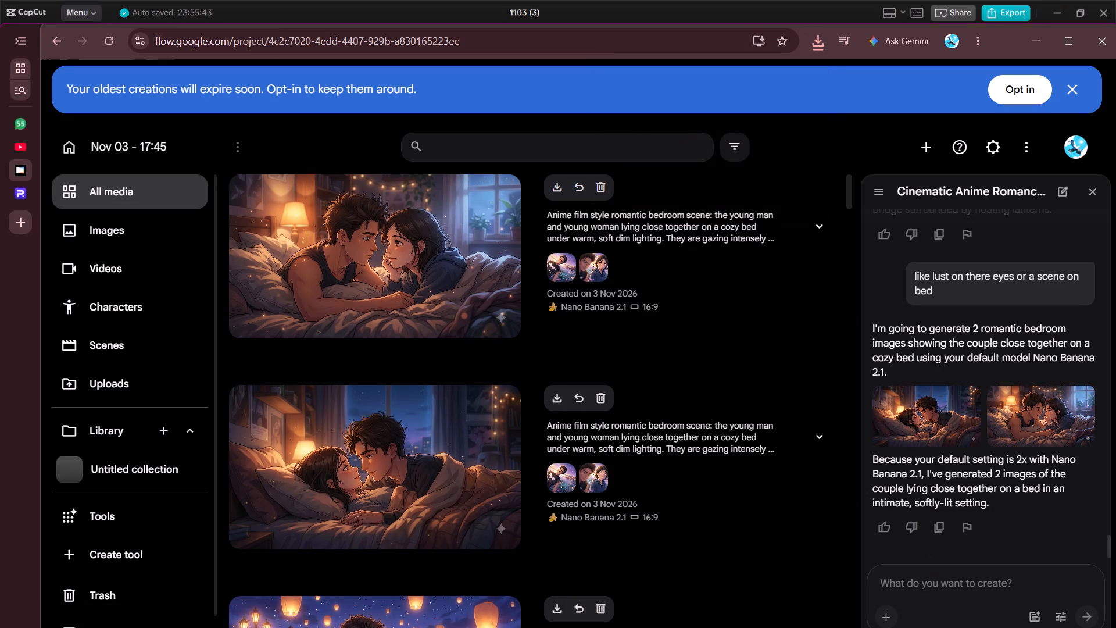
scroll(698, 461, "up", 5)
scroll(940, 593, "down", 4)
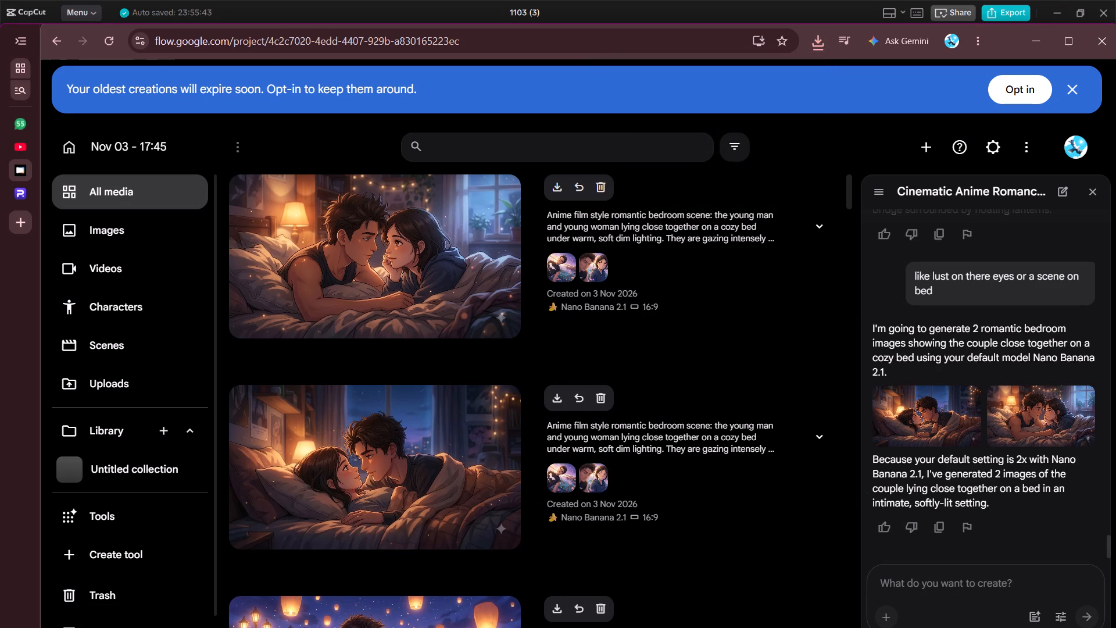
left_click(942, 587)
type("make another")
key("space")
type("one")
key("space")
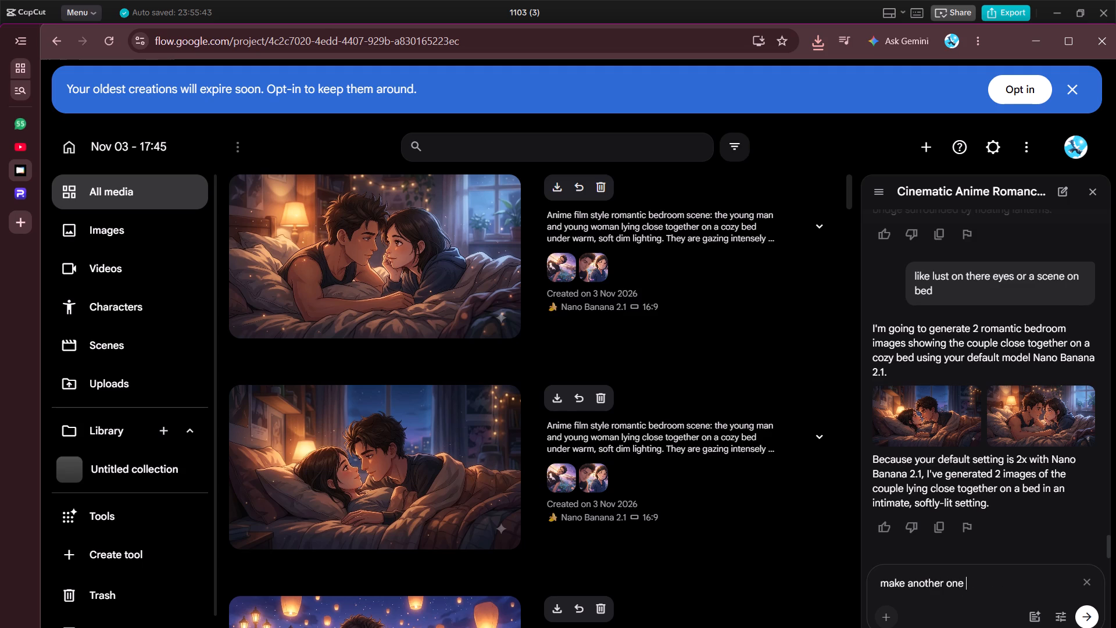
type("with p")
type("er")
type("fection")
key("space")
type("close shot of lipsc")
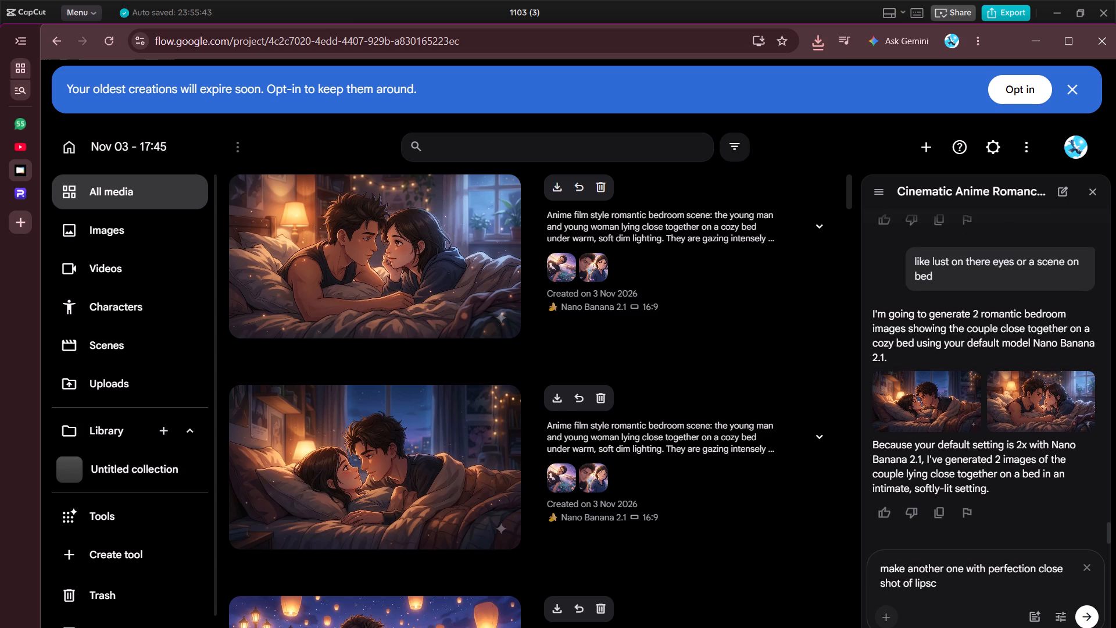
key("BackSpace")
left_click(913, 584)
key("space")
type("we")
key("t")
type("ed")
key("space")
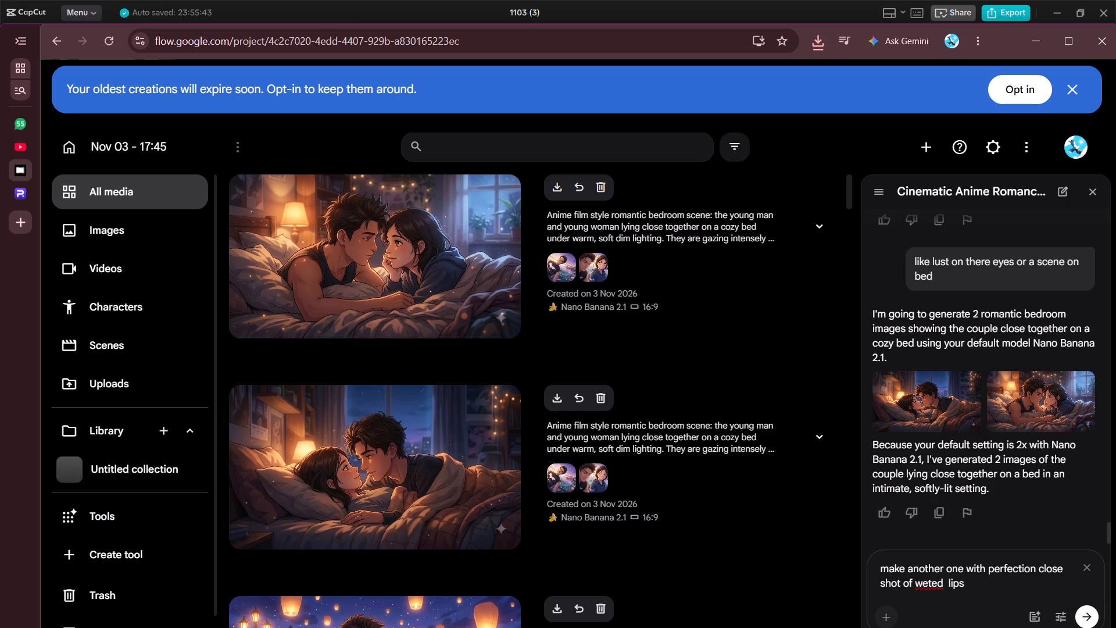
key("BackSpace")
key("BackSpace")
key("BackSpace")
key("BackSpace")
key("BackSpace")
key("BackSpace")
Submit the prompt to generate the close-up lips images.
left_click(1089, 614)
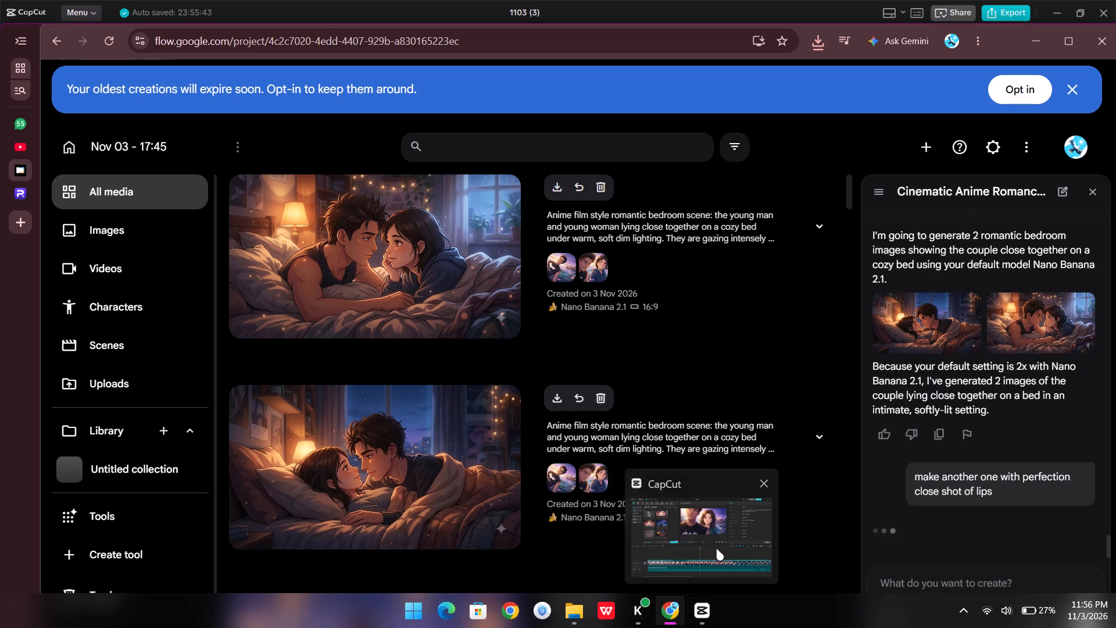
Return to the CapCut project and play the timeline preview from the very start.
left_click(716, 548)
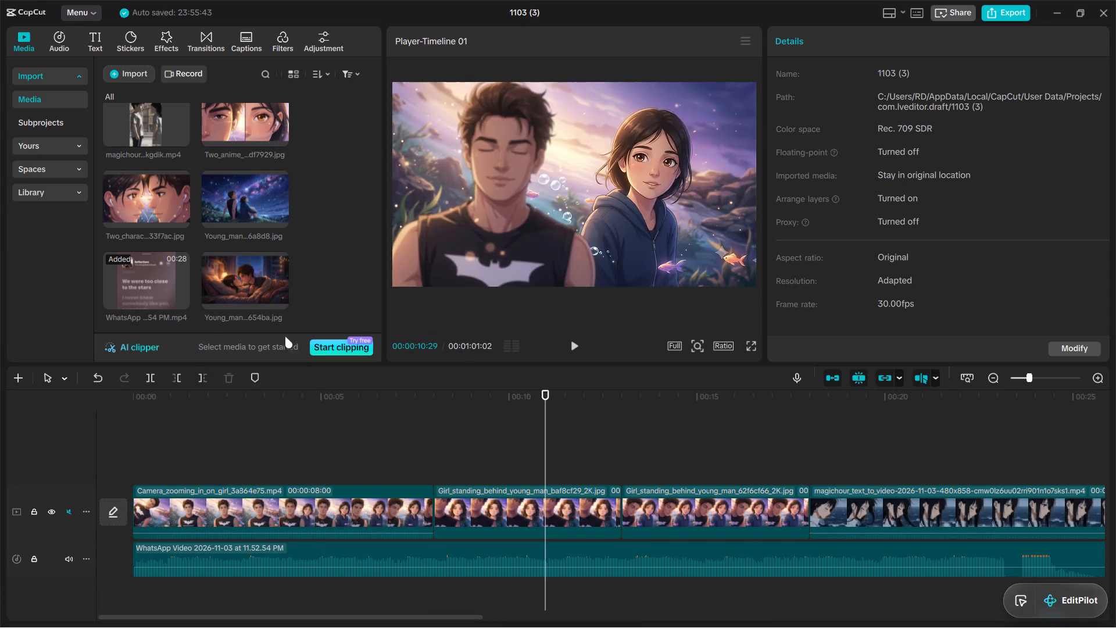
left_click(334, 435)
left_click_drag(334, 435, 109, 435)
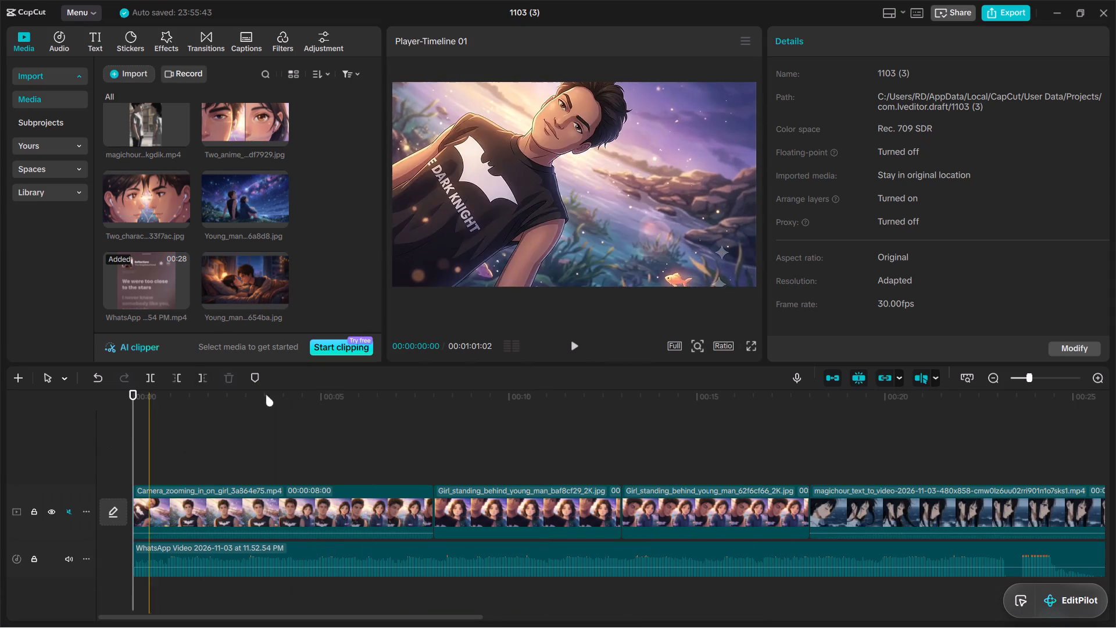
left_click(570, 347)
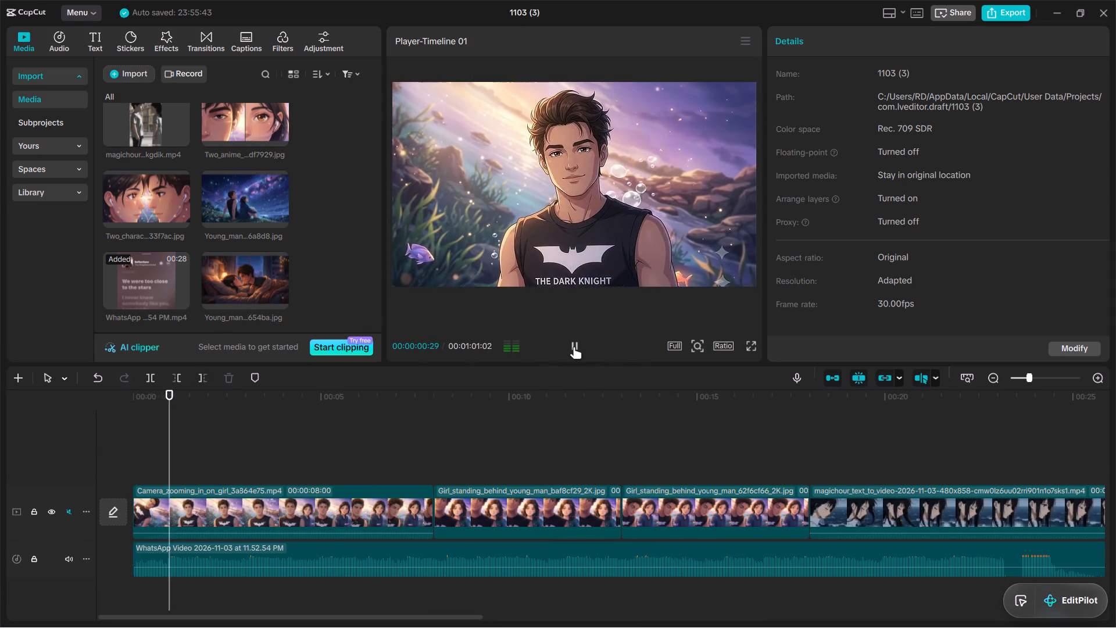
left_click(574, 347)
left_click(574, 347)
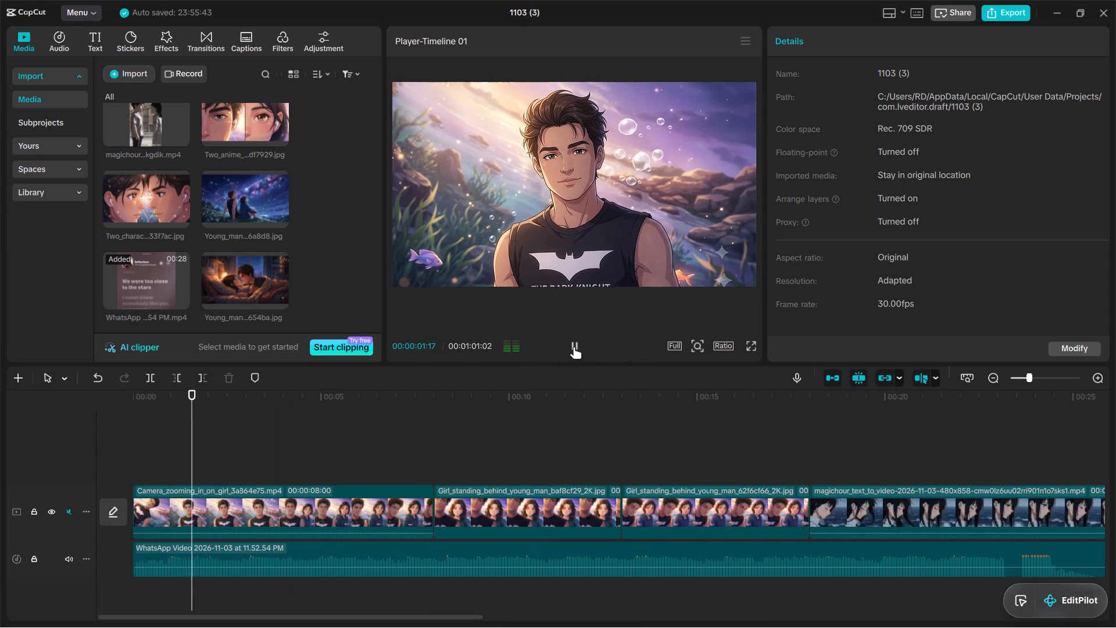
left_click(574, 347)
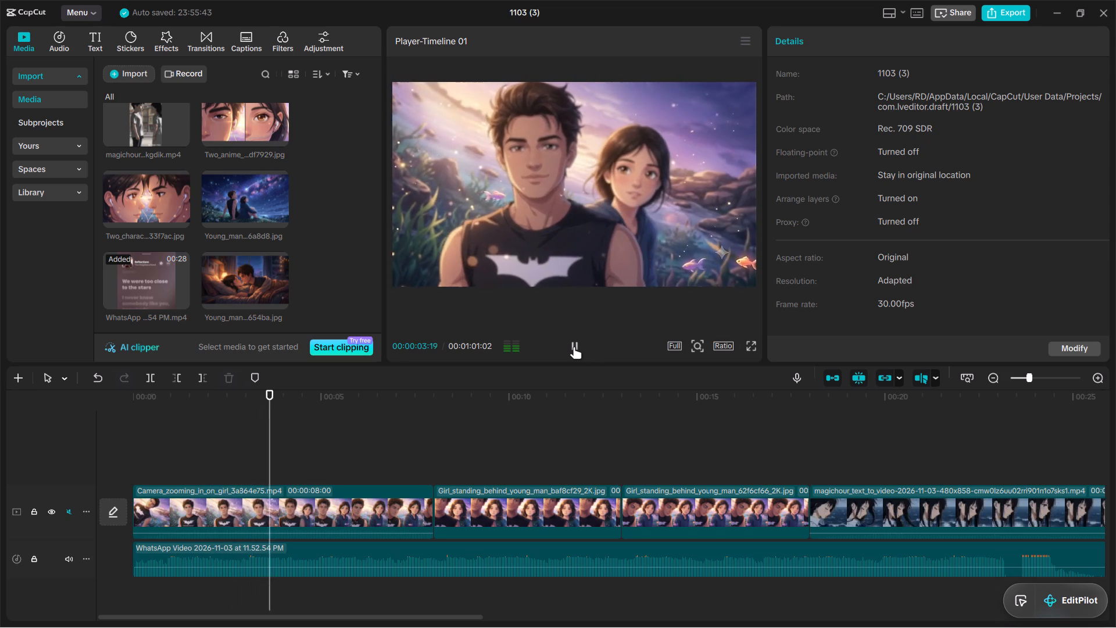
Trim the beginning off the first clip, Camera_zooming_in_on_girl, leaving a duration of 00:00:04:17.
left_click(160, 498)
left_click_drag(134, 501, 263, 519)
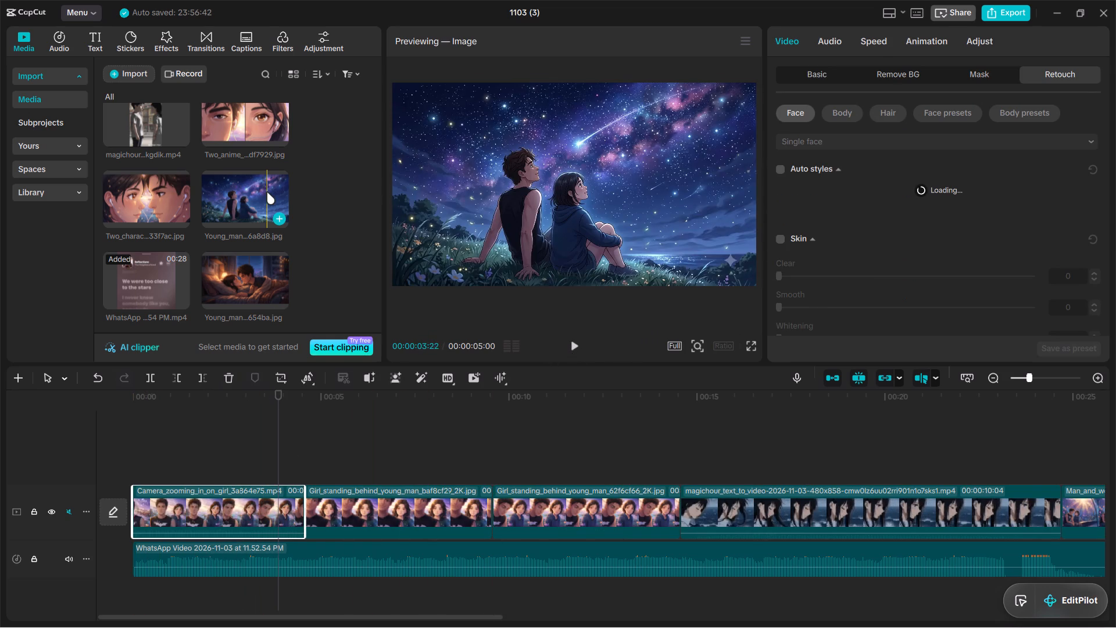
Insert the image of the couple watching the shooting star at the start of the main video track.
left_click_drag(266, 192, 124, 508)
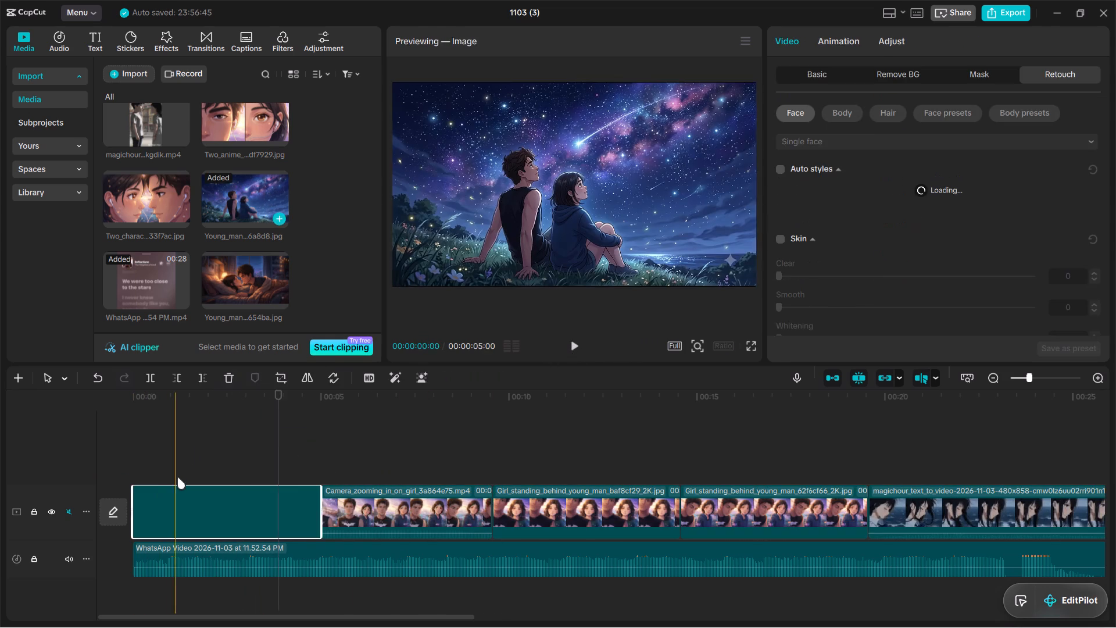
Crop the shooting star image at a 16:9 ratio, cutting its top and right edges to remove the sparkle watermark.
left_click(163, 457)
left_click_drag(163, 457, 135, 463)
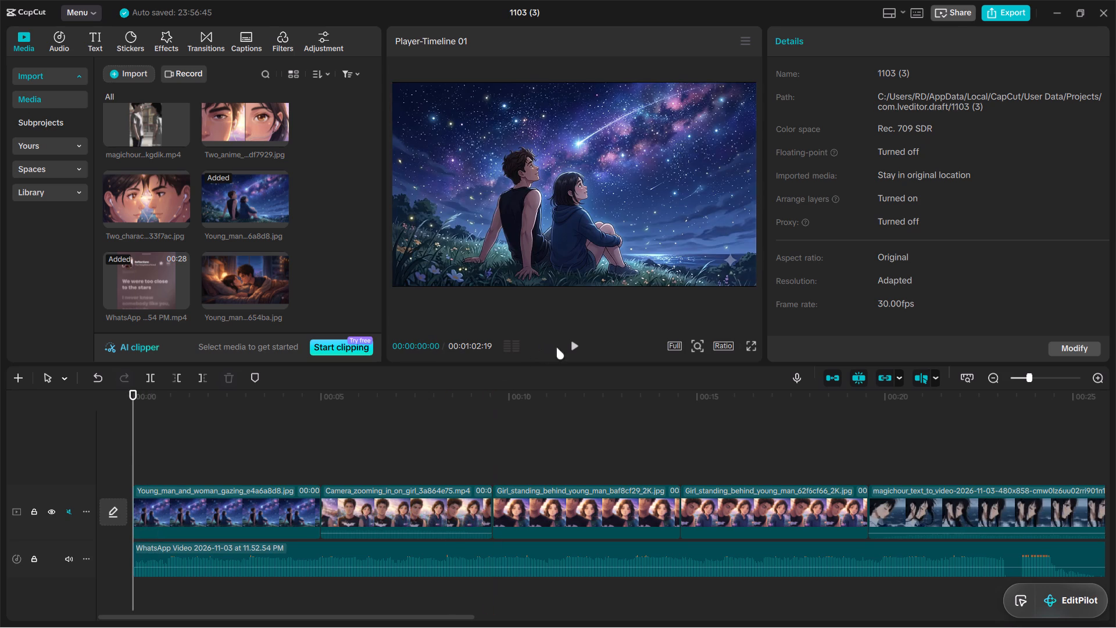
left_click(727, 260)
left_click(282, 381)
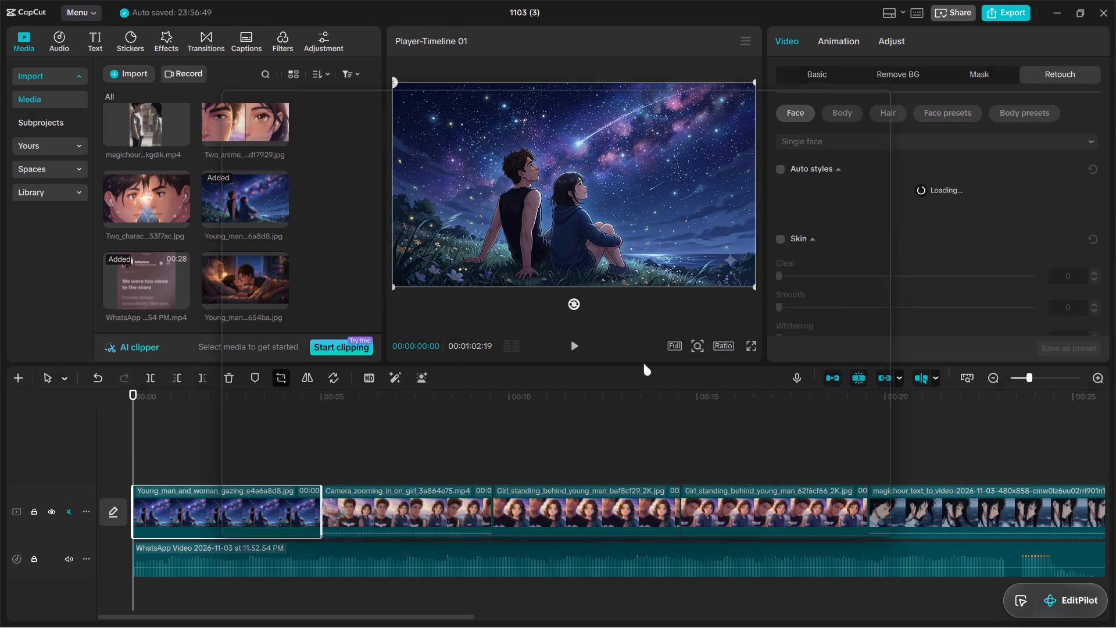
left_click(535, 536)
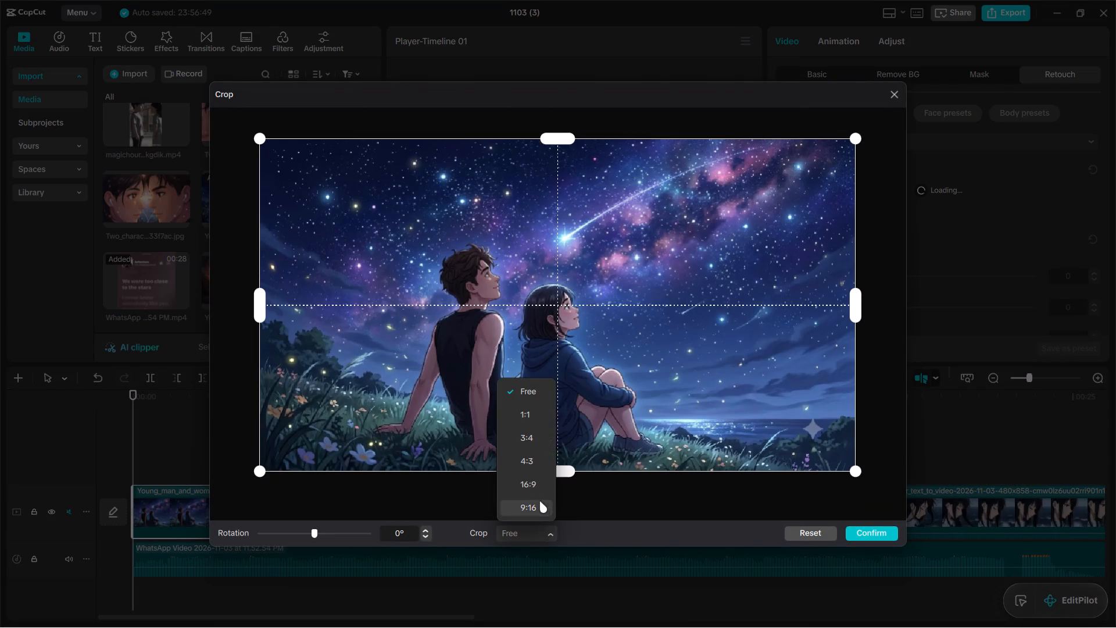
left_click(535, 488)
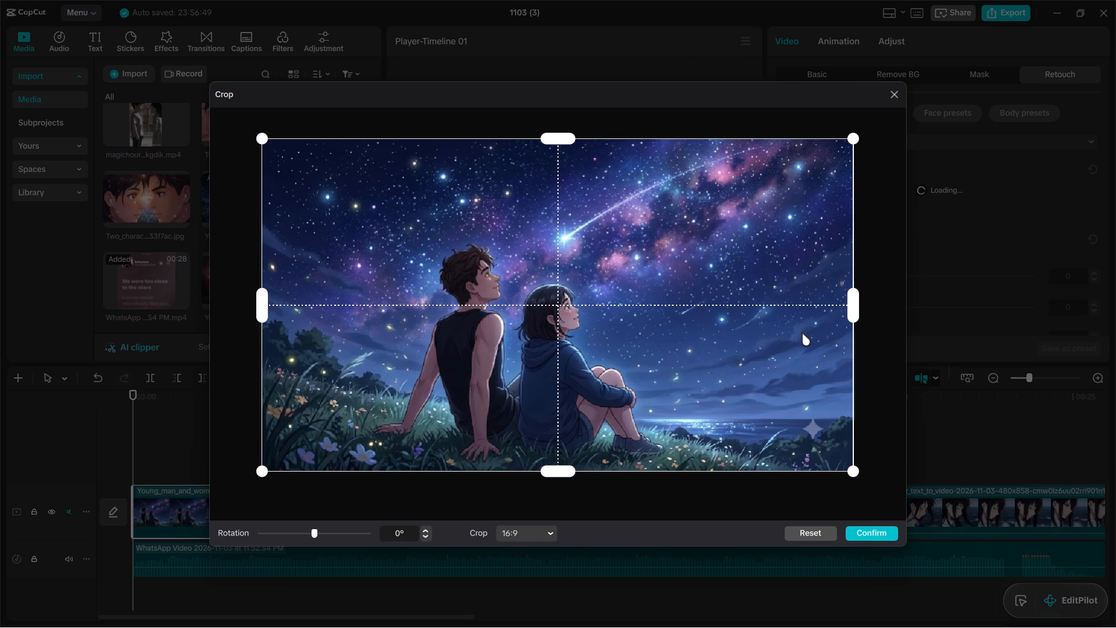
left_click_drag(850, 138, 837, 150)
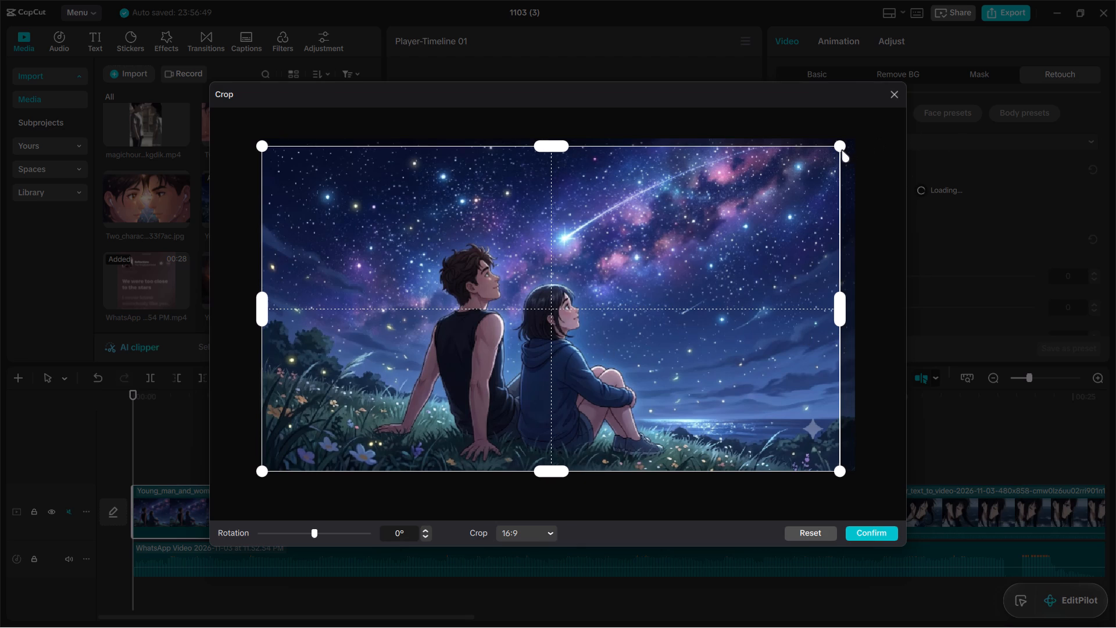
left_click_drag(841, 145, 806, 179)
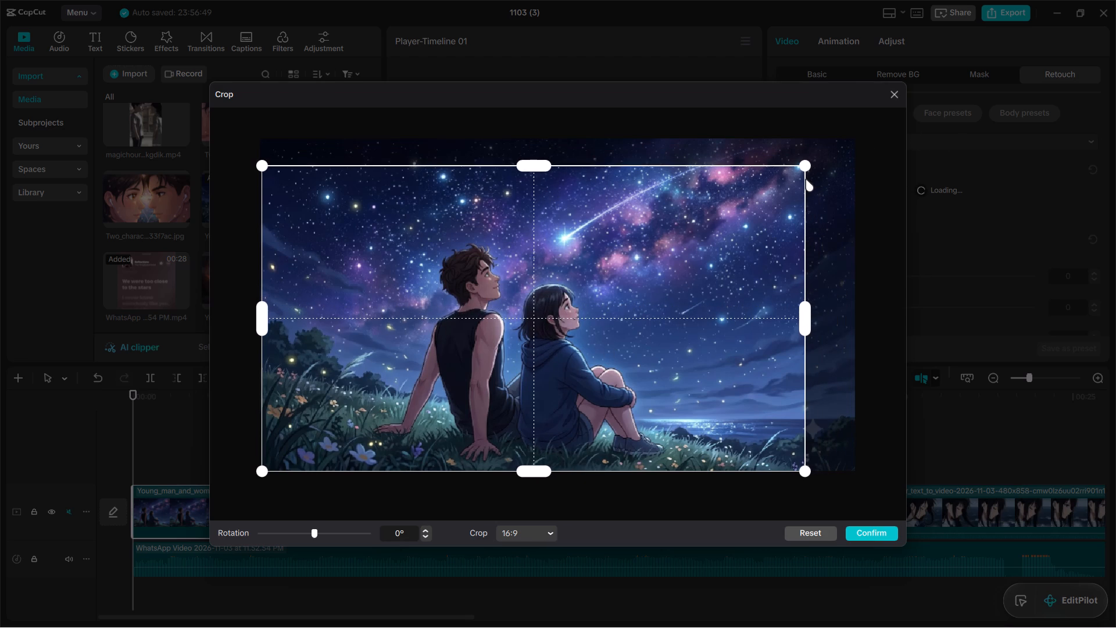
left_click_drag(806, 179, 804, 179)
left_click(872, 536)
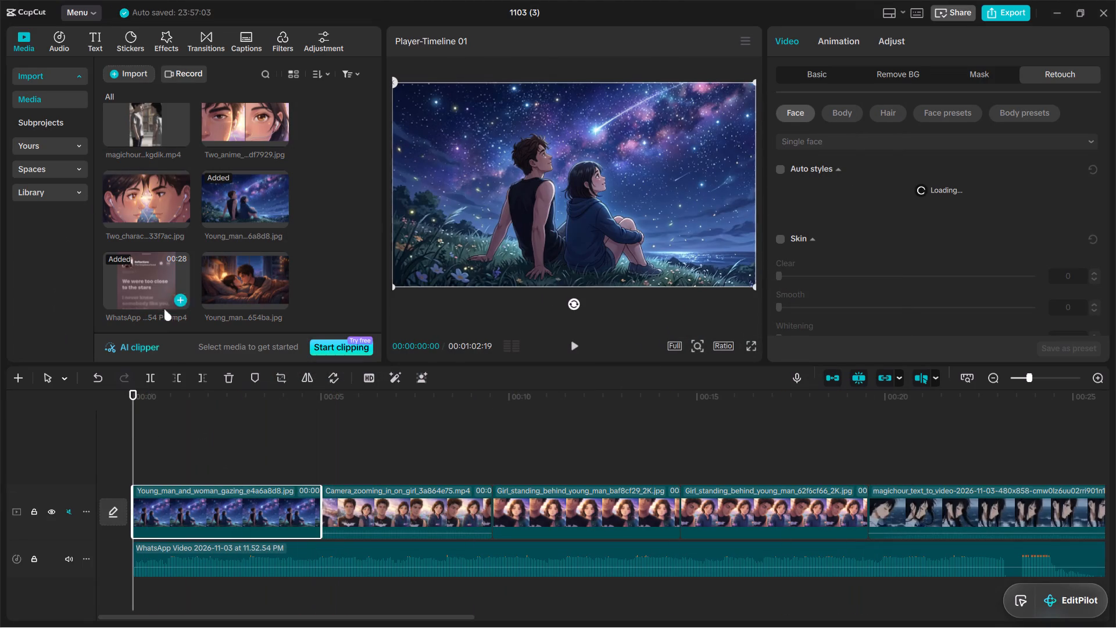
Open the video effects library and try to reload it.
left_click(1043, 376)
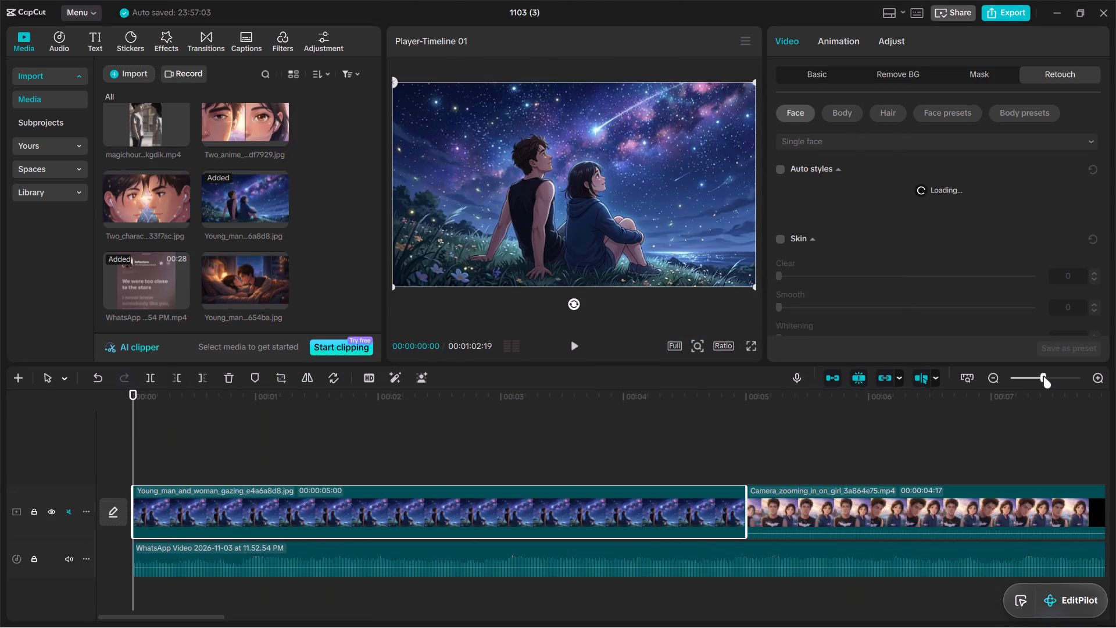
left_click_drag(1043, 376, 1035, 377)
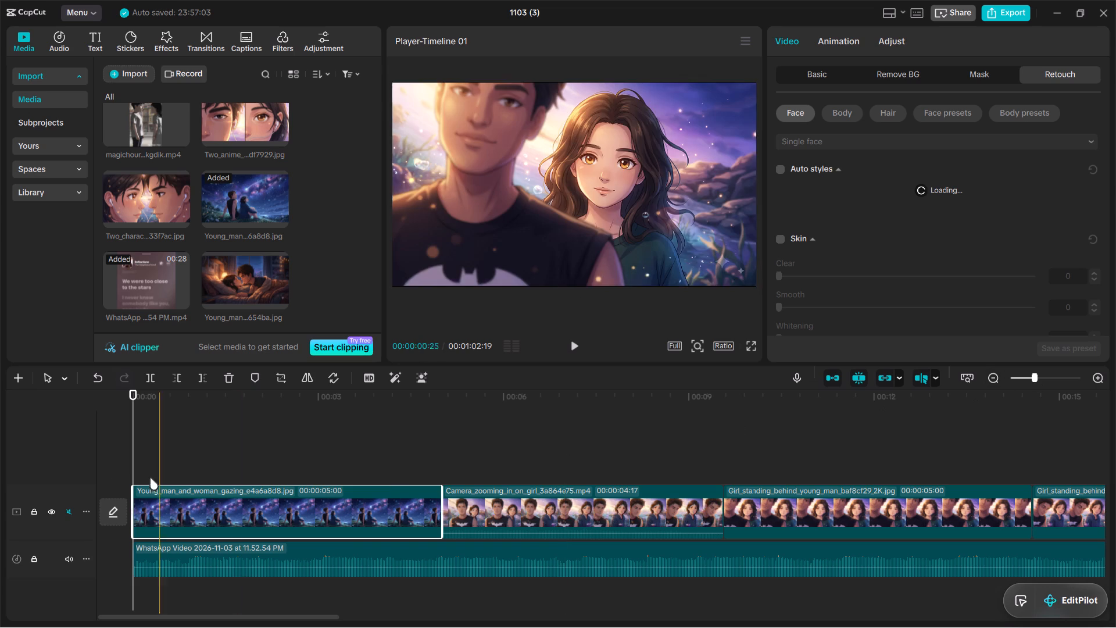
left_click(166, 43)
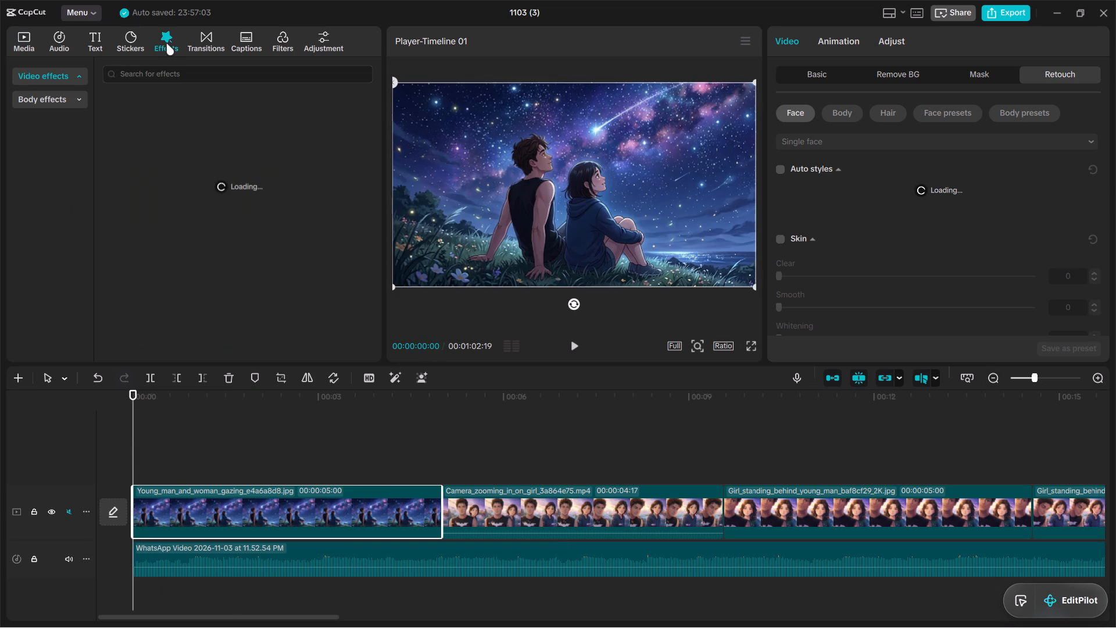
double_click(280, 184)
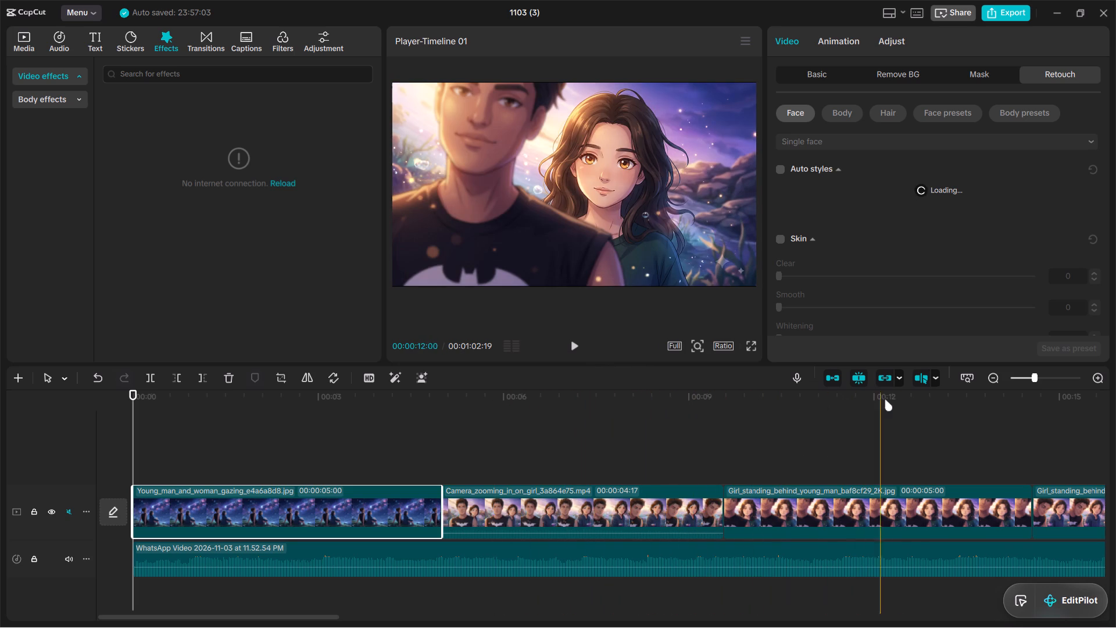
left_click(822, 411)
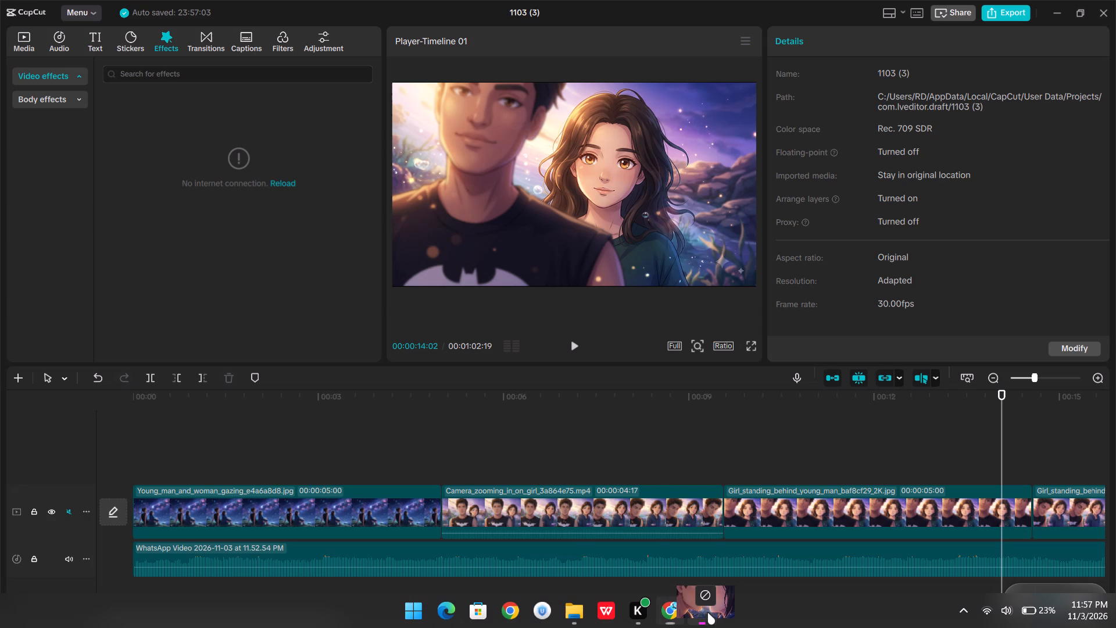
left_click_drag(707, 612, 20, 37)
left_click(20, 37)
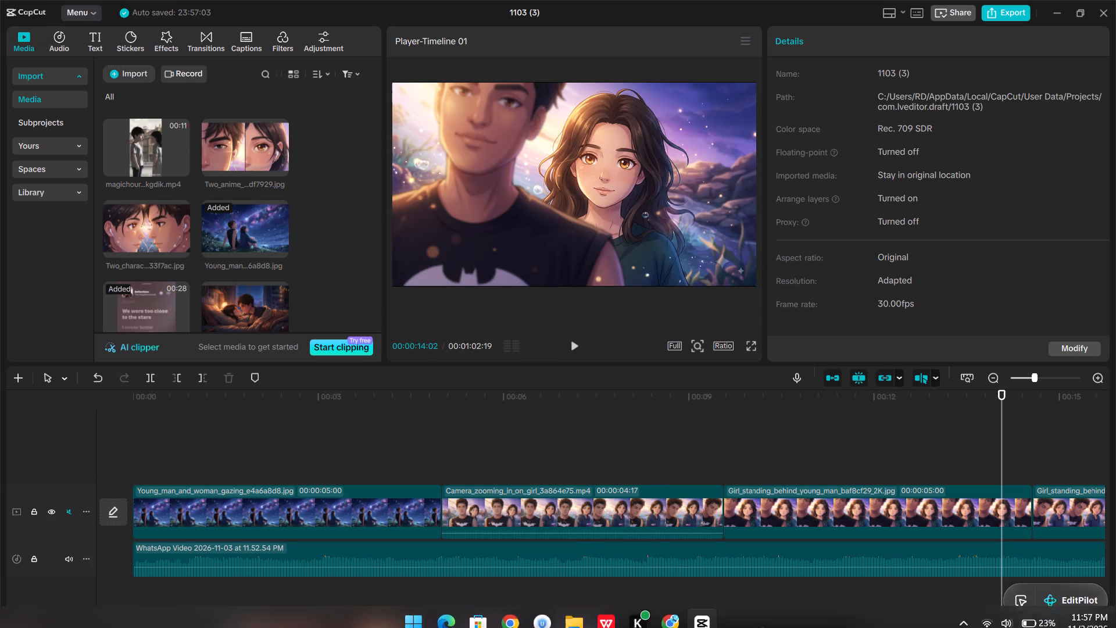
left_click(663, 544)
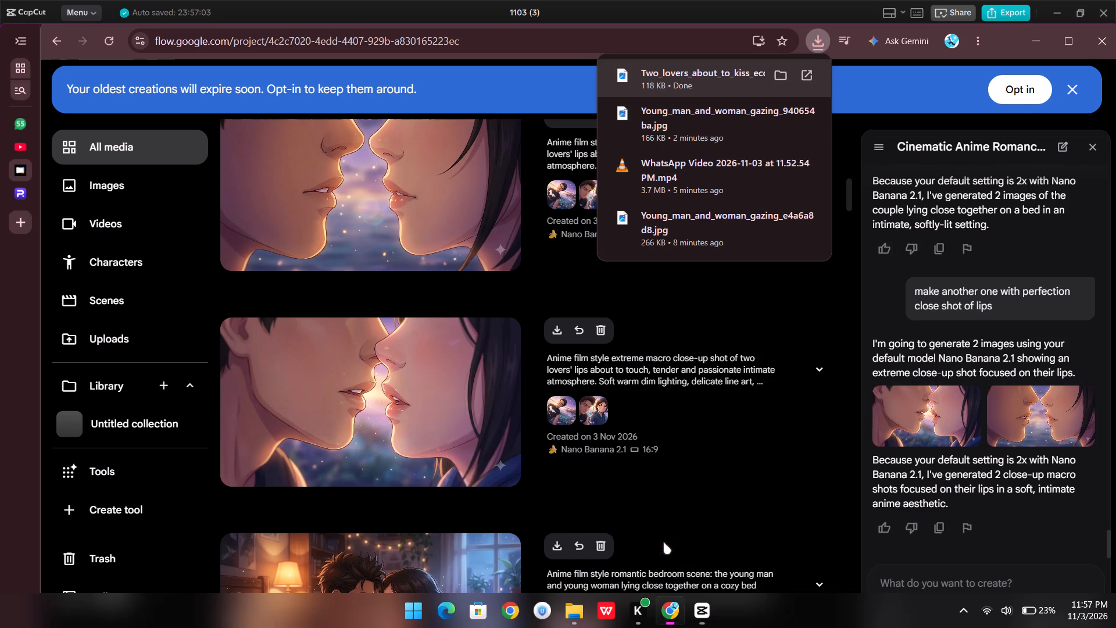
left_click_drag(691, 85, 725, 622)
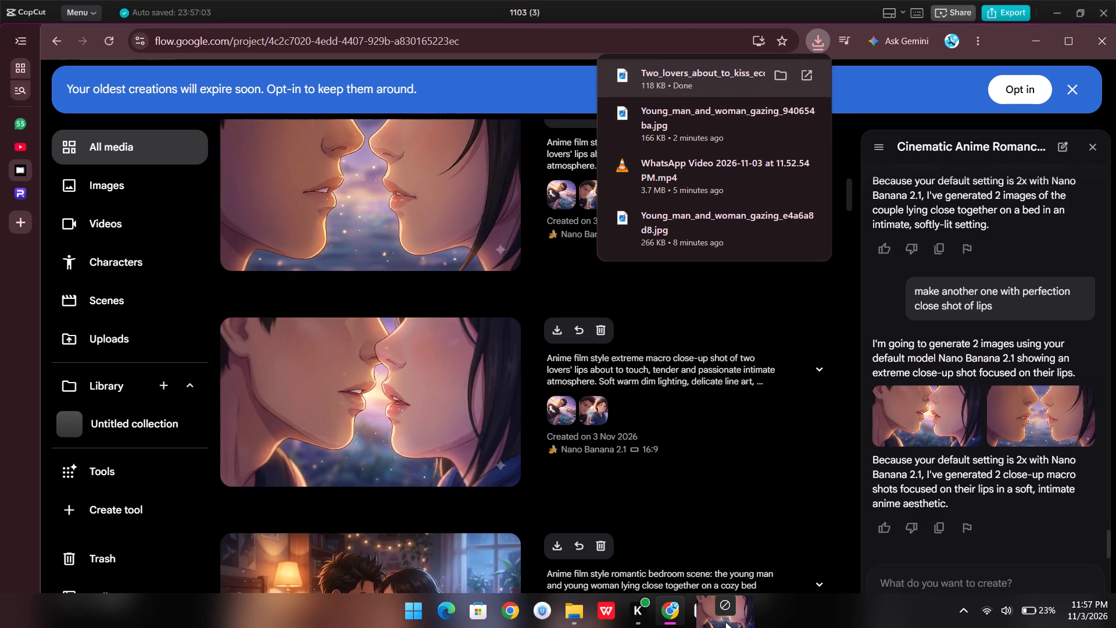
left_click_drag(725, 622, 259, 284)
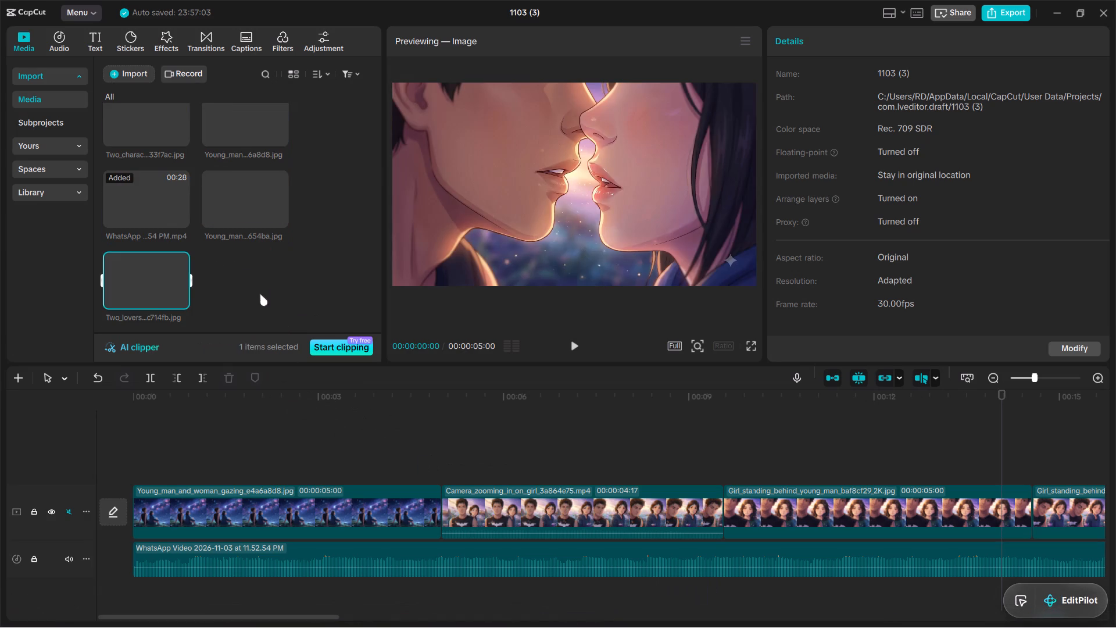
Play the timeline from the start to review the opening shooting star image.
left_click(355, 445)
scroll(228, 272, "up", 10)
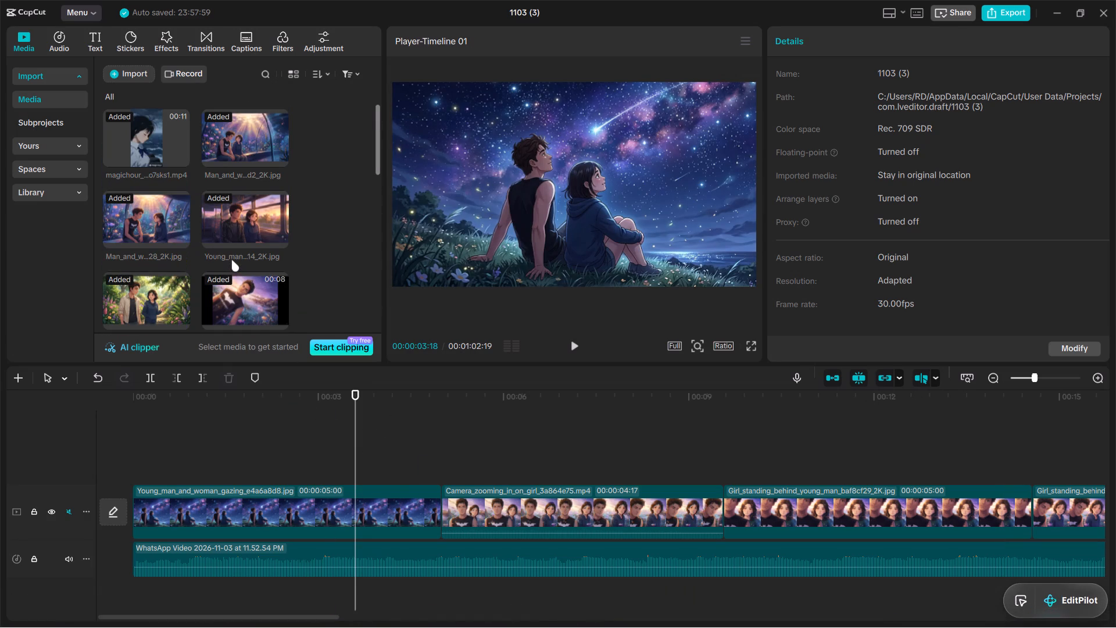
scroll(231, 259, "up", 7)
left_click(339, 448)
left_click_drag(338, 448, 2, 455)
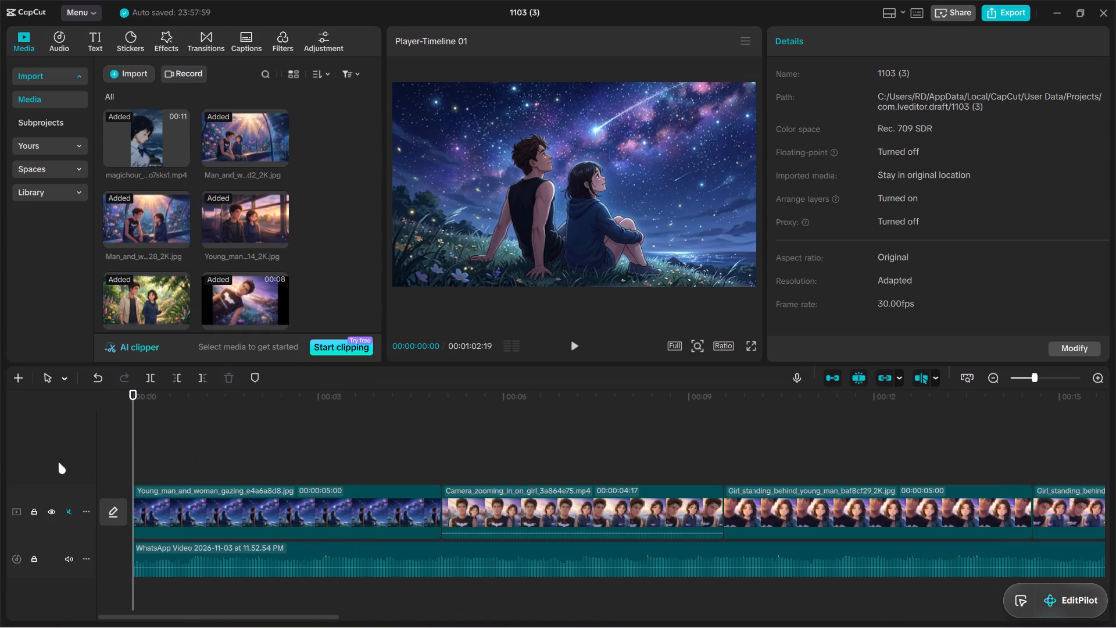
left_click(578, 347)
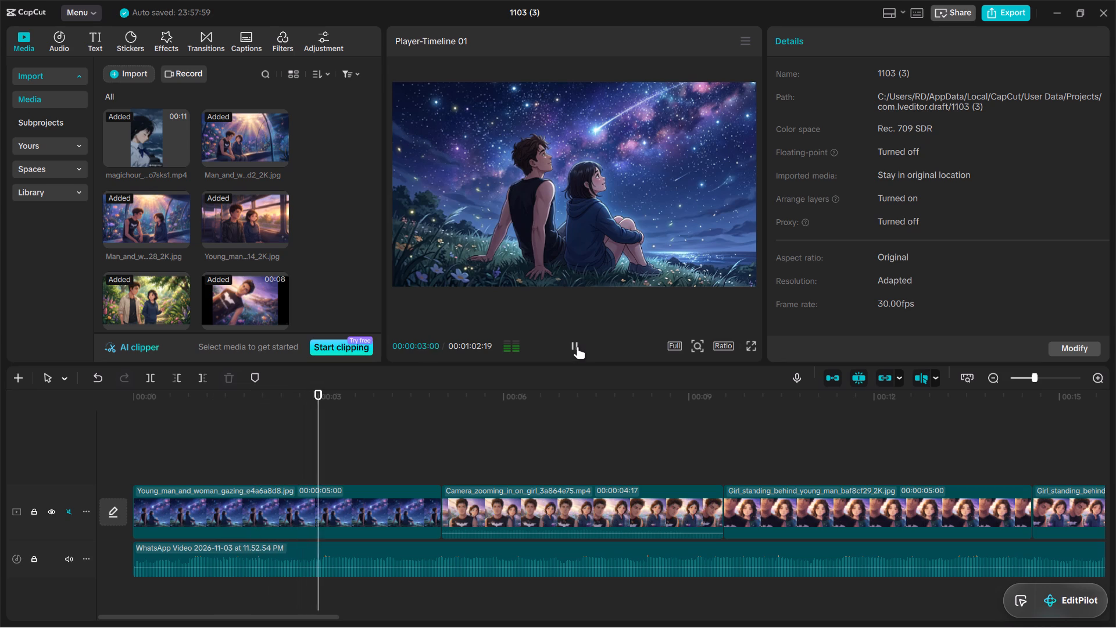
left_click(573, 347)
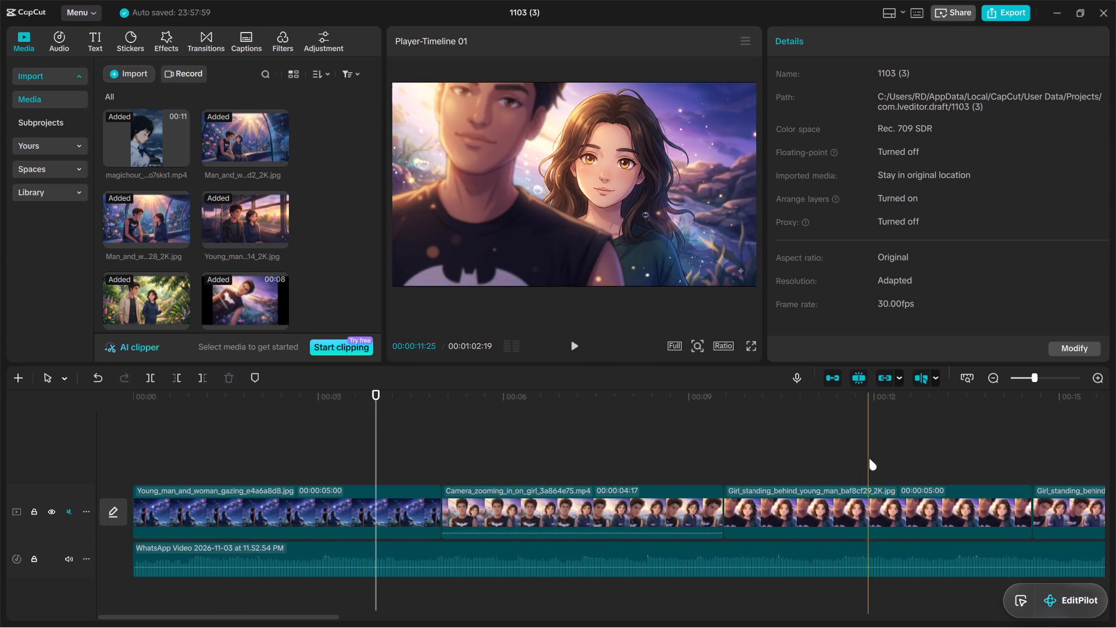
Move the Camera_zooming_in_on_girl clip ahead of the shooting star image, making it first on the main track.
left_click(879, 510)
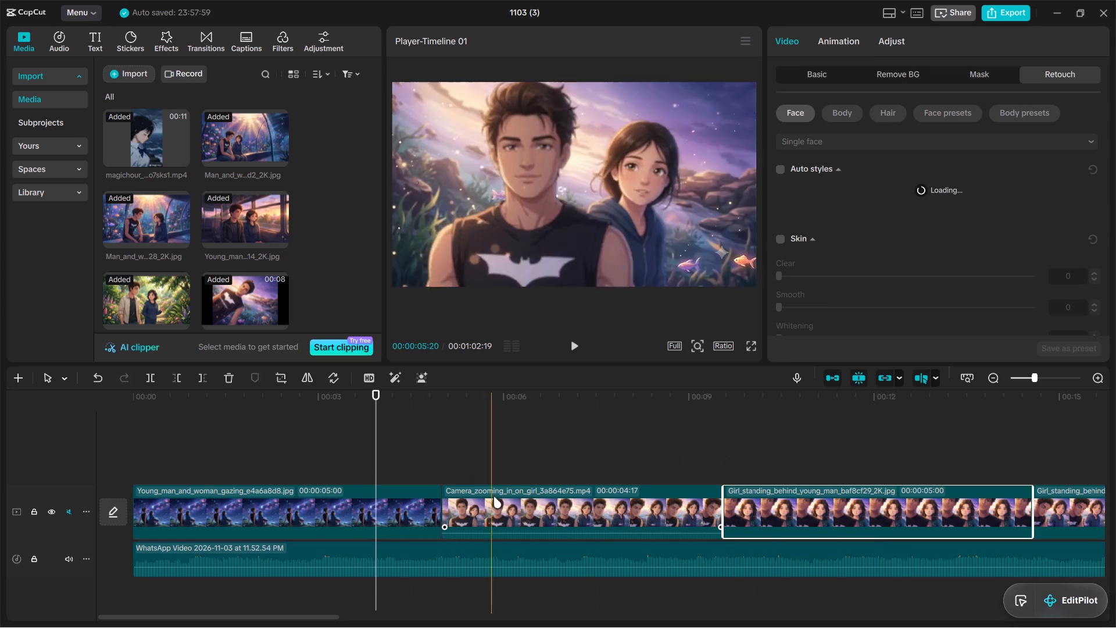
left_click_drag(535, 505, 184, 499)
Play and scrub through the opening Camera_zooming_in_on_girl clip to examine its motion and timing.
left_click(153, 458)
left_click_drag(153, 458, 128, 462)
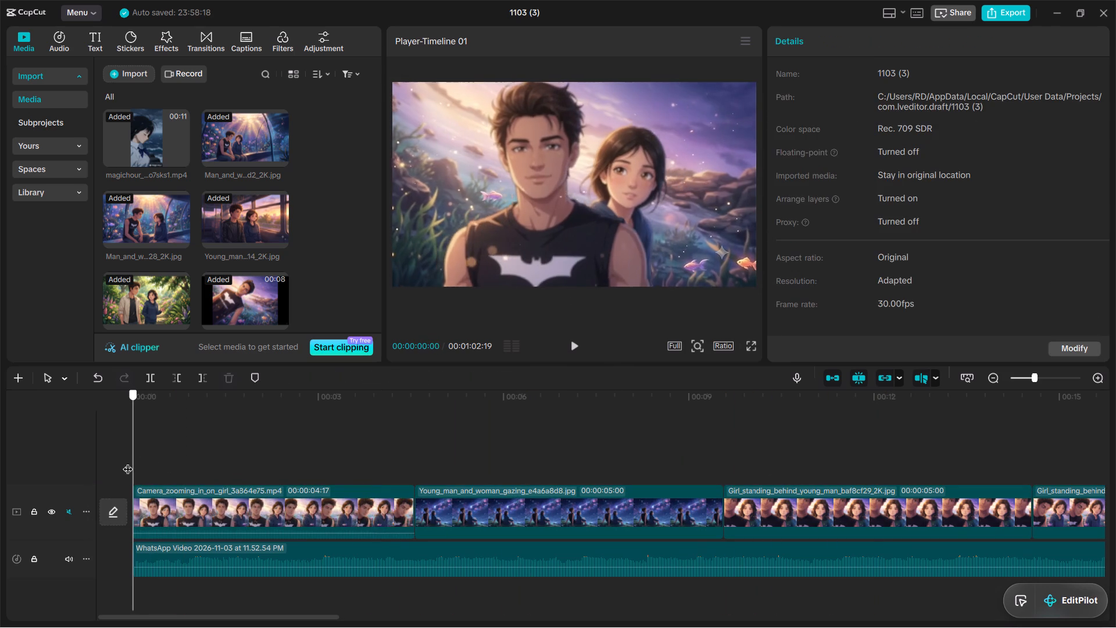
left_click_drag(128, 462, 127, 462)
left_click(575, 348)
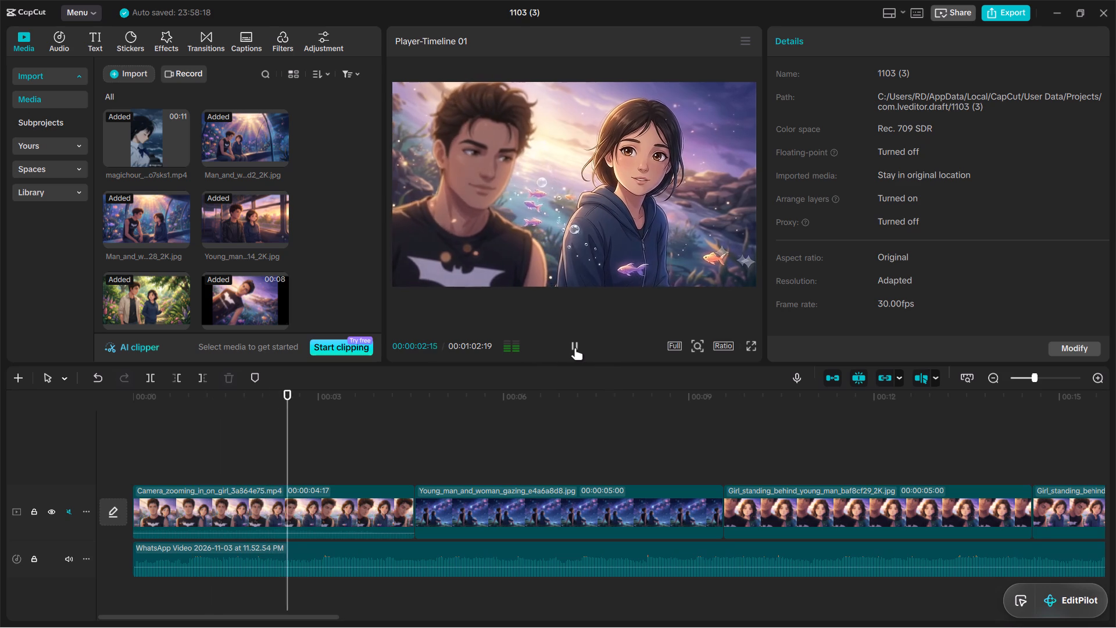
left_click(575, 348)
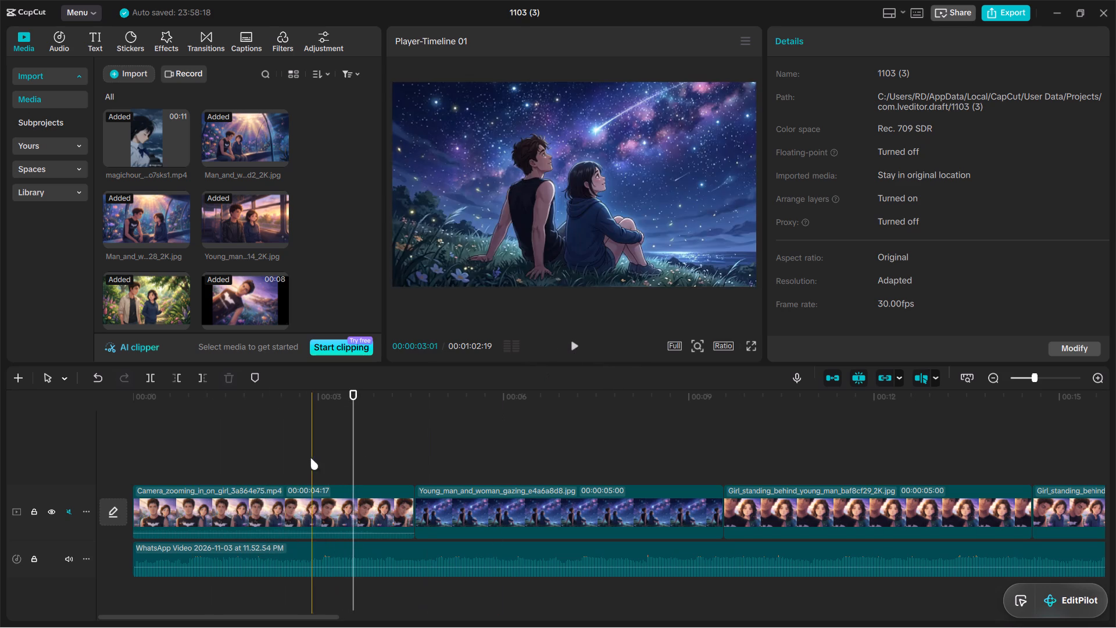
left_click_drag(349, 440, 142, 440)
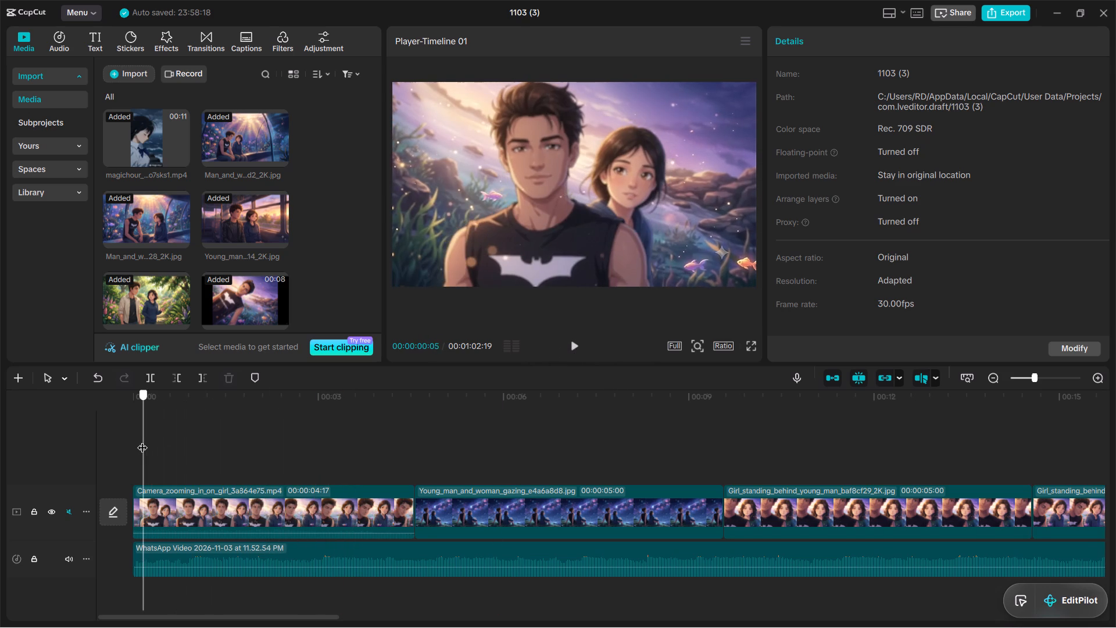
left_click_drag(142, 440, 227, 448)
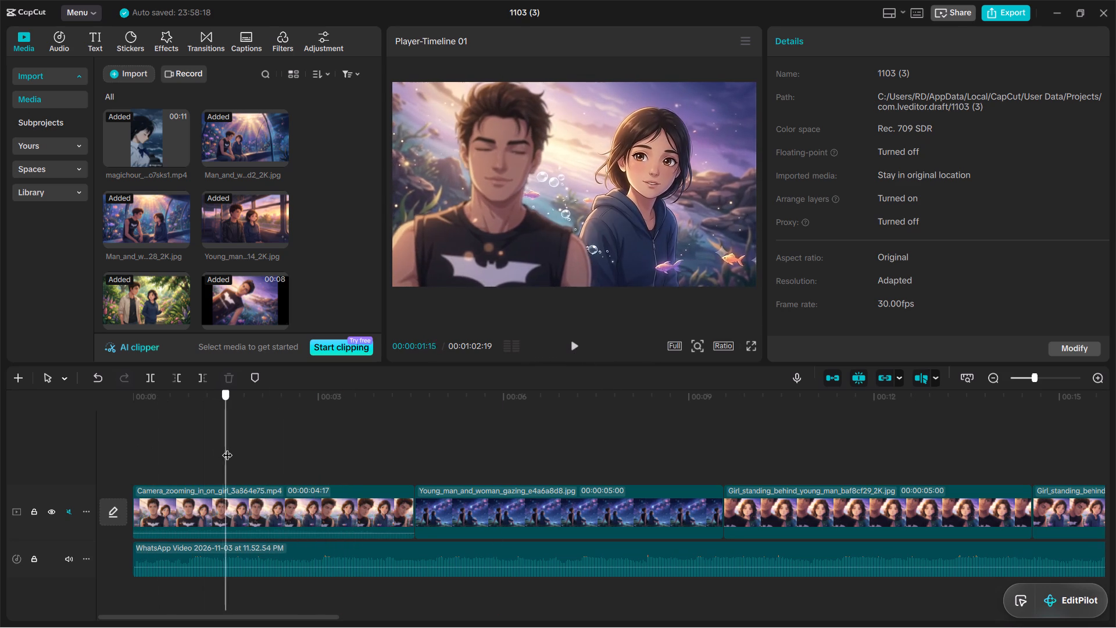
left_click_drag(227, 448, 251, 445)
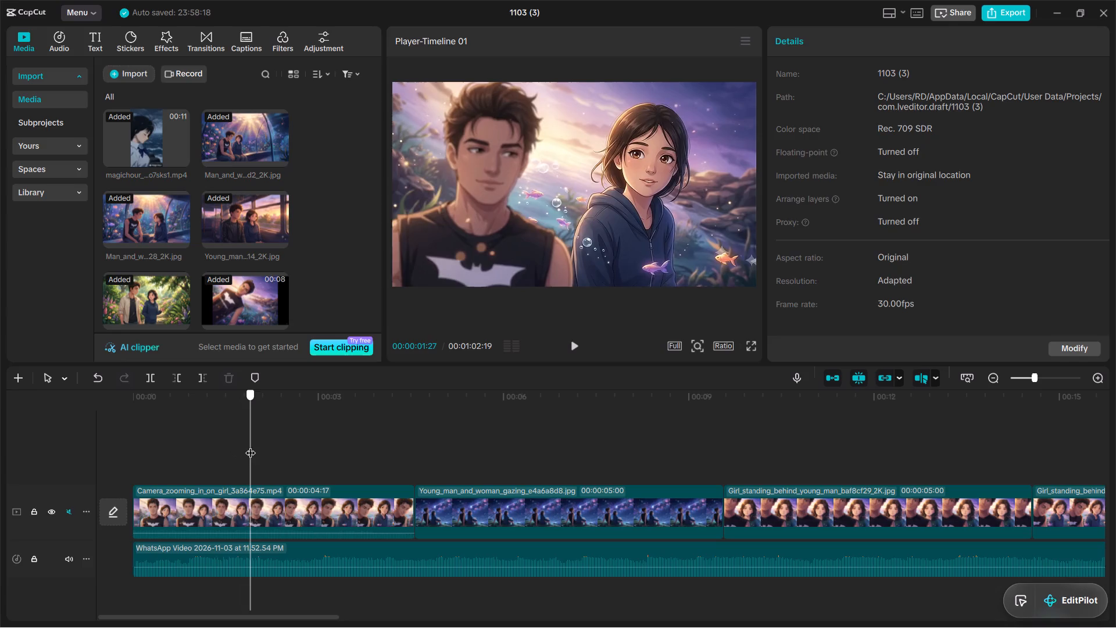
left_click_drag(251, 445, 255, 444)
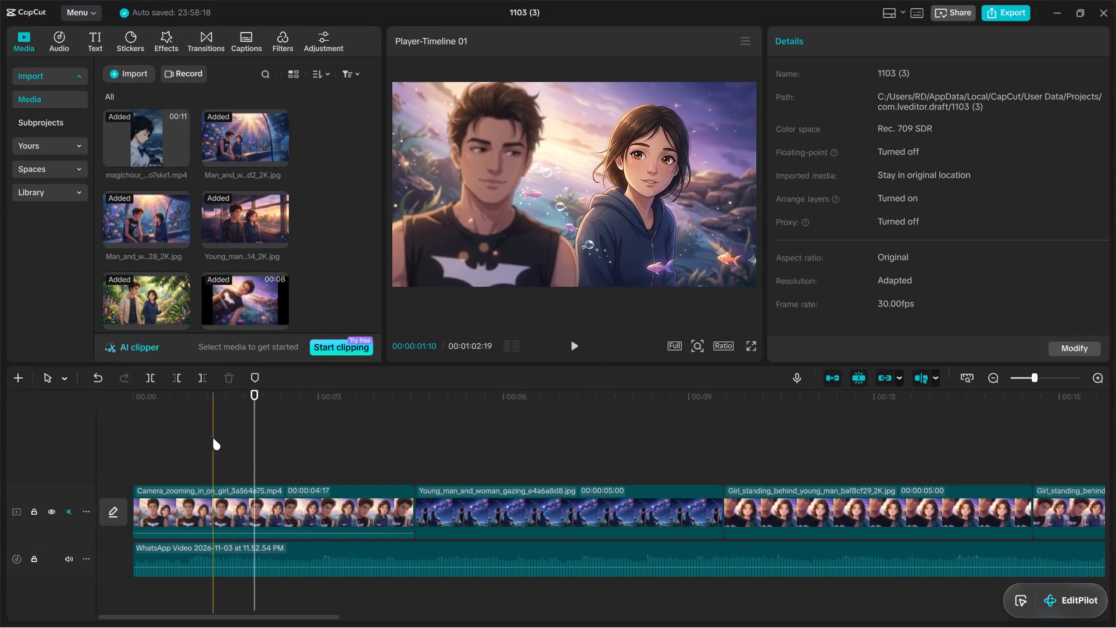
Apply a Custom speed curve to the opening Camera_zooming_in_on_girl clip and preview it from the start.
left_click(289, 498)
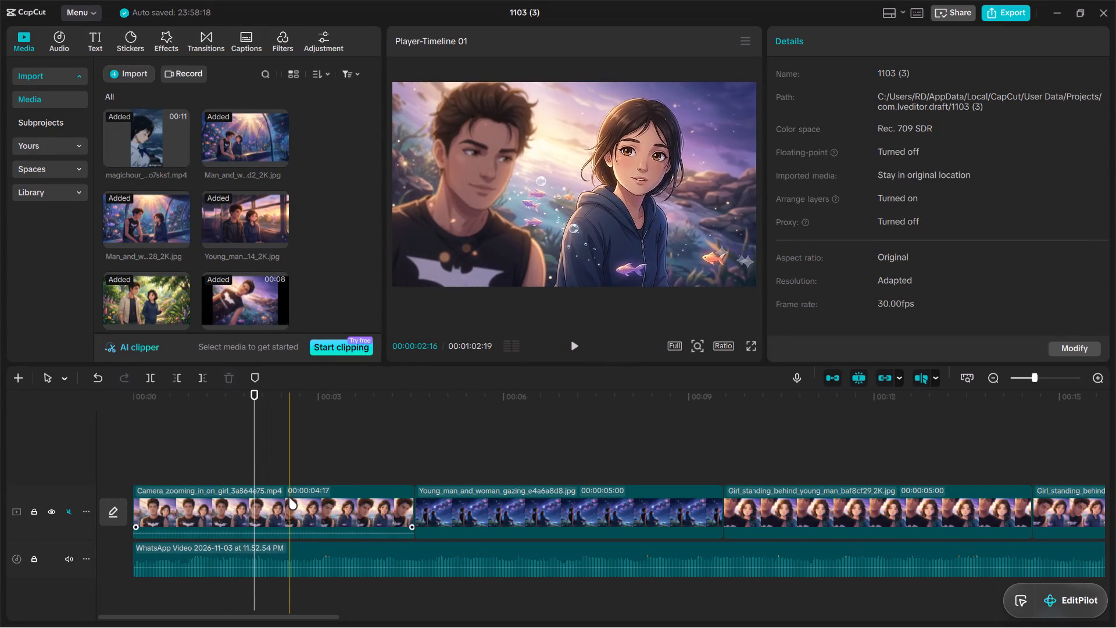
left_click(886, 42)
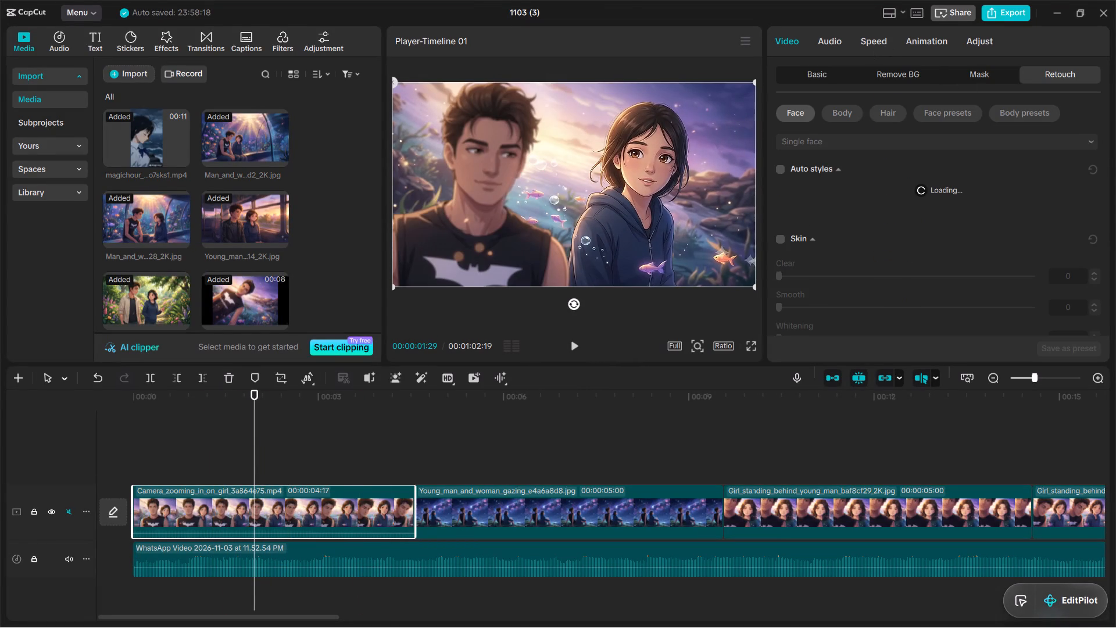
left_click(1013, 76)
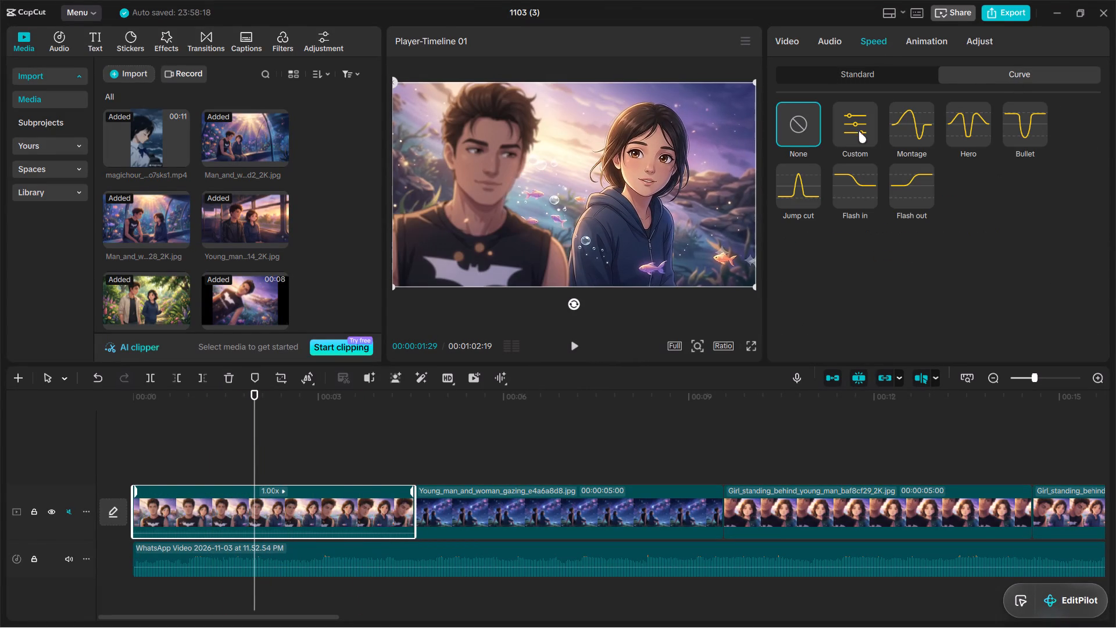
left_click(851, 127)
left_click(241, 410)
left_click_drag(238, 411, 217, 417)
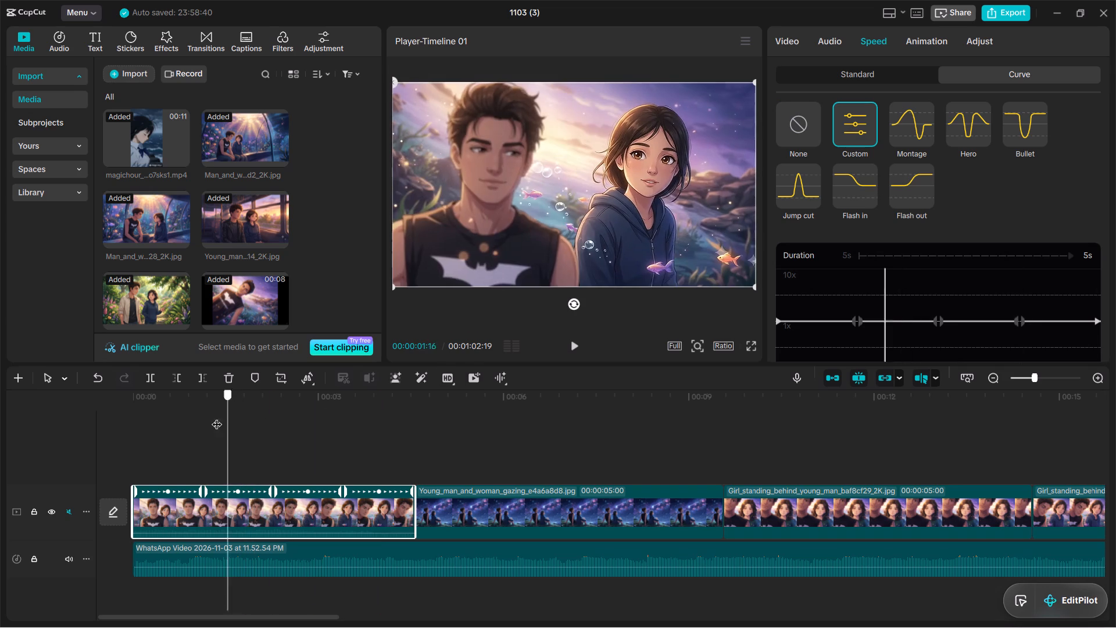
left_click_drag(217, 417, 132, 423)
left_click(573, 347)
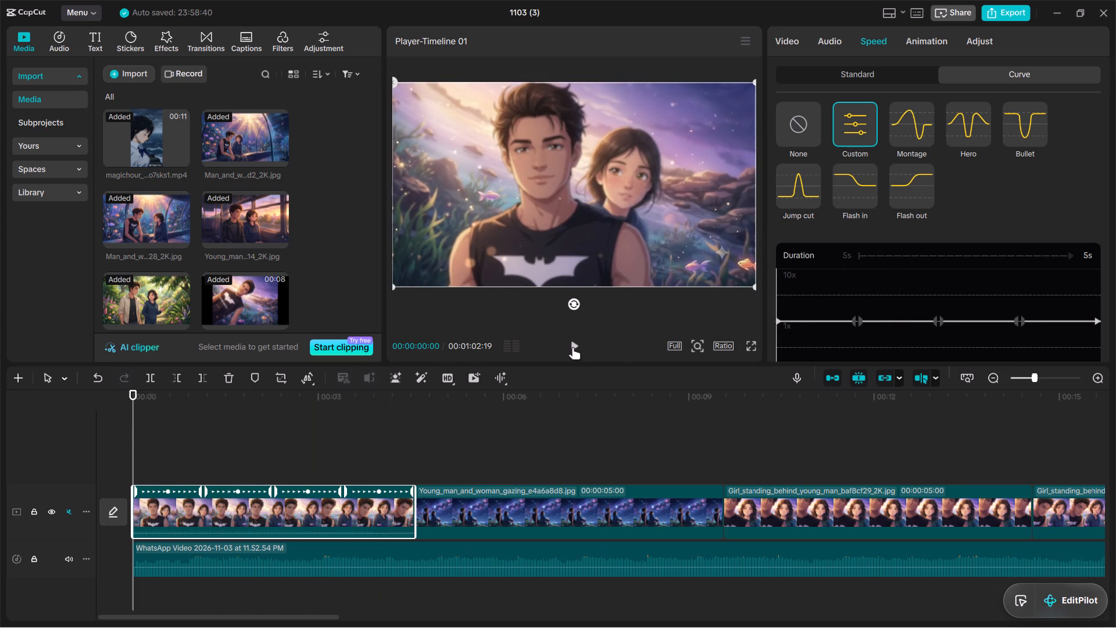
left_click(573, 347)
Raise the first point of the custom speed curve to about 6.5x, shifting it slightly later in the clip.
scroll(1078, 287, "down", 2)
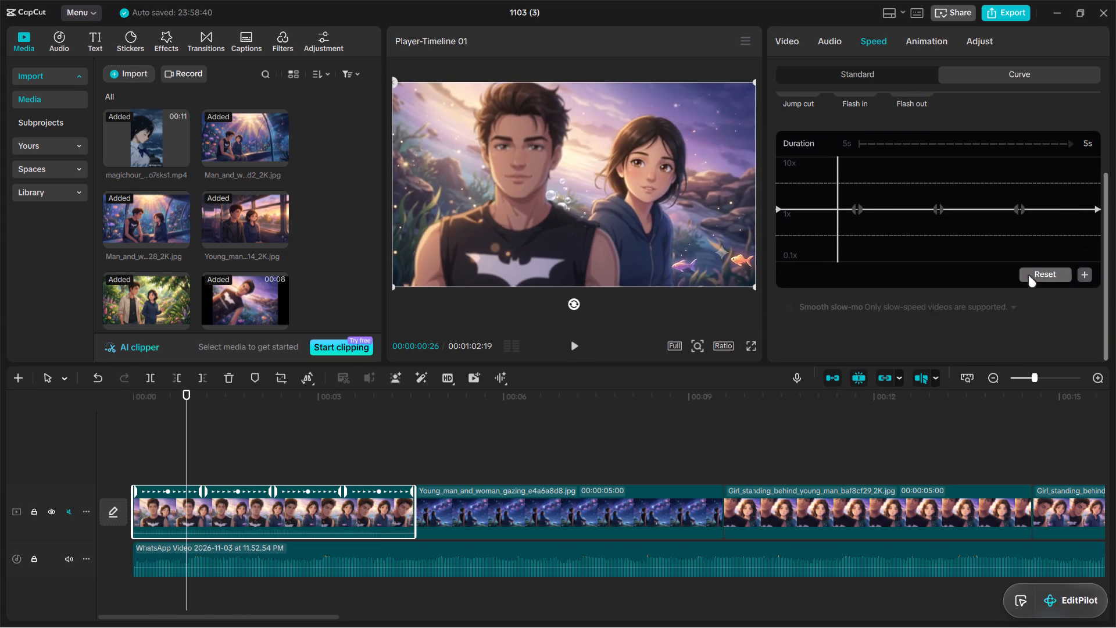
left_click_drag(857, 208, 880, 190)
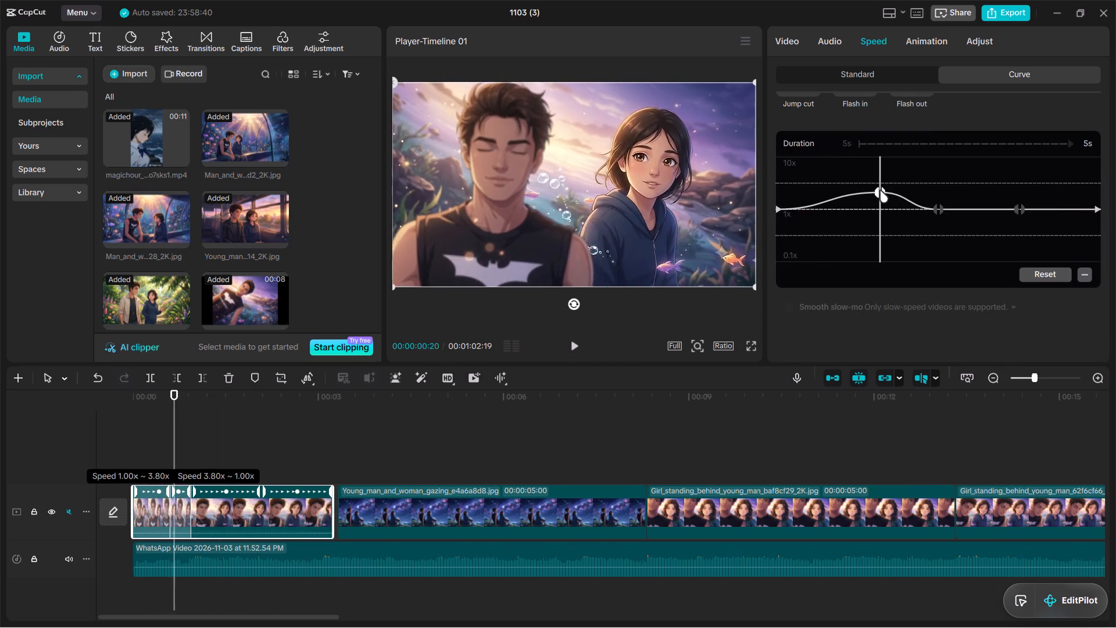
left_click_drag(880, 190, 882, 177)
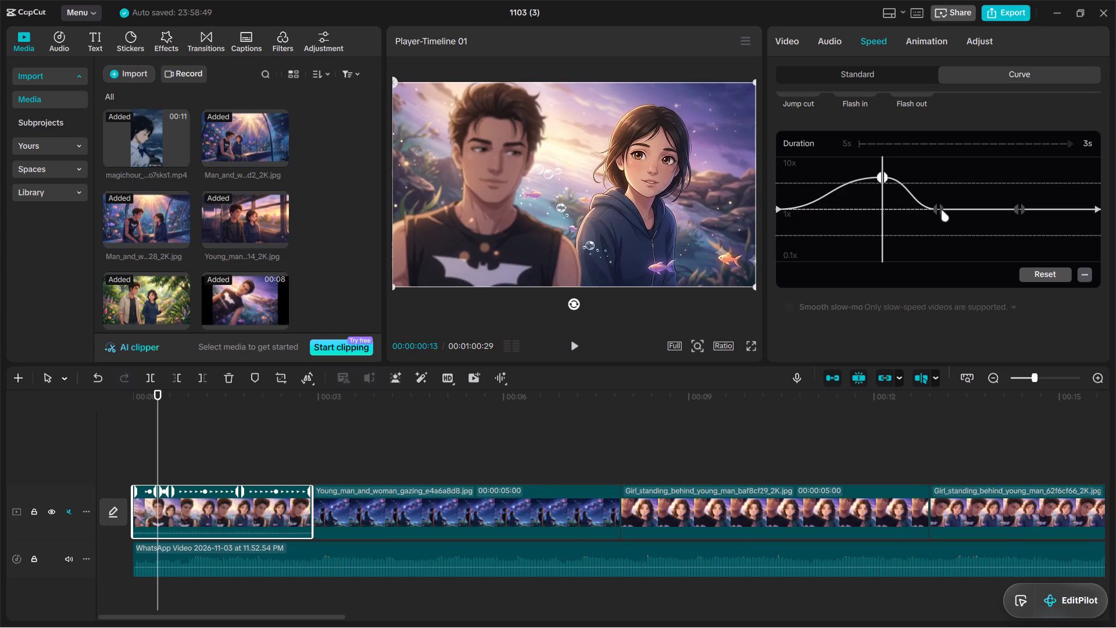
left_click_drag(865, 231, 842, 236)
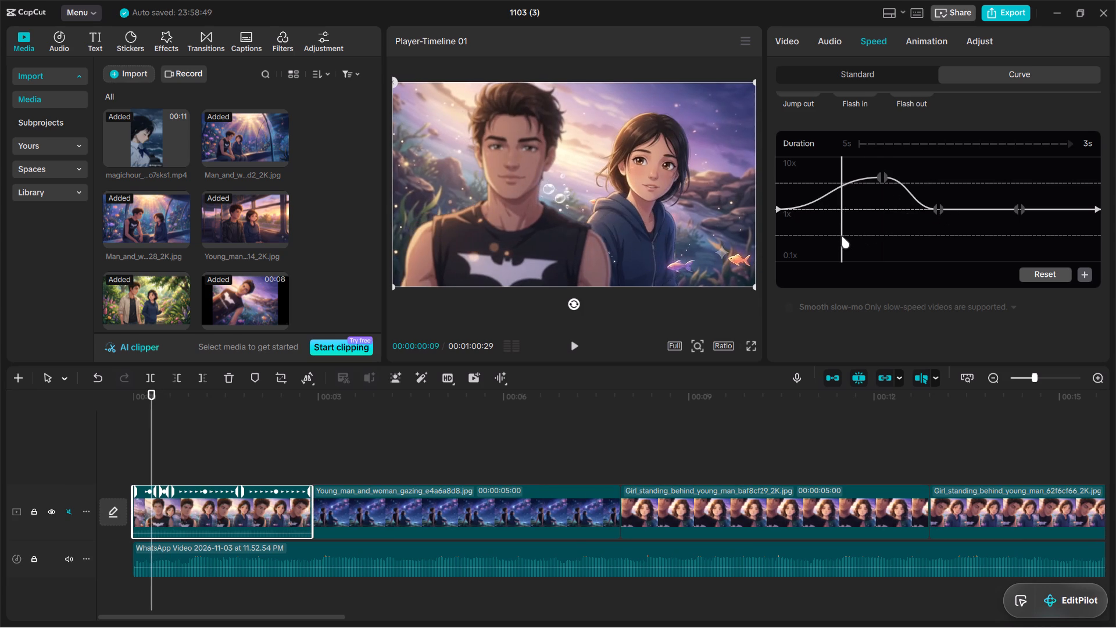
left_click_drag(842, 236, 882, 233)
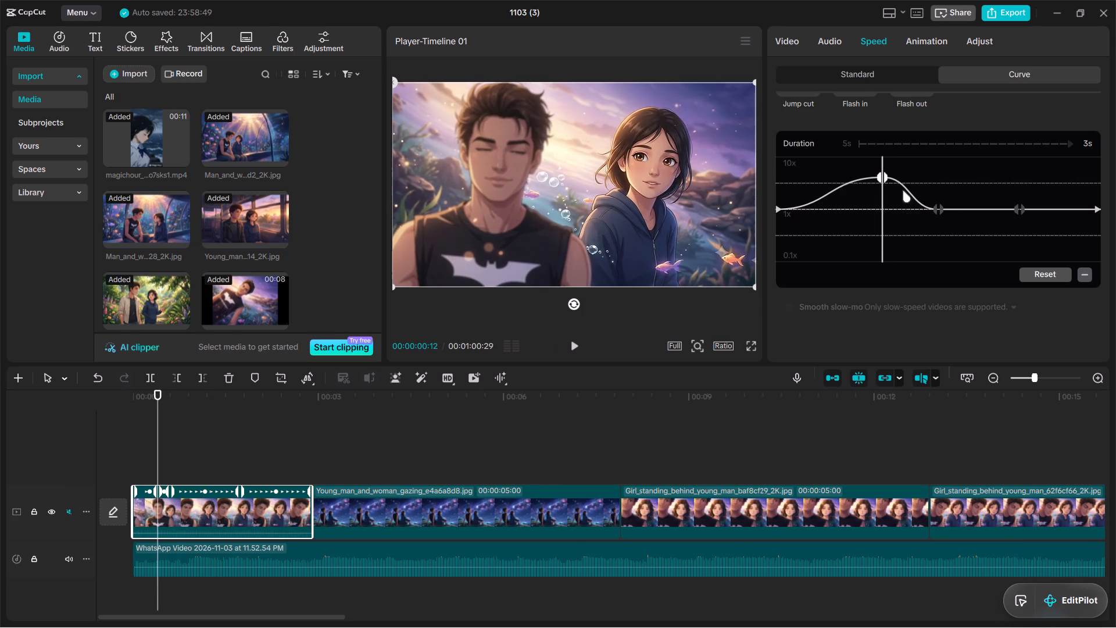
Lower both sides of the first speed curve point to 0.1x, placing it just before the second point.
left_click_drag(880, 176, 908, 271)
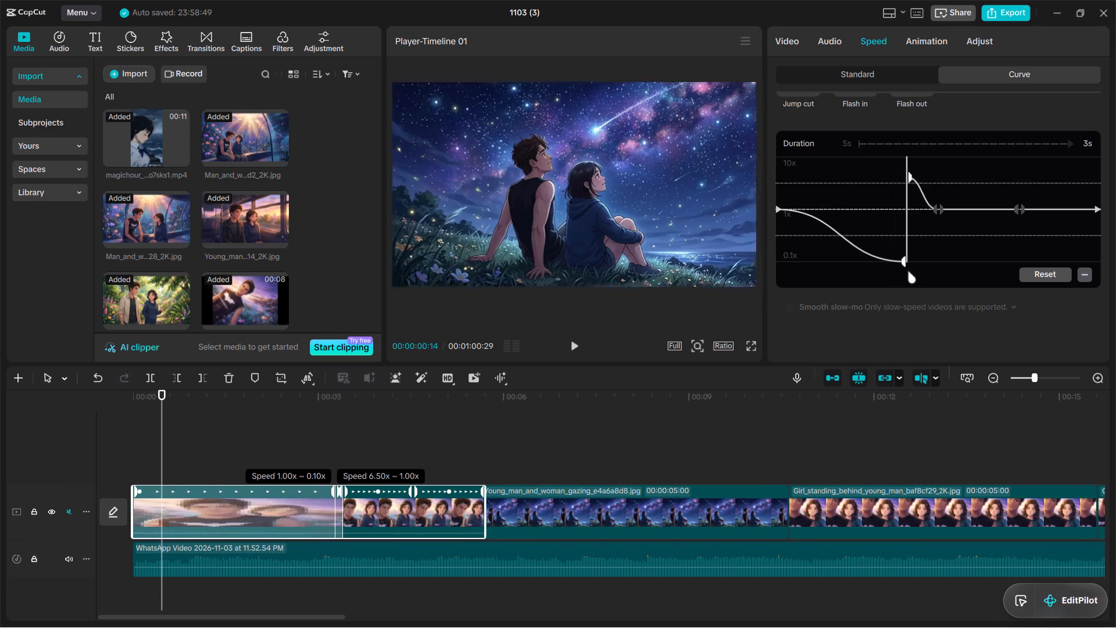
left_click_drag(908, 271, 928, 265)
left_click_drag(930, 176, 929, 263)
Add a new speed curve point at 00:00:01:12, between the clip's start and the 0.1x point.
left_click(865, 183)
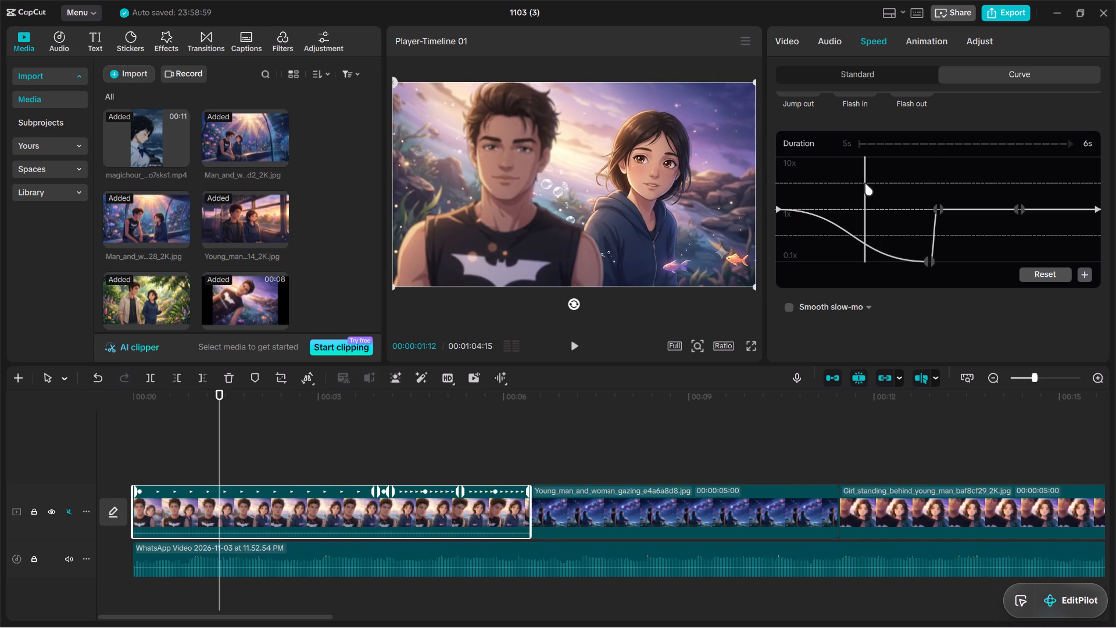
left_click(1084, 276)
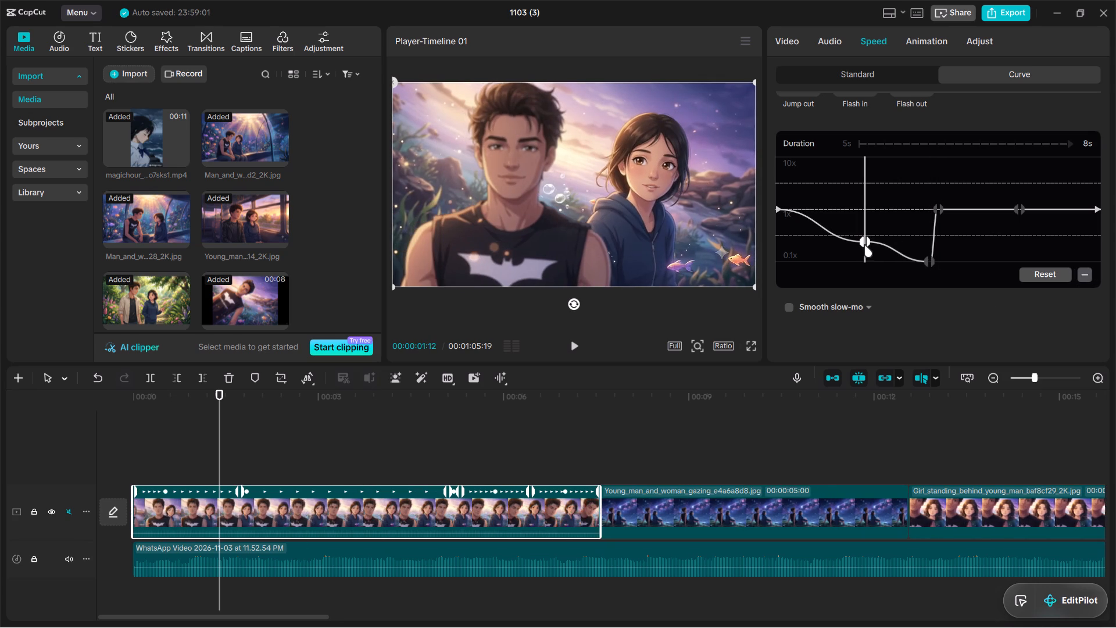
Raise the new speed curve point to about 7.9x, shifting it slightly later, and preview the opening clip.
left_click_drag(865, 241, 874, 169)
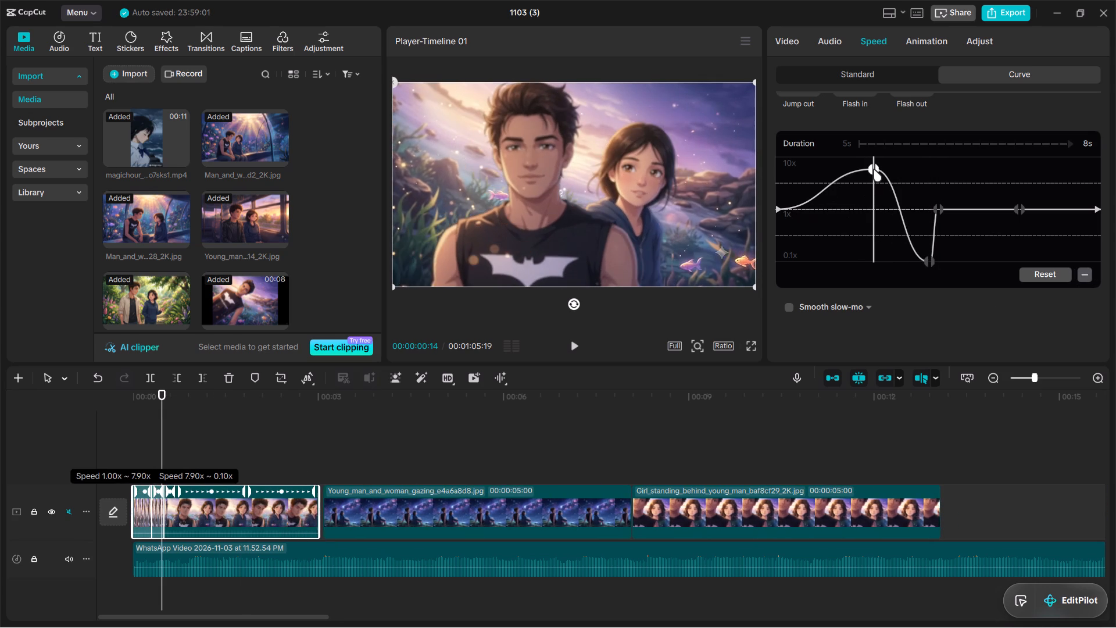
left_click_drag(874, 169, 870, 169)
left_click(822, 227)
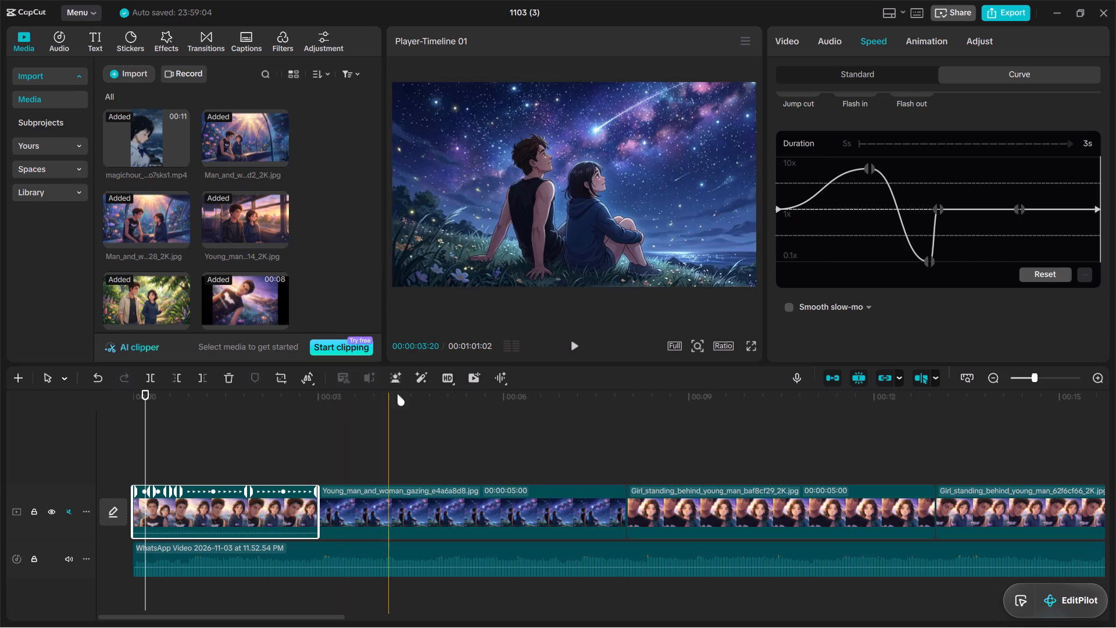
left_click(574, 350)
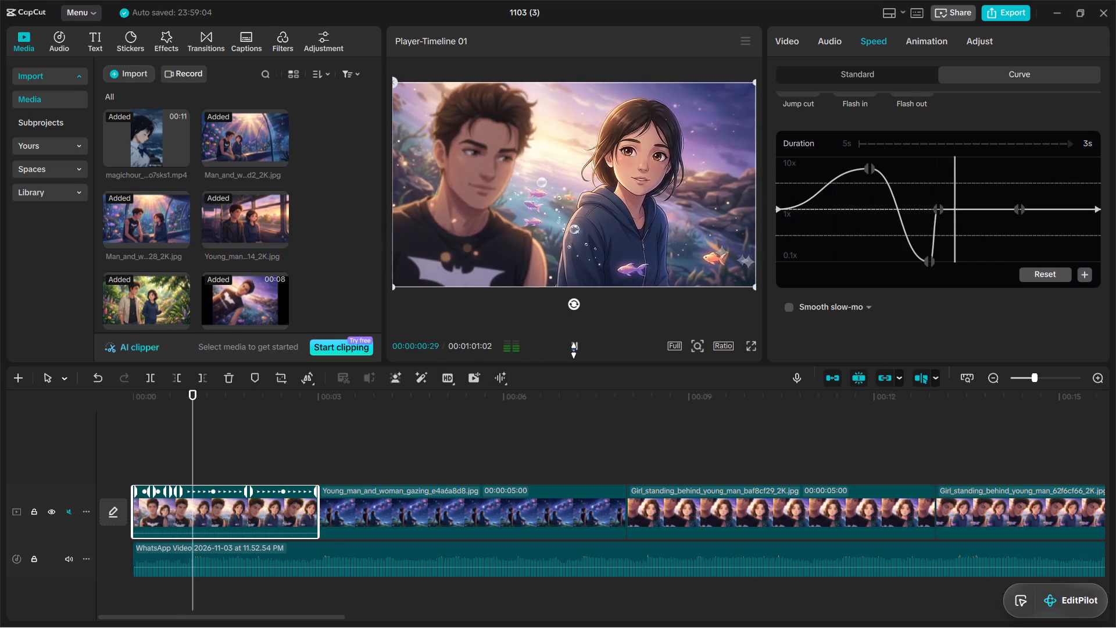
left_click(574, 350)
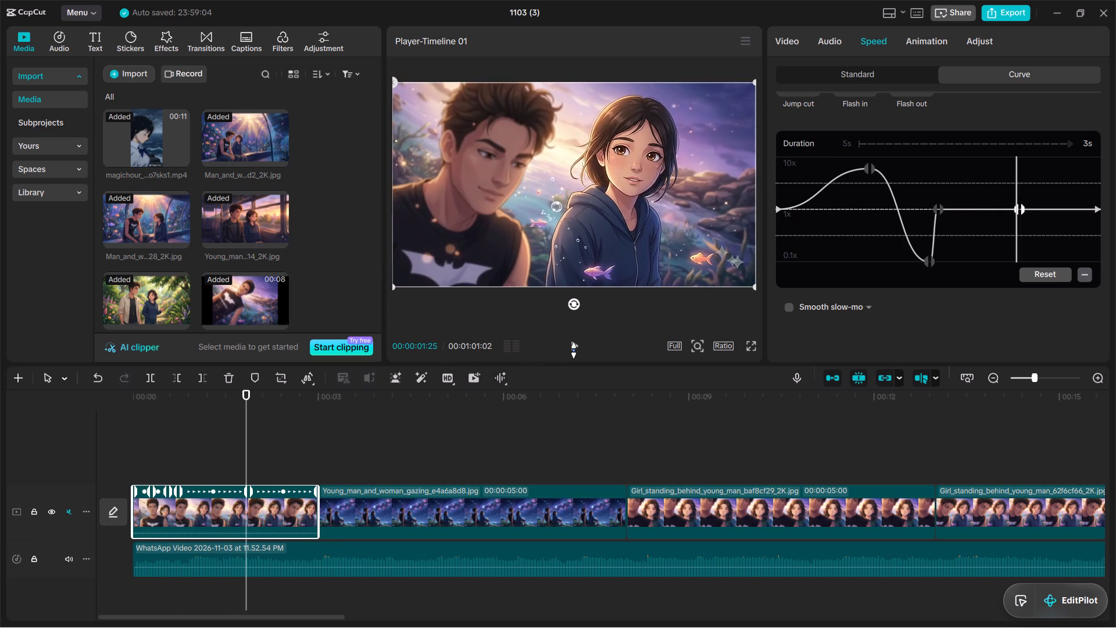
left_click(191, 444)
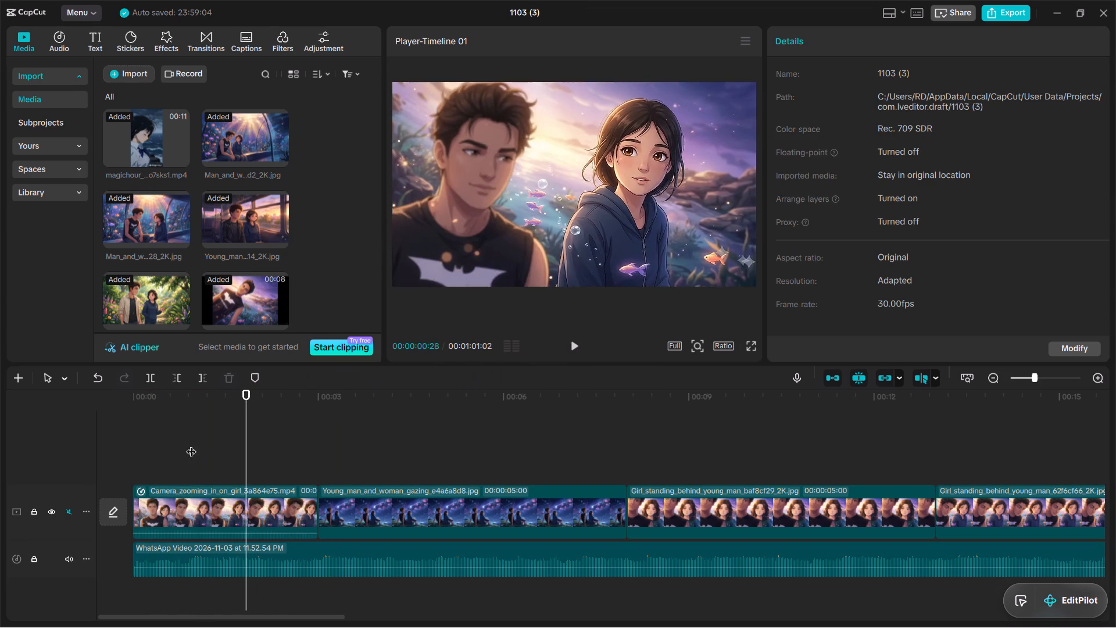
left_click_drag(191, 444, 85, 445)
left_click(575, 348)
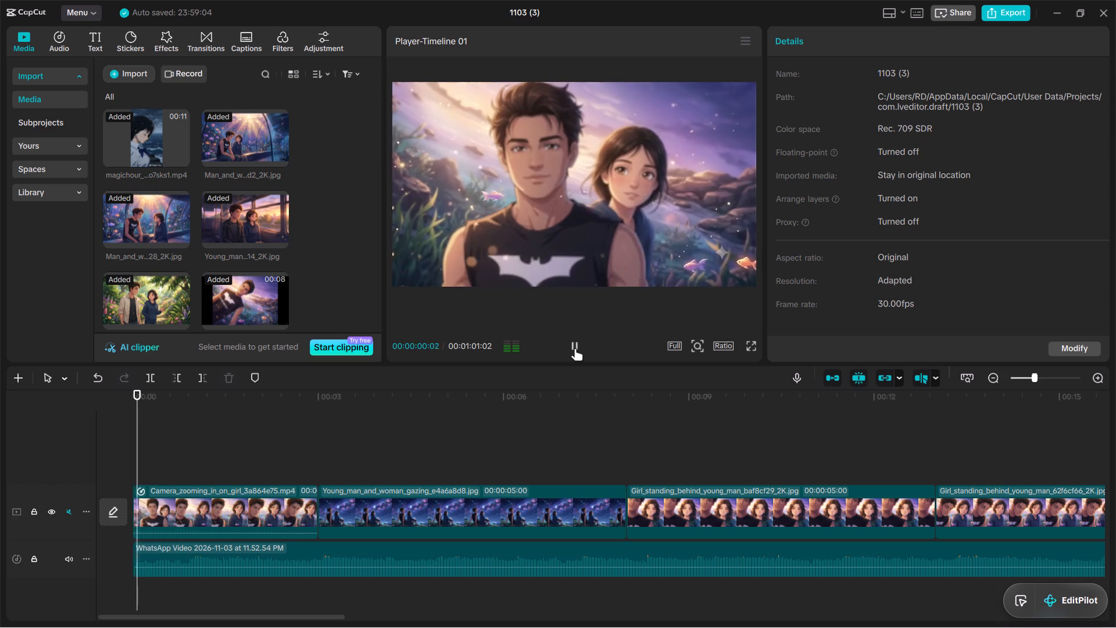
left_click(575, 348)
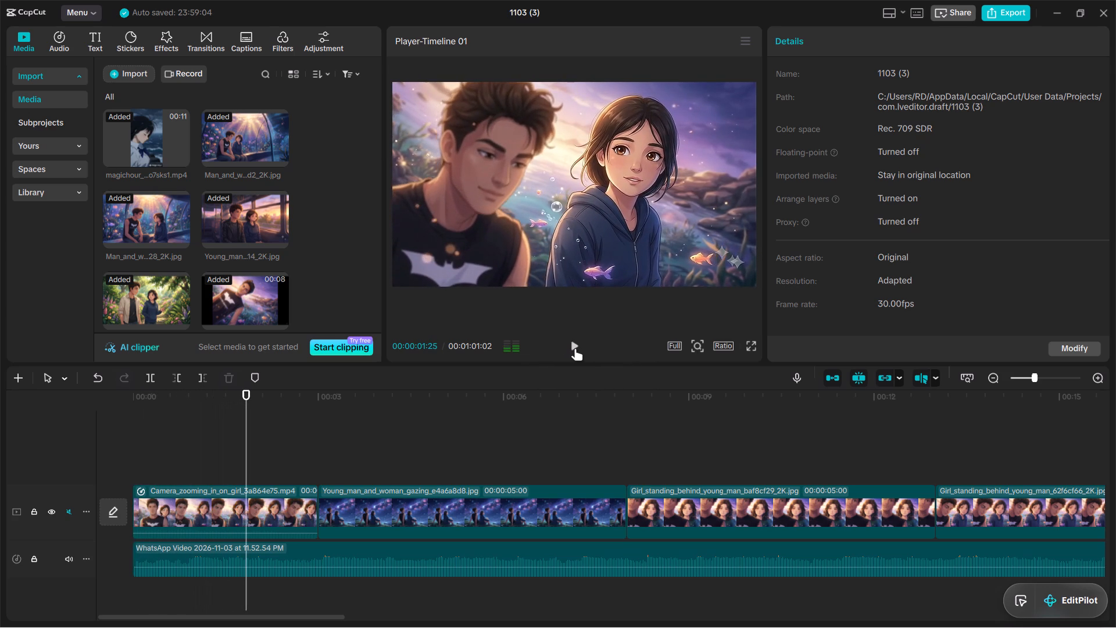
Lower the last speed curve point of the opening clip close to 0.1x and preview the clip from the start.
left_click(280, 444)
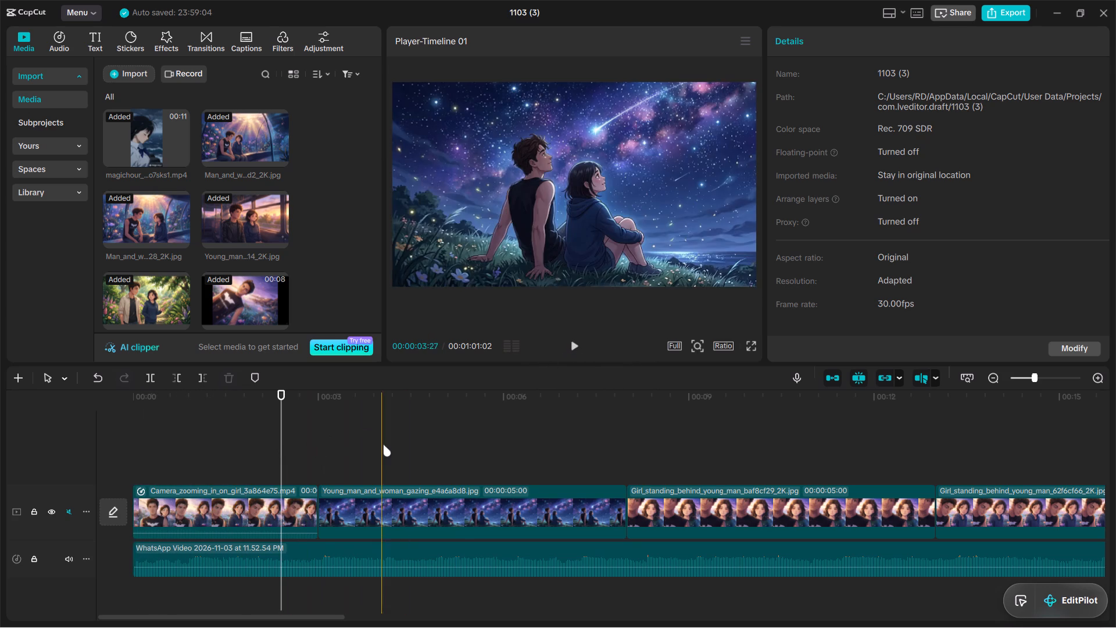
left_click(296, 502)
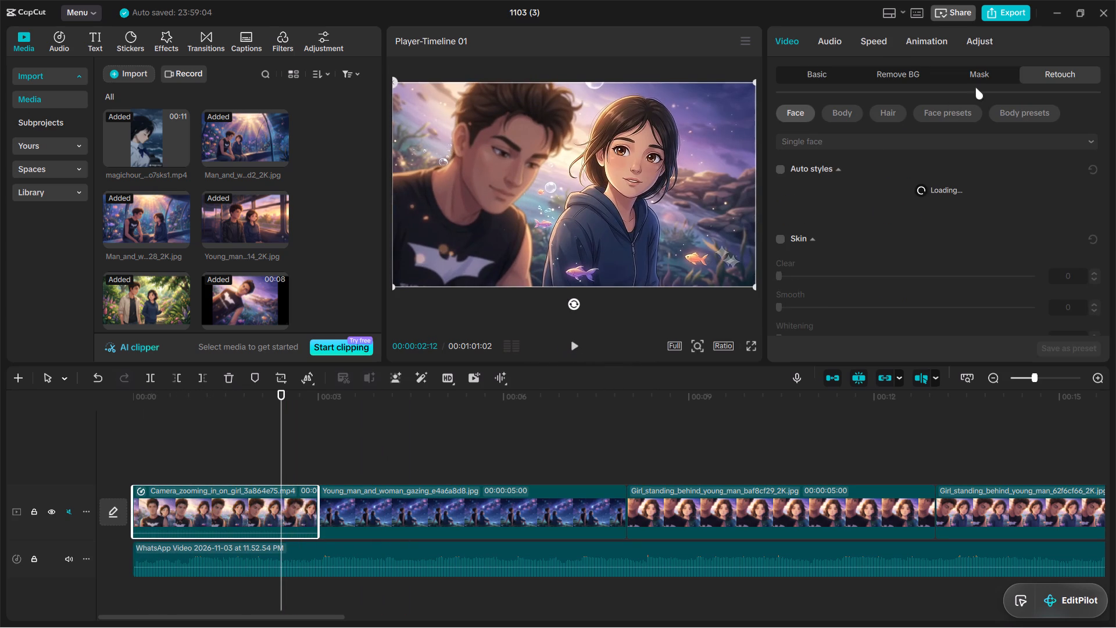
left_click(872, 37)
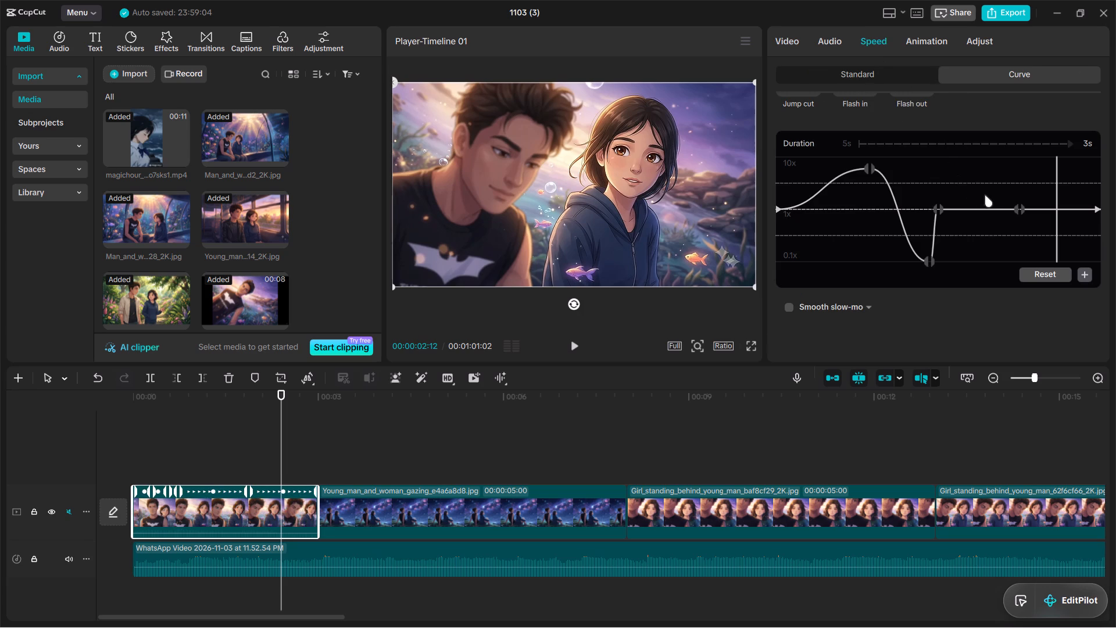
left_click_drag(1019, 209, 1021, 248)
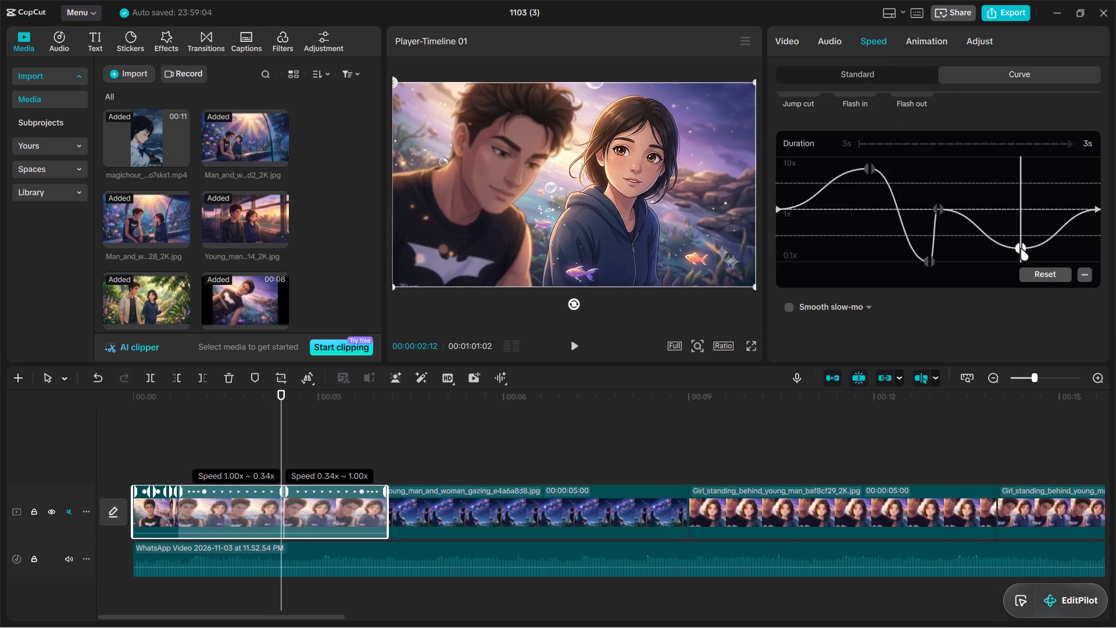
left_click_drag(1021, 248, 1020, 258)
left_click(138, 429)
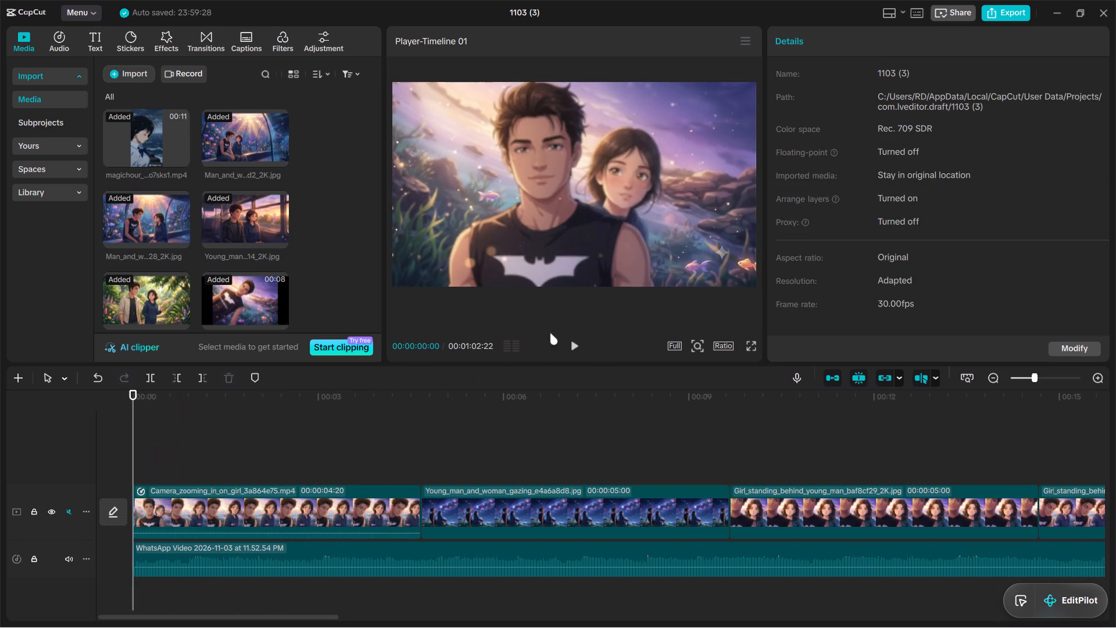
left_click(573, 343)
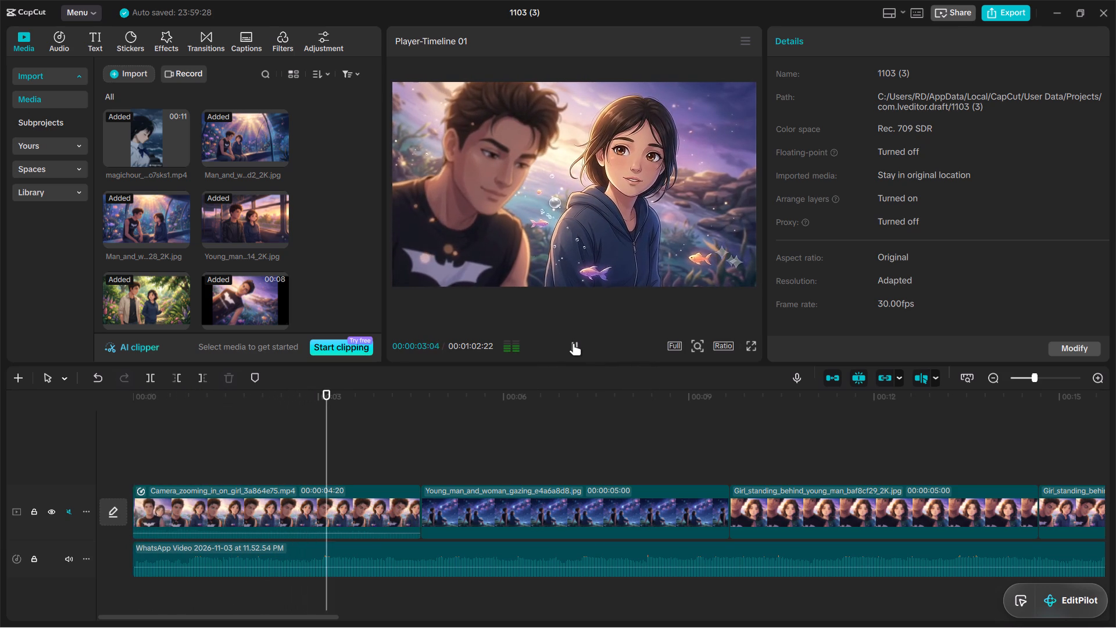
left_click(573, 343)
Trim the end of the opening Camera_zooming_in_on_girl clip back to about 00:00:03:04 and preview the cut to the next scene.
left_click(384, 496)
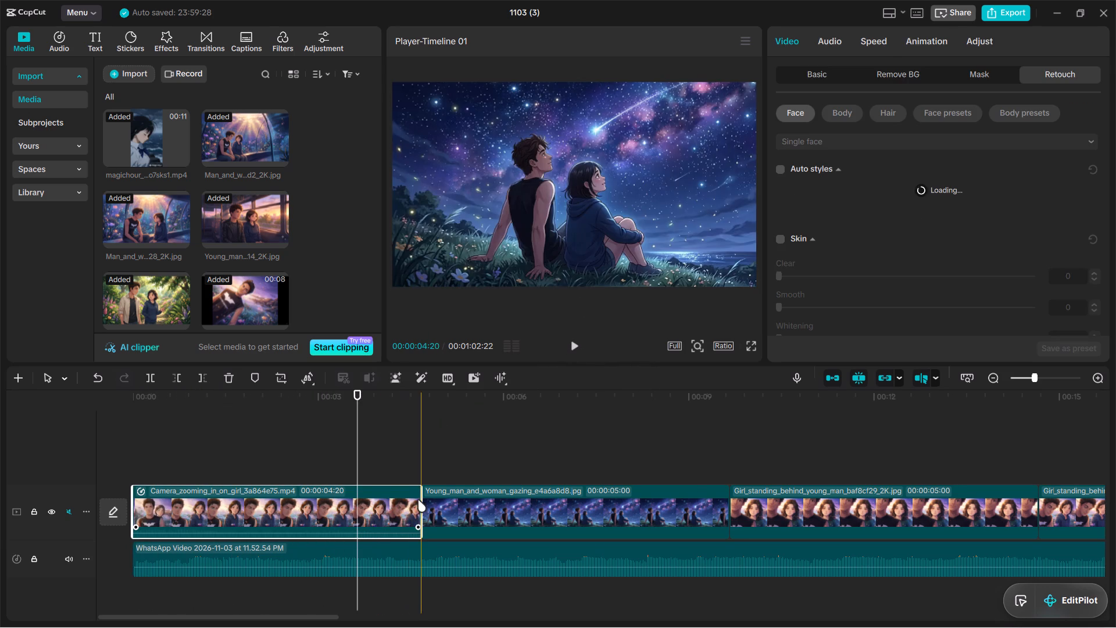
left_click_drag(418, 499, 323, 519)
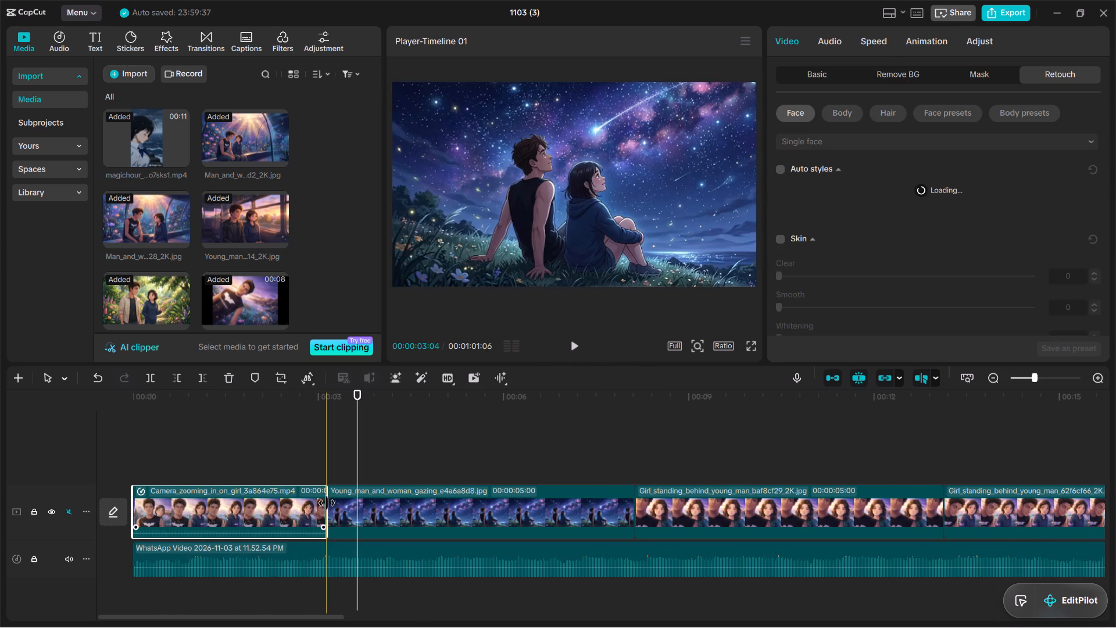
left_click(317, 449)
left_click(574, 345)
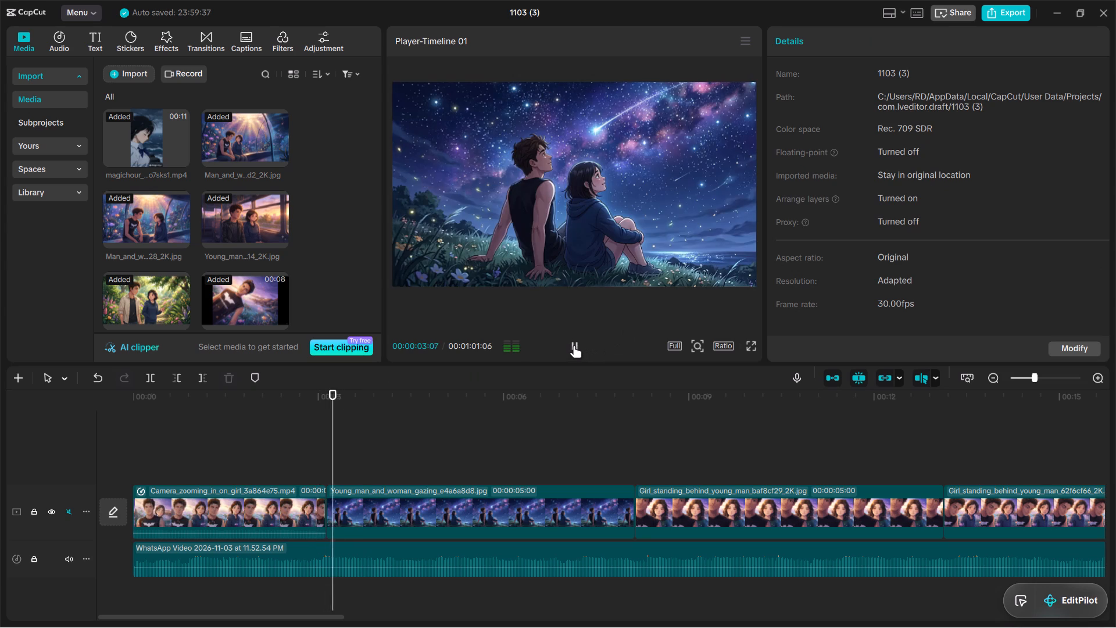
left_click(574, 345)
Examine the basic video settings of the Young_man_and_woman_gazing image clip.
left_click(562, 484)
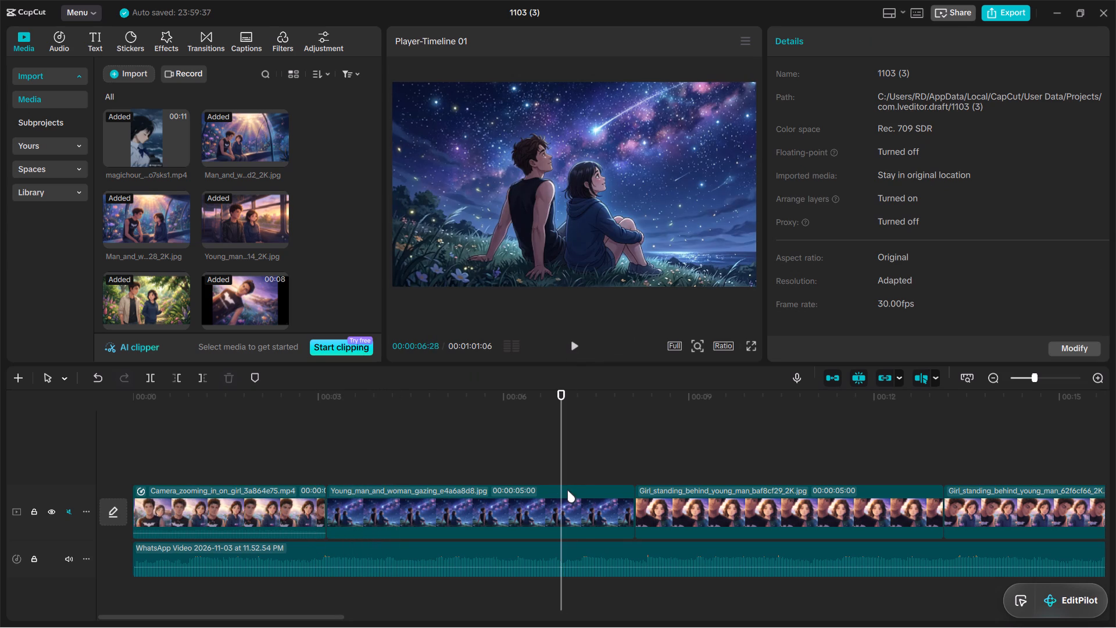
left_click(581, 499)
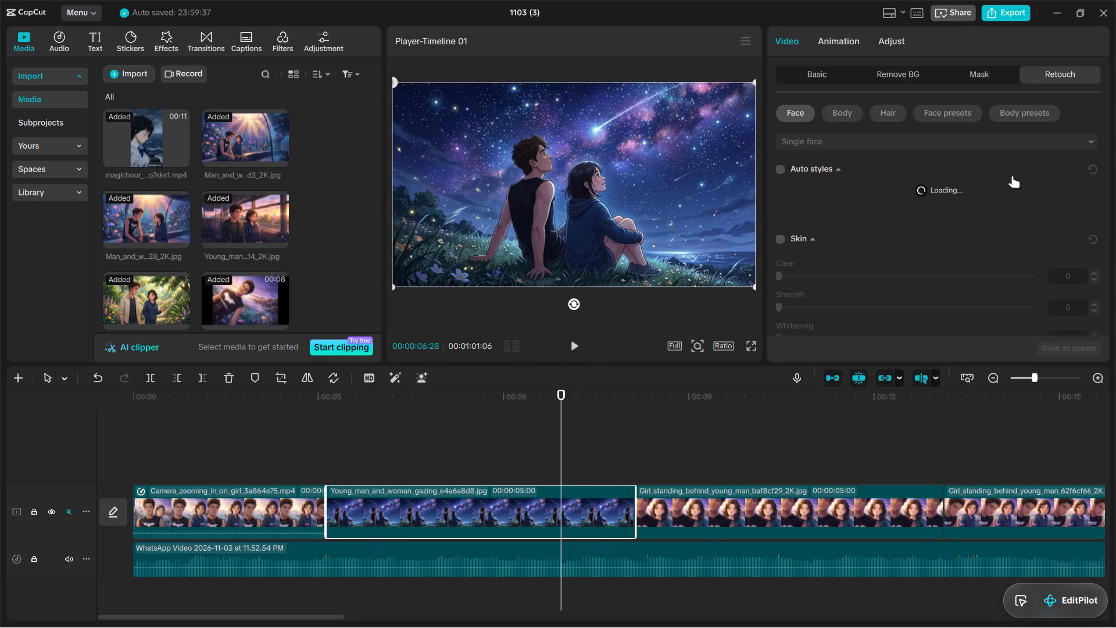
left_click(806, 73)
scroll(902, 118, "down", 2)
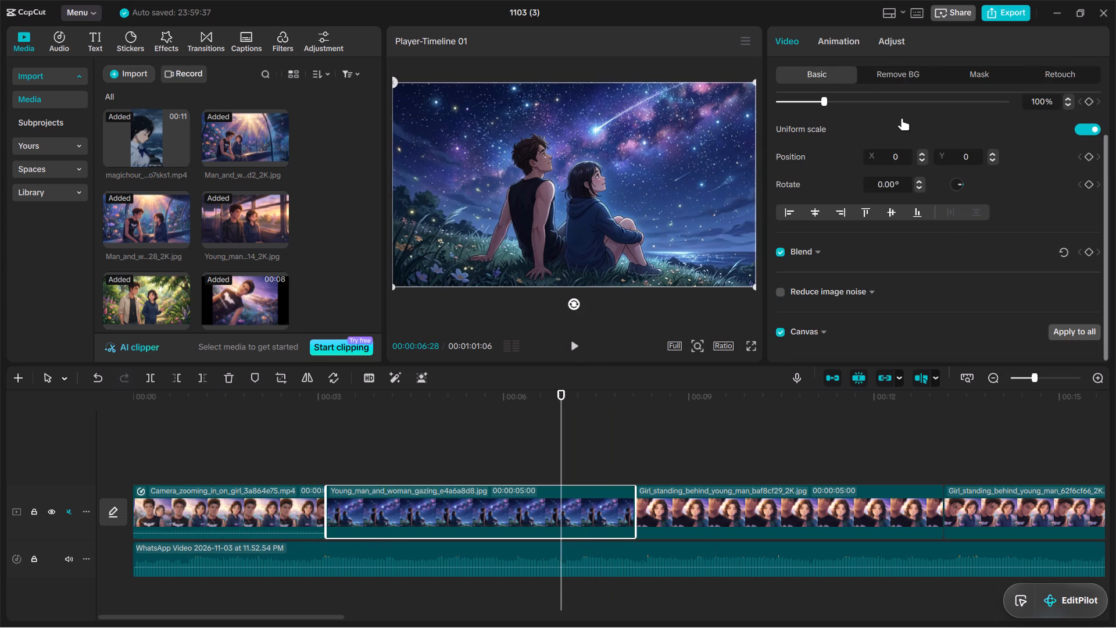
scroll(902, 118, "down", 7)
scroll(902, 118, "up", 4)
scroll(902, 120, "down", 8)
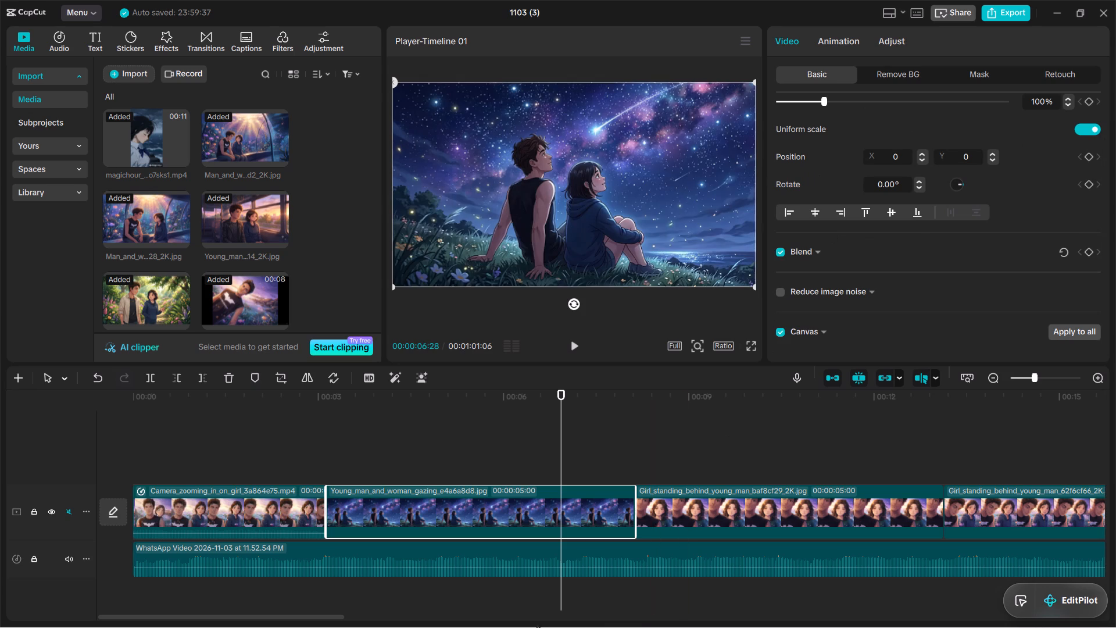
Switch to Urban VPN, start a connection through Russia, and minimise its window.
left_click(535, 613)
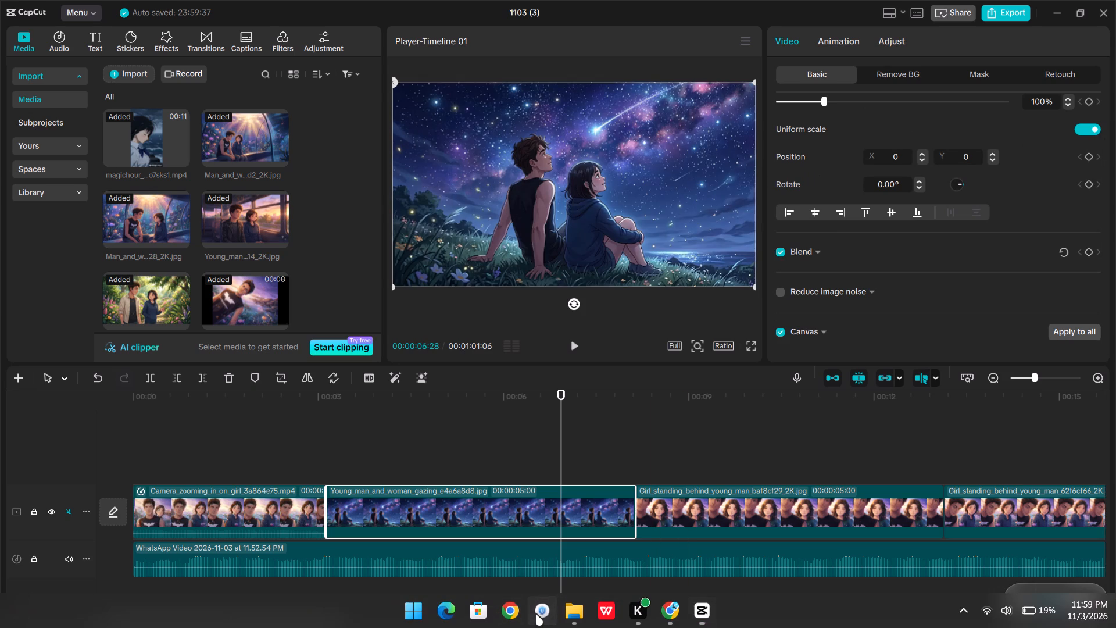
left_click(465, 225)
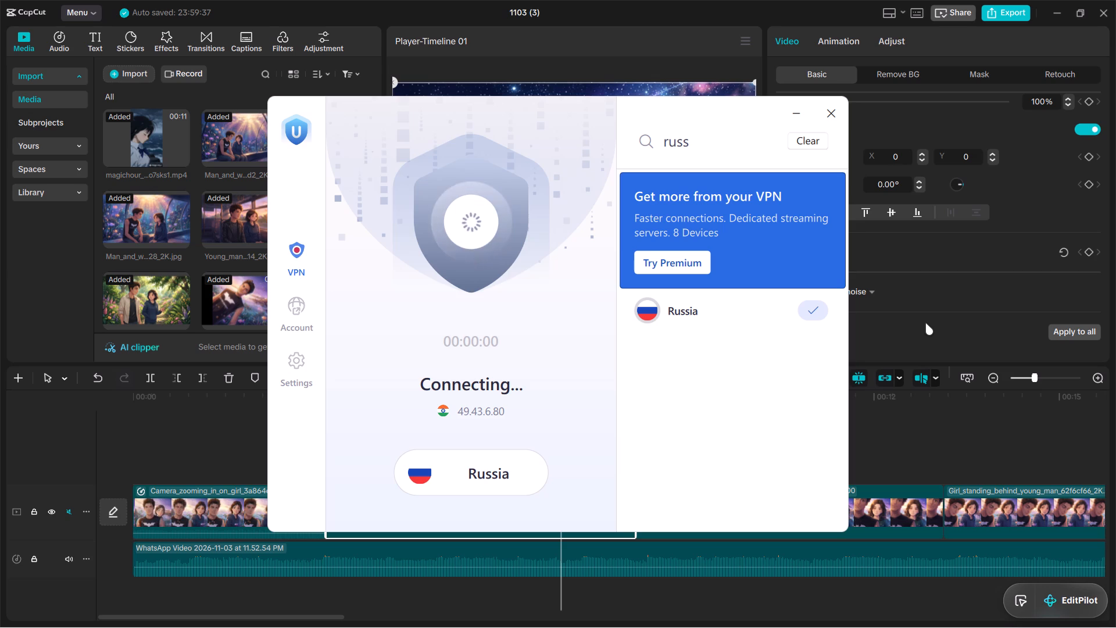
left_click(788, 119)
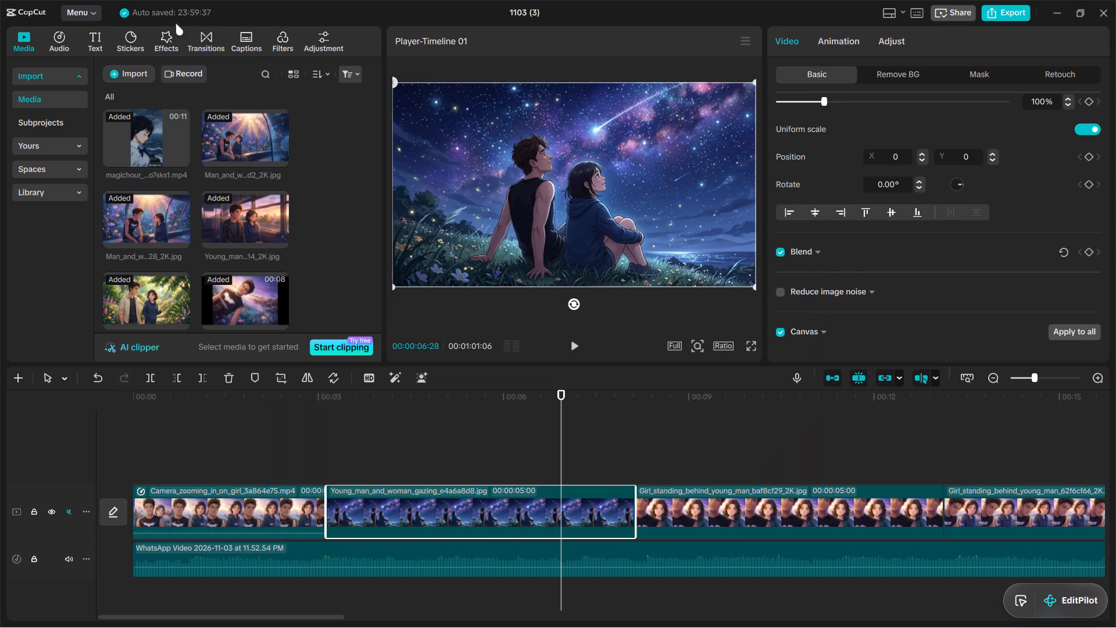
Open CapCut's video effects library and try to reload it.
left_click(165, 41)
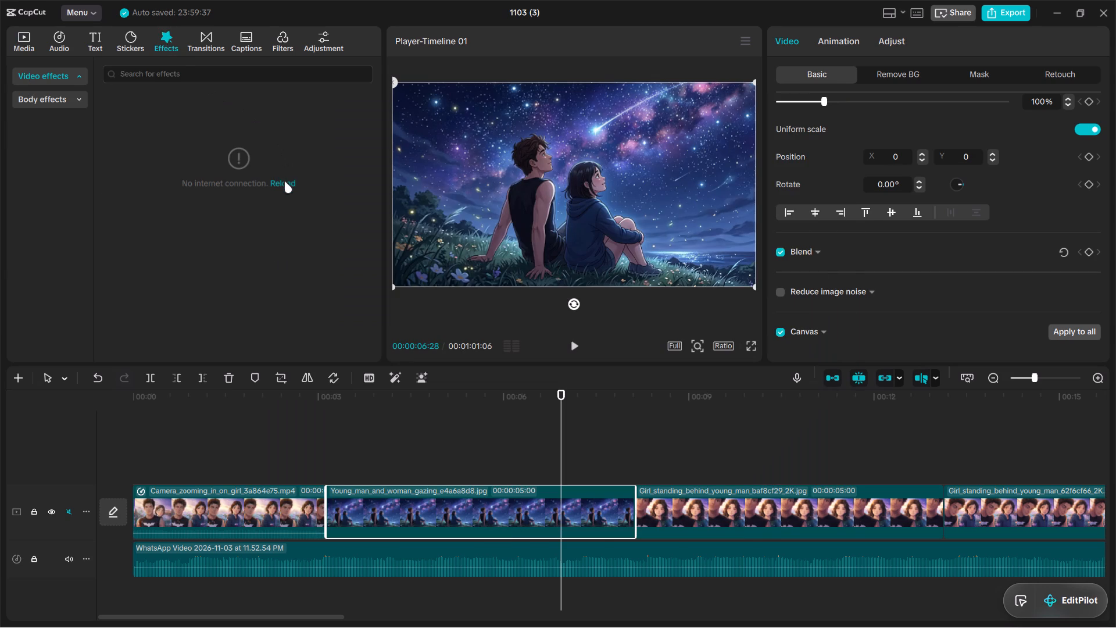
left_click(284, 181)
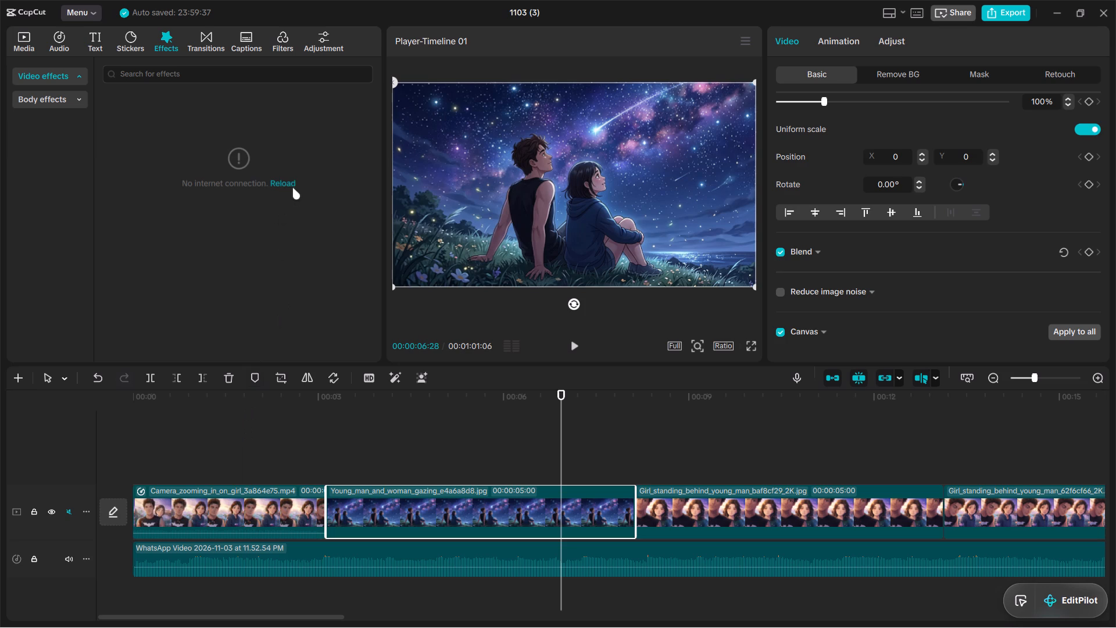
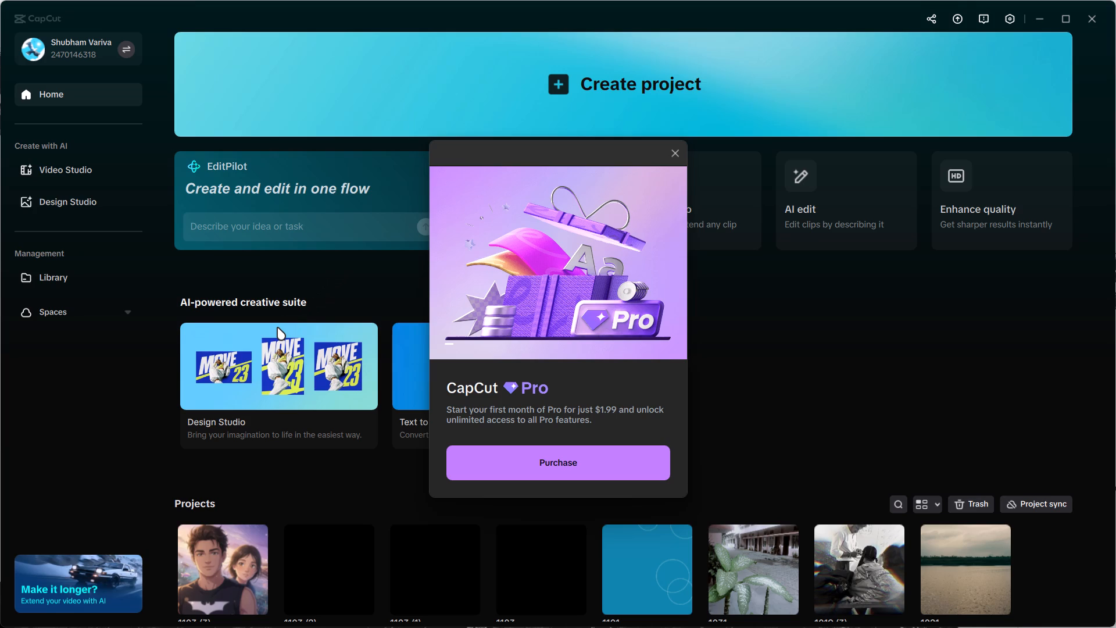
Dismiss the CapCut Pro subscription offer covering the home screen.
left_click(665, 149)
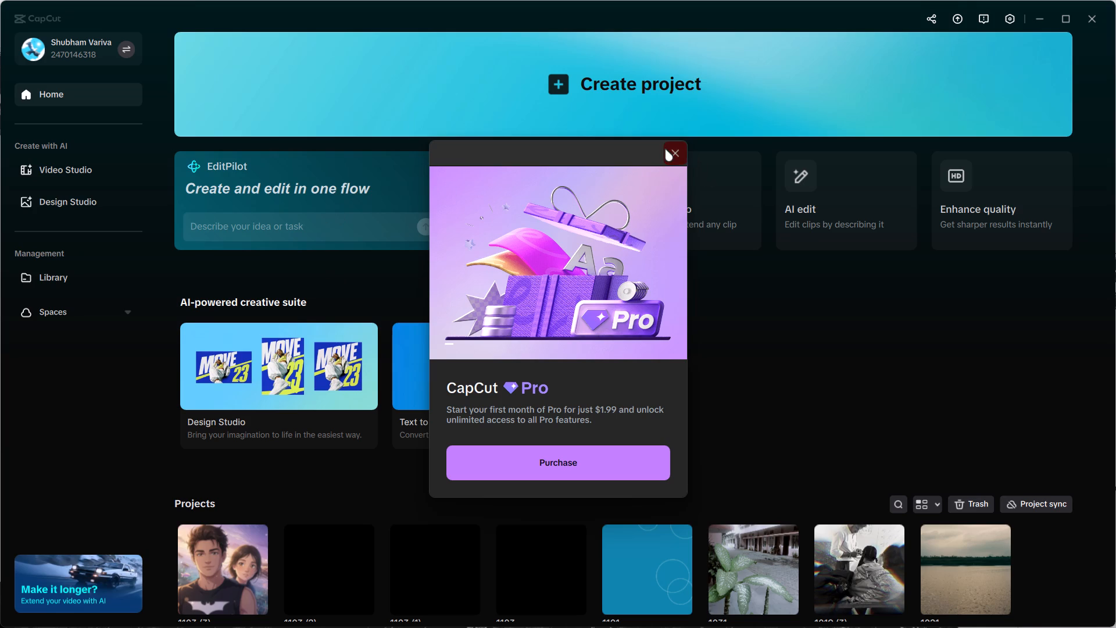
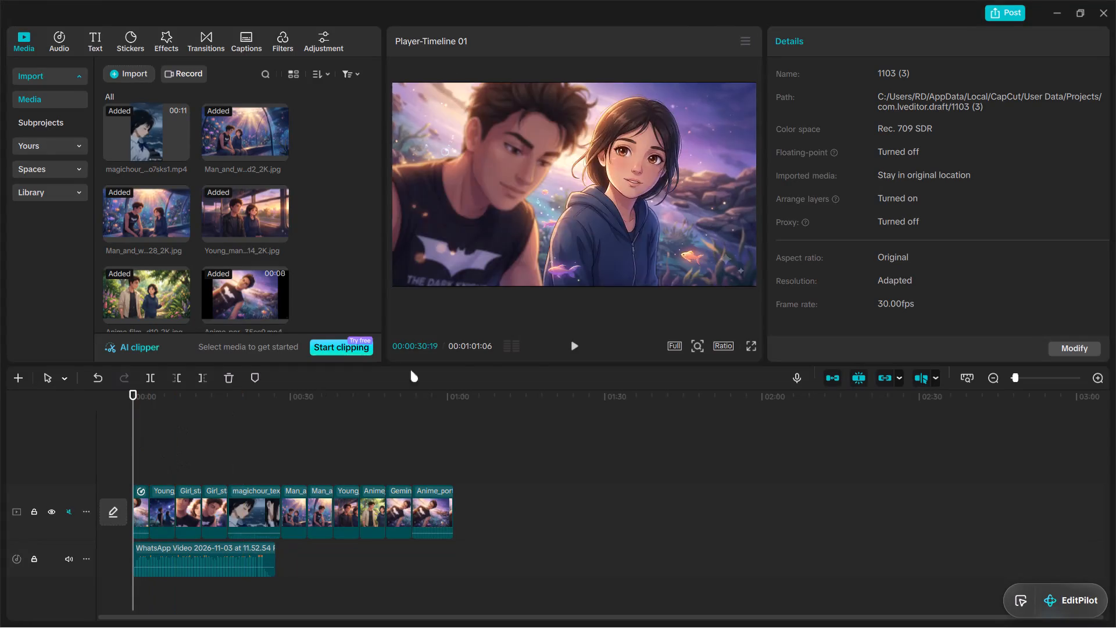
Play the first second or so of the opening clip from the start of the timeline to check it.
left_click(576, 345)
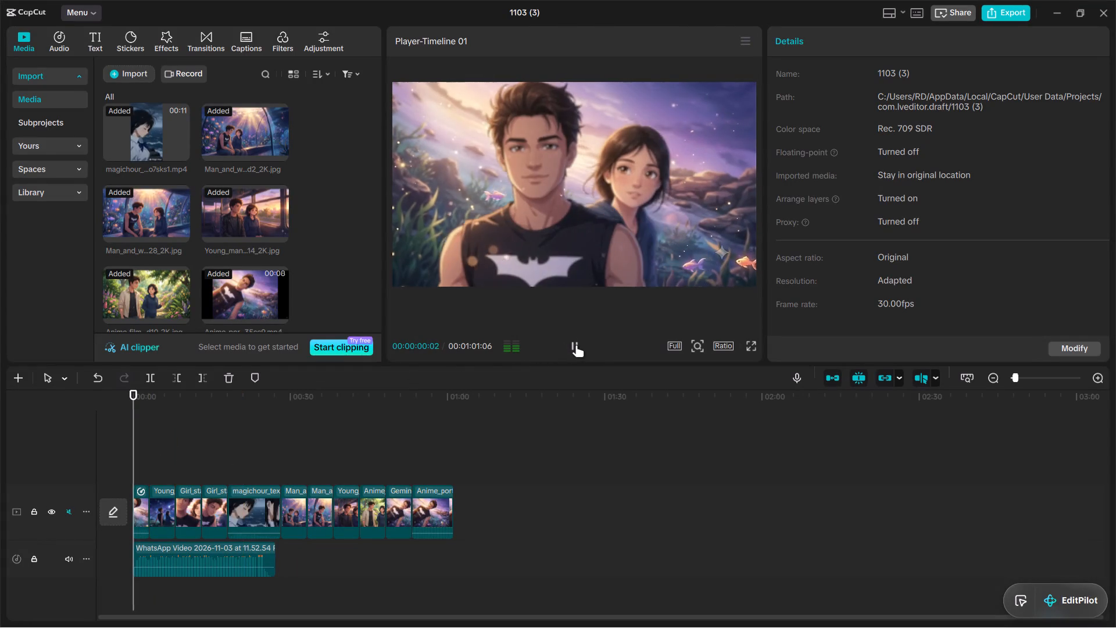
left_click(576, 345)
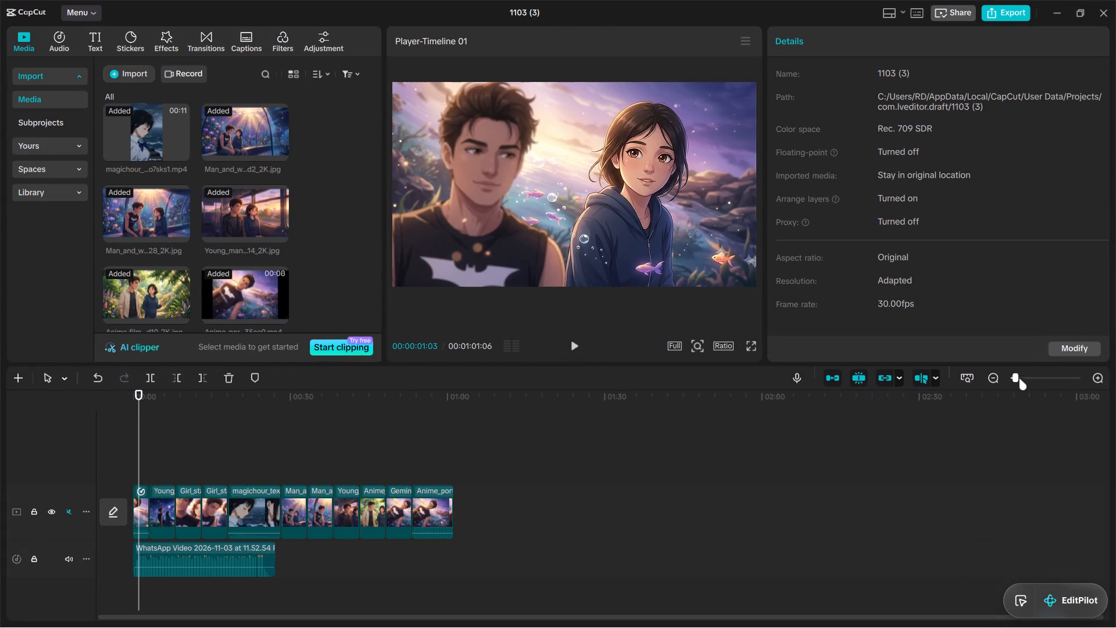
left_click(1016, 377)
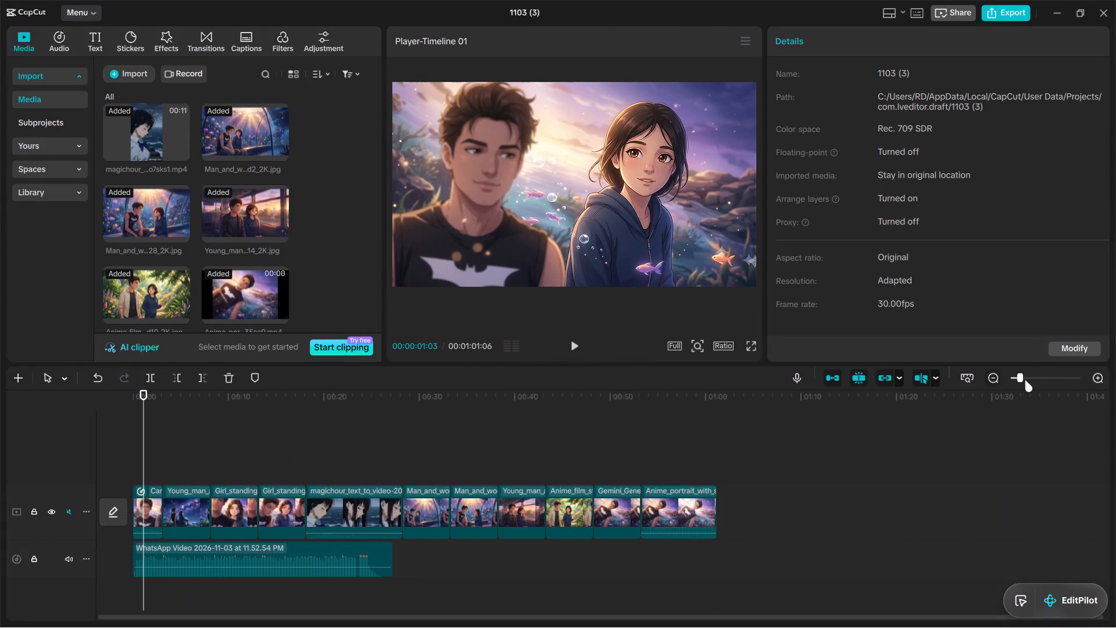
left_click_drag(1023, 379, 1029, 379)
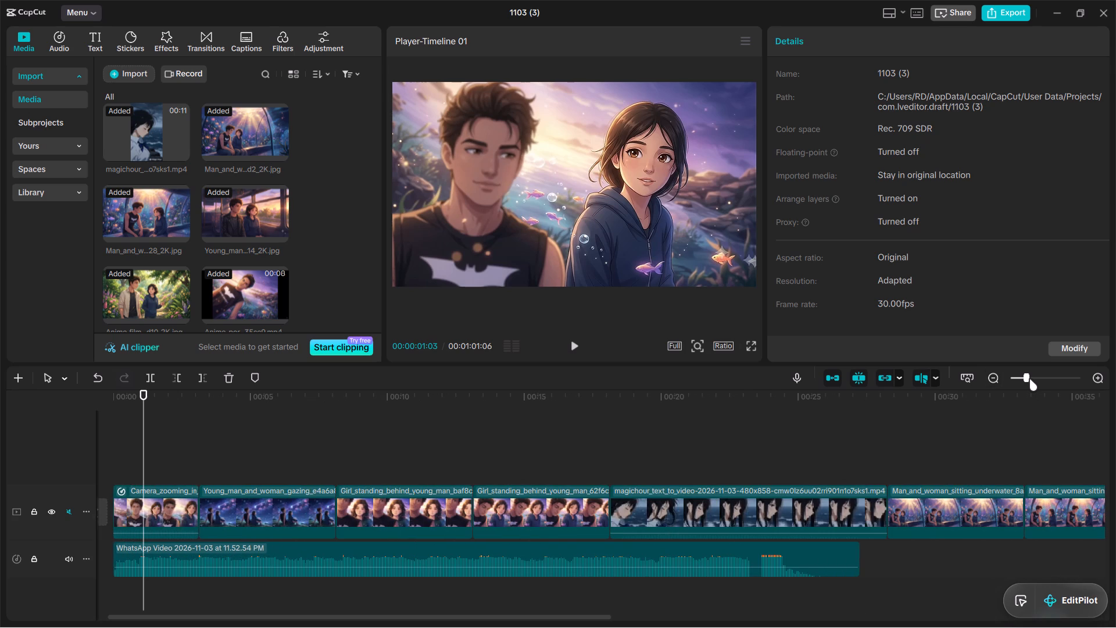
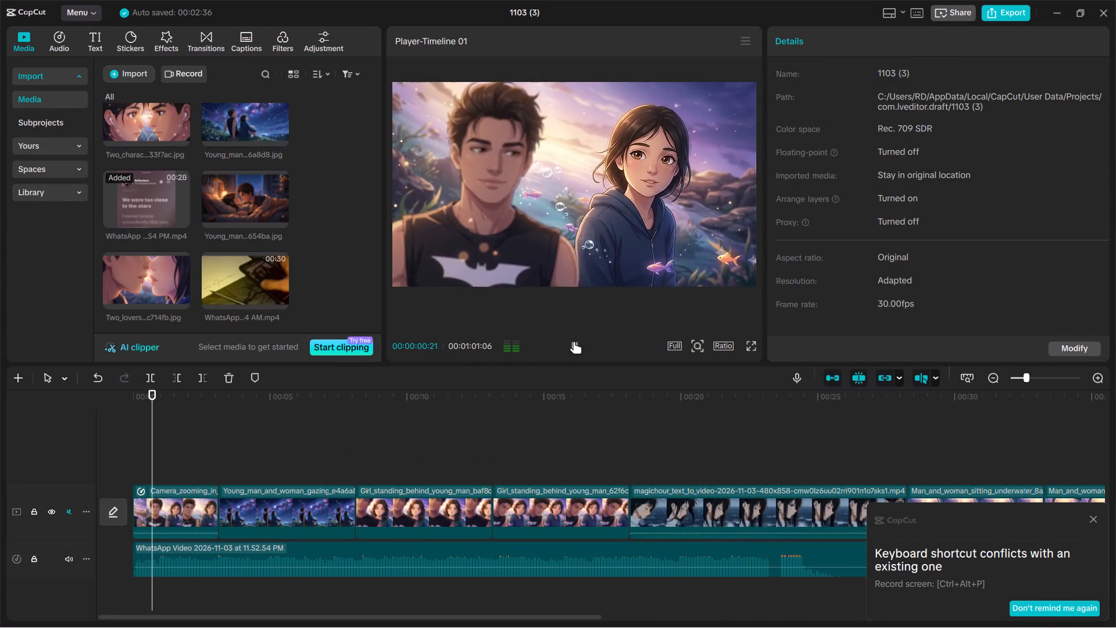
Stop playback and delete the WhatsApp Video 2026-11-03 at 11.52.54 PM audio from the audio track.
left_click(574, 341)
left_click(520, 545)
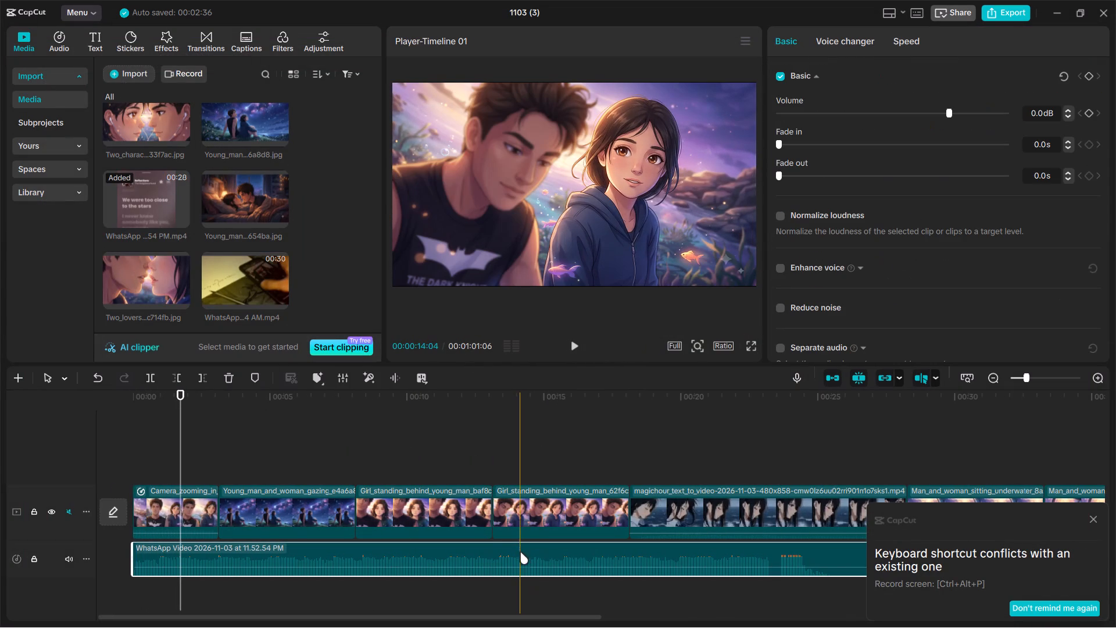
left_click(228, 377)
Add the 30-second WhatsApp Video 2026-11-04 at 12.02.24 AM to the main track after the opening clip.
left_click(261, 284)
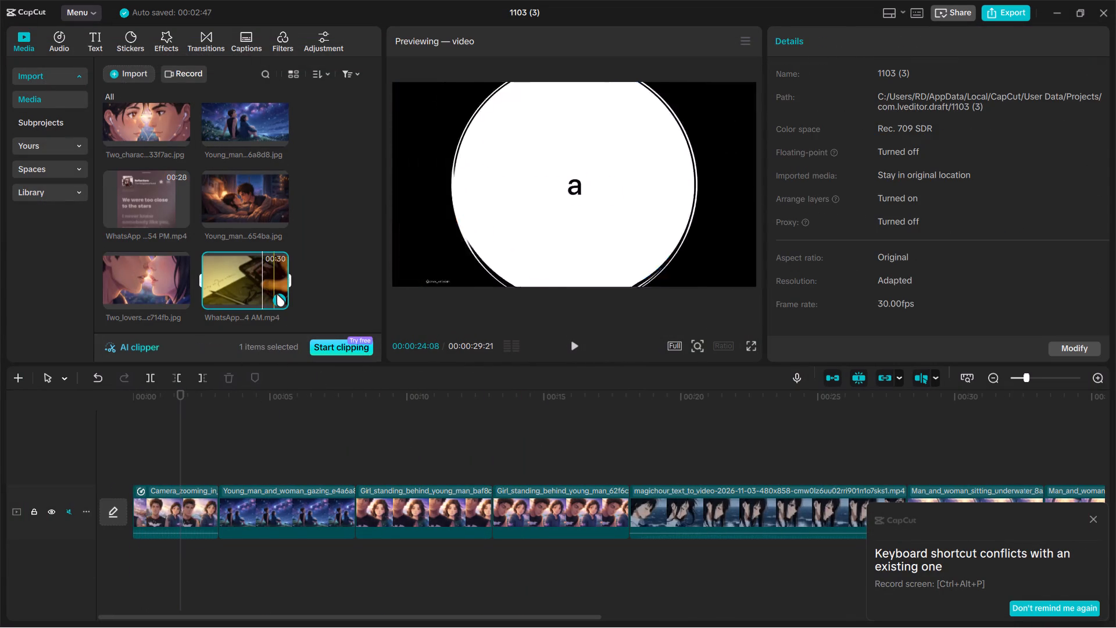
left_click(278, 295)
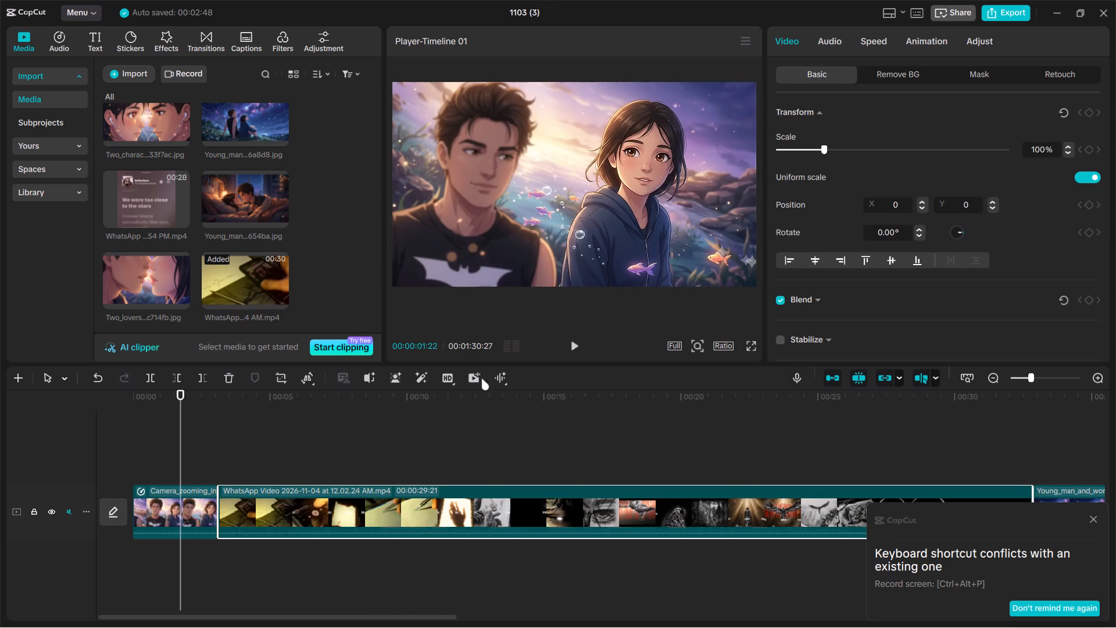
Extract the added WhatsApp video's audio onto its own track and delete the video portion.
left_click(473, 375)
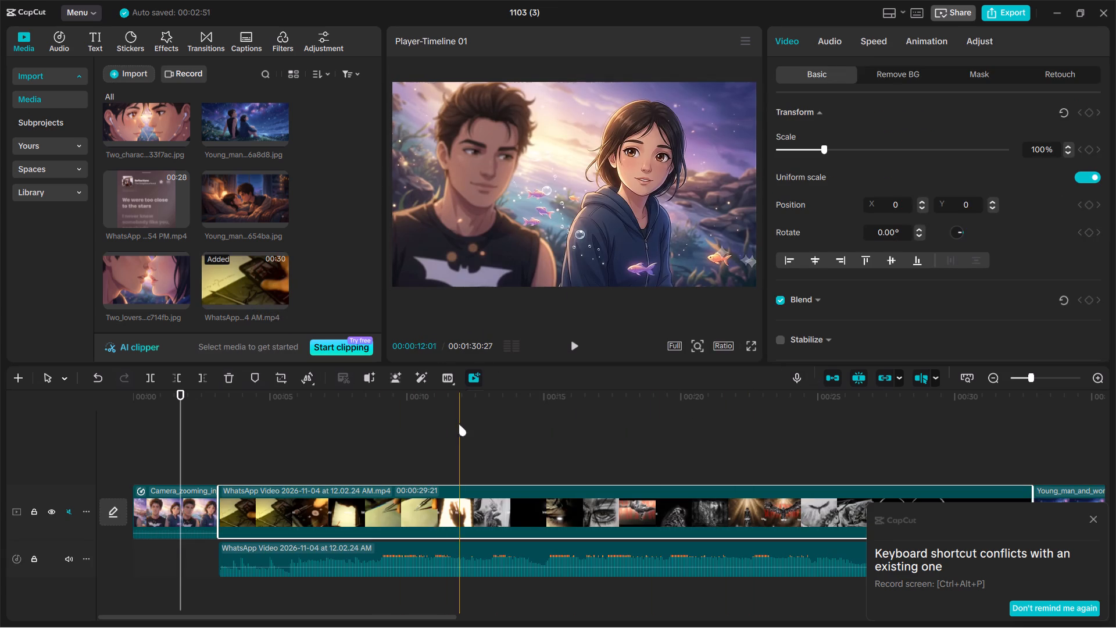
left_click(230, 374)
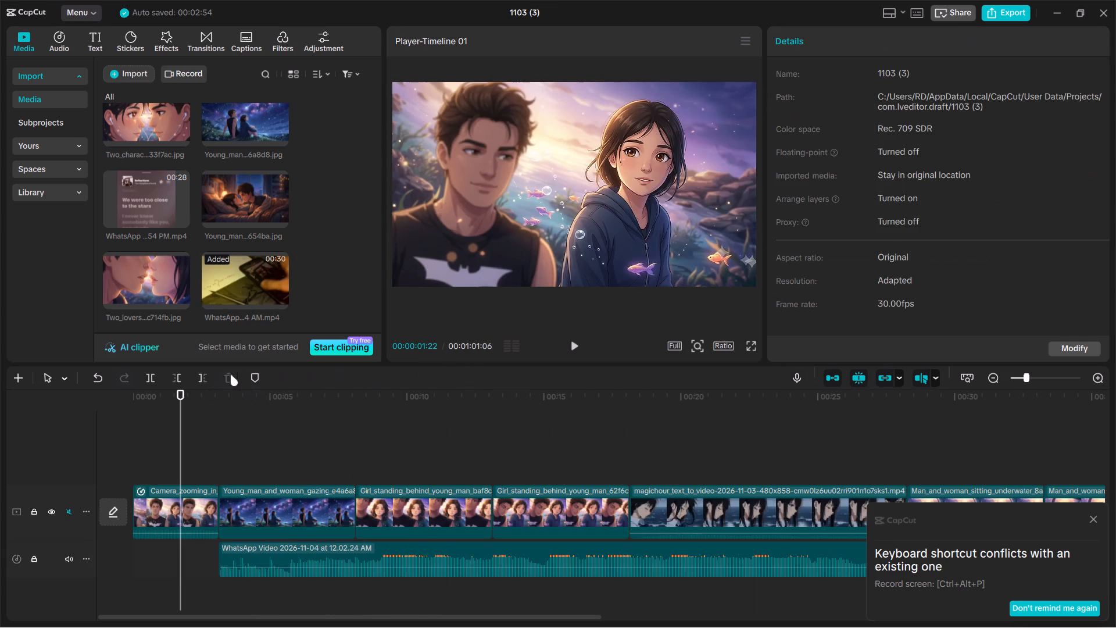
Move the extracted WhatsApp audio to the start of the timeline, aligned with the opening clip.
left_click_drag(426, 545, 311, 551)
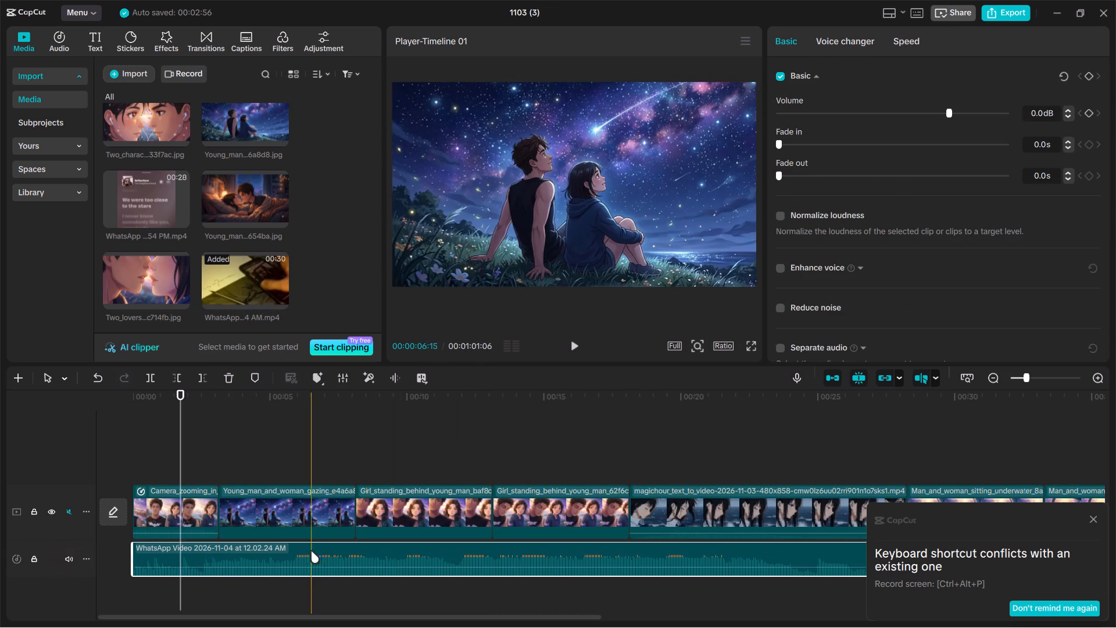
Play the first six seconds or so from the timeline's start to check the clips against the new audio.
left_click(176, 463)
left_click_drag(176, 463, 119, 452)
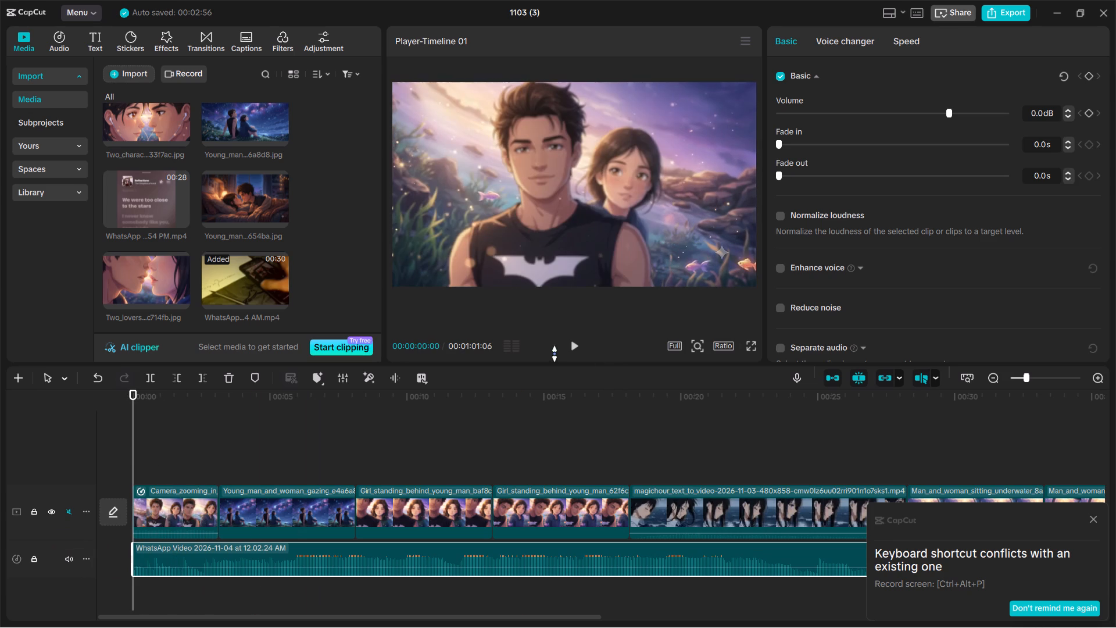
left_click(570, 344)
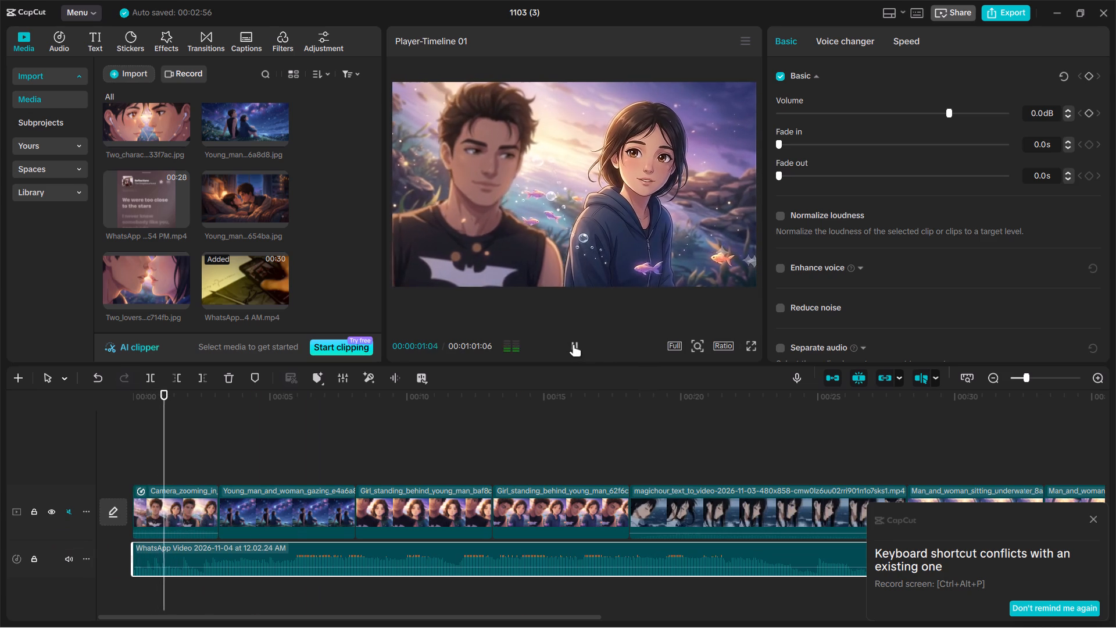
left_click(573, 344)
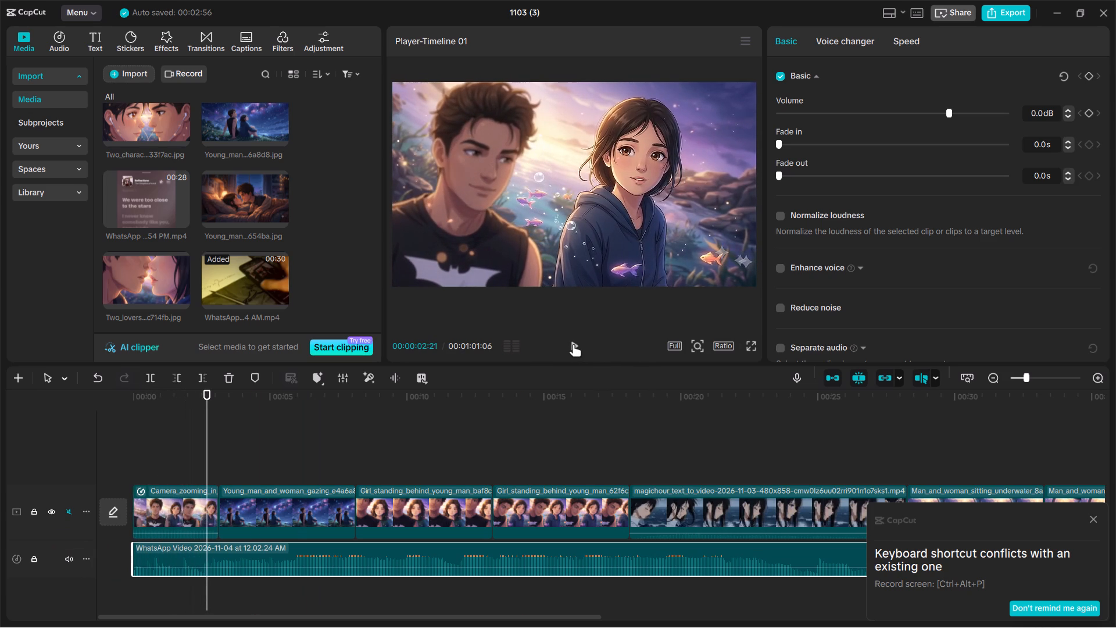
left_click(573, 344)
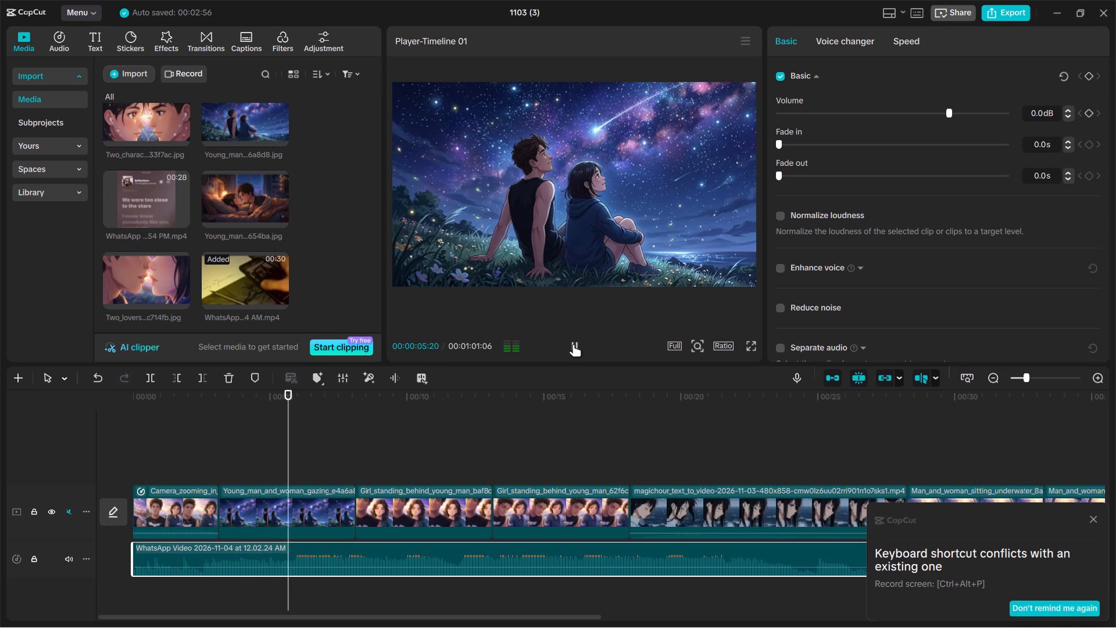
left_click(573, 344)
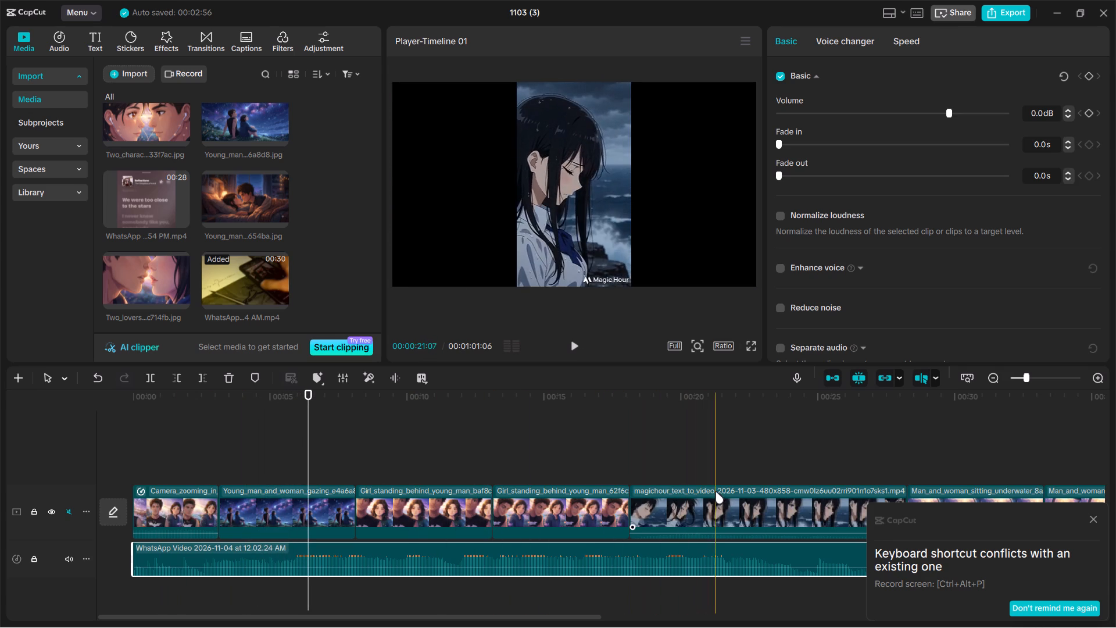
Move the magichour_text_to_video clip along the main track to the beginning of the sequence, ahead of the stargazing couple clip.
left_click_drag(718, 514, 54, 514)
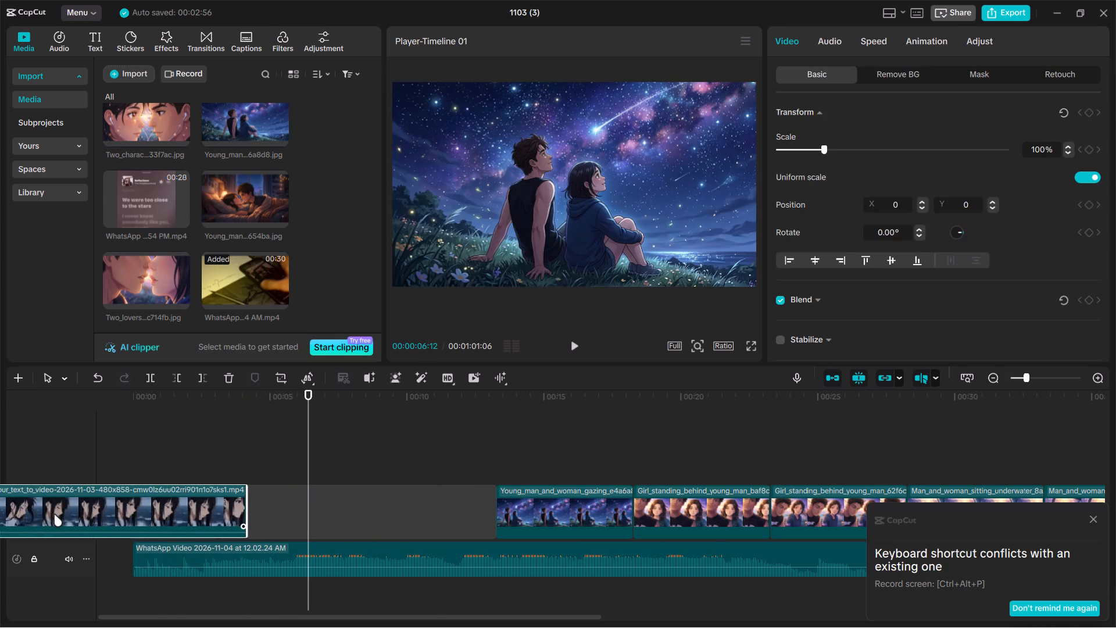
Reorder the first clips so the magichour text-to-video clip opens the timeline, ahead of the Camera_zooming clip.
left_click_drag(54, 514, 0, 513)
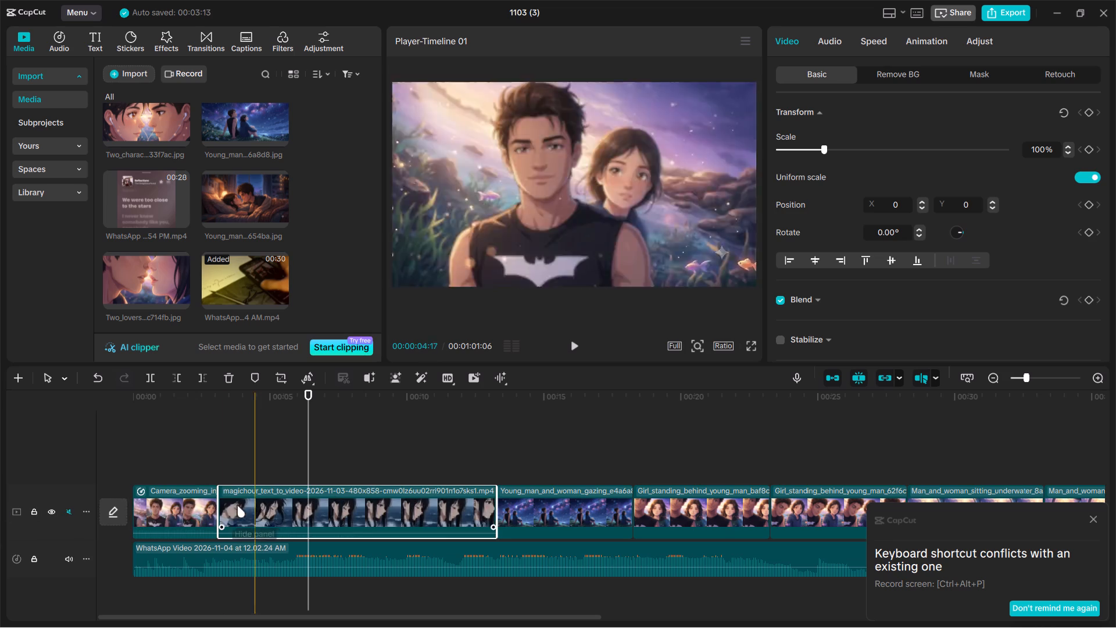
left_click_drag(164, 499, 390, 513)
Crop the magichour clip to 16:9, framing the dark-haired girl's head and face above the Magic Hour watermark.
left_click(319, 504)
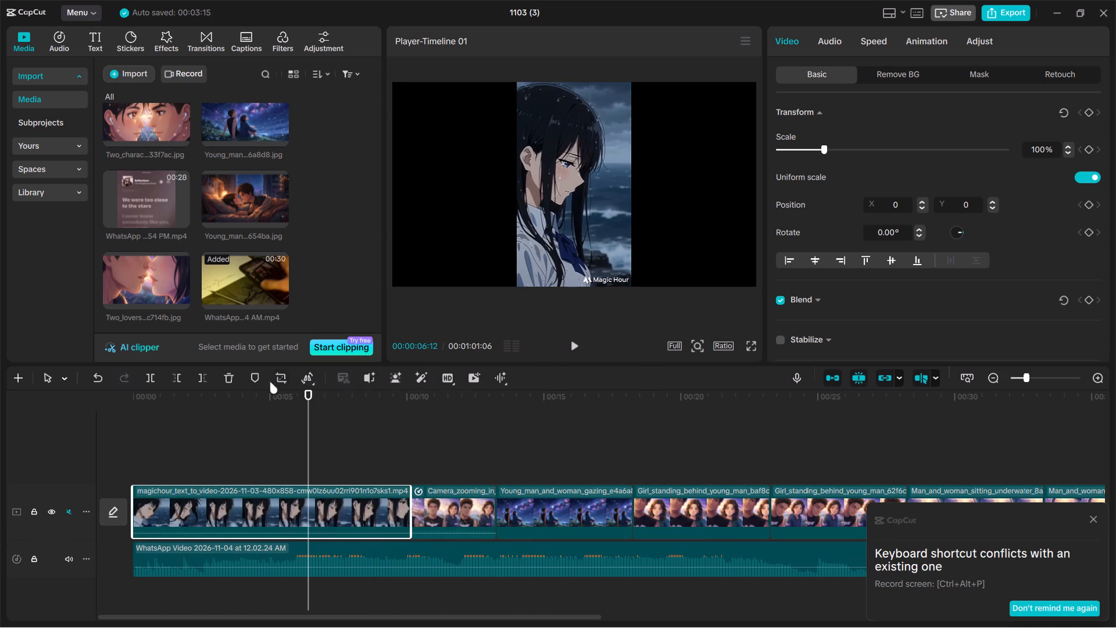
left_click(284, 381)
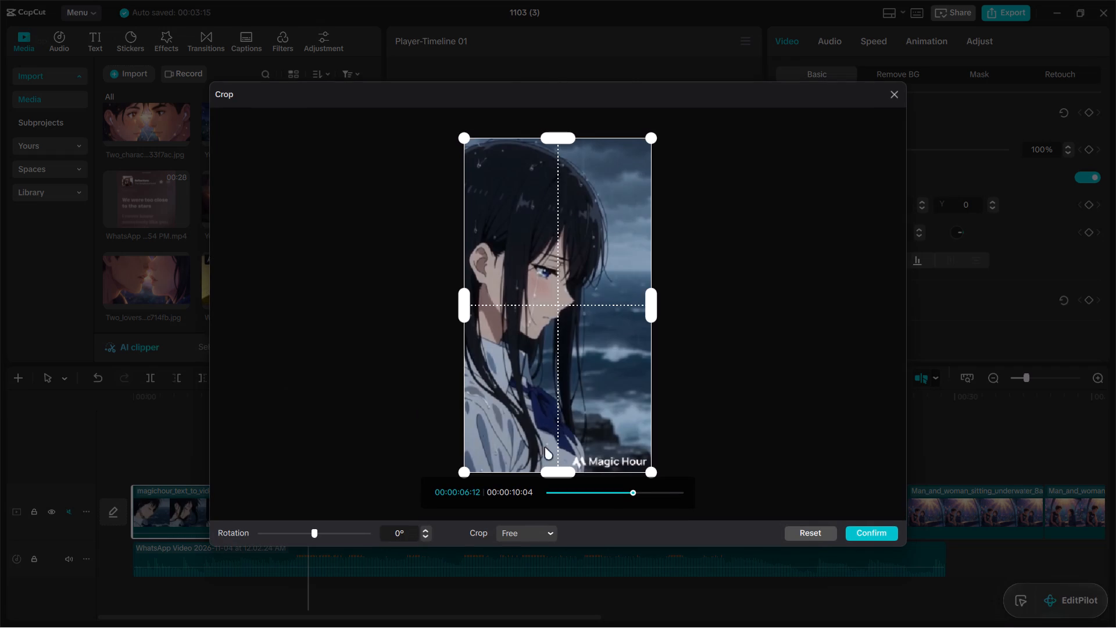
left_click(528, 530)
left_click(528, 530)
left_click(530, 520)
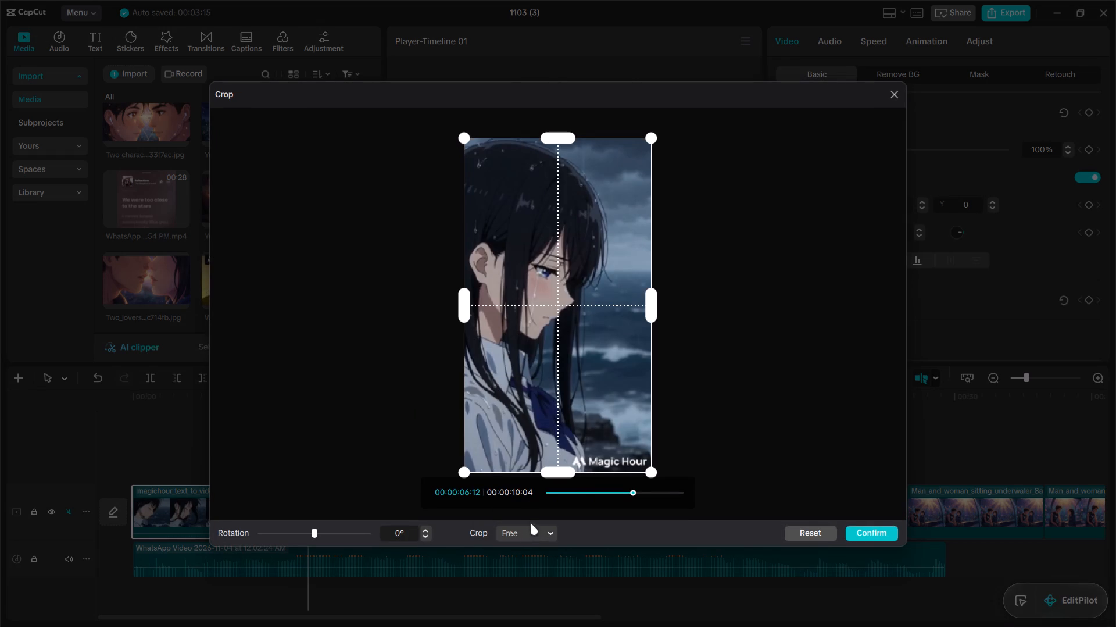
left_click(530, 533)
left_click(531, 490)
left_click_drag(557, 307, 539, 281)
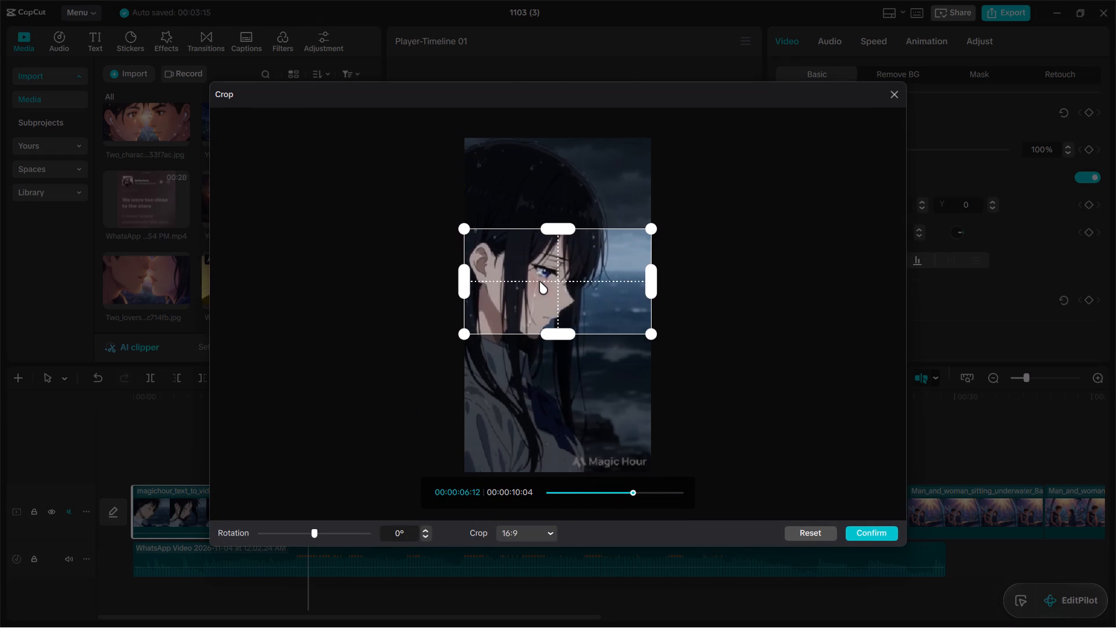
left_click_drag(567, 280, 561, 251)
left_click(884, 530)
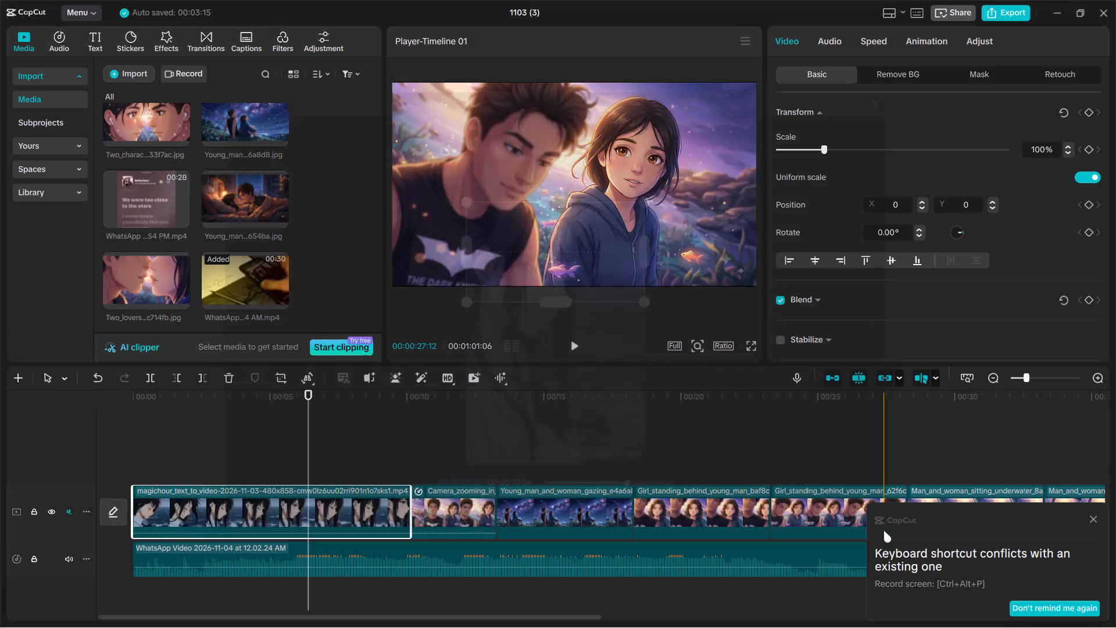
Play the cropped magichour clip from the start of the timeline for about three and a half seconds.
left_click(199, 458)
left_click_drag(199, 458, 101, 453)
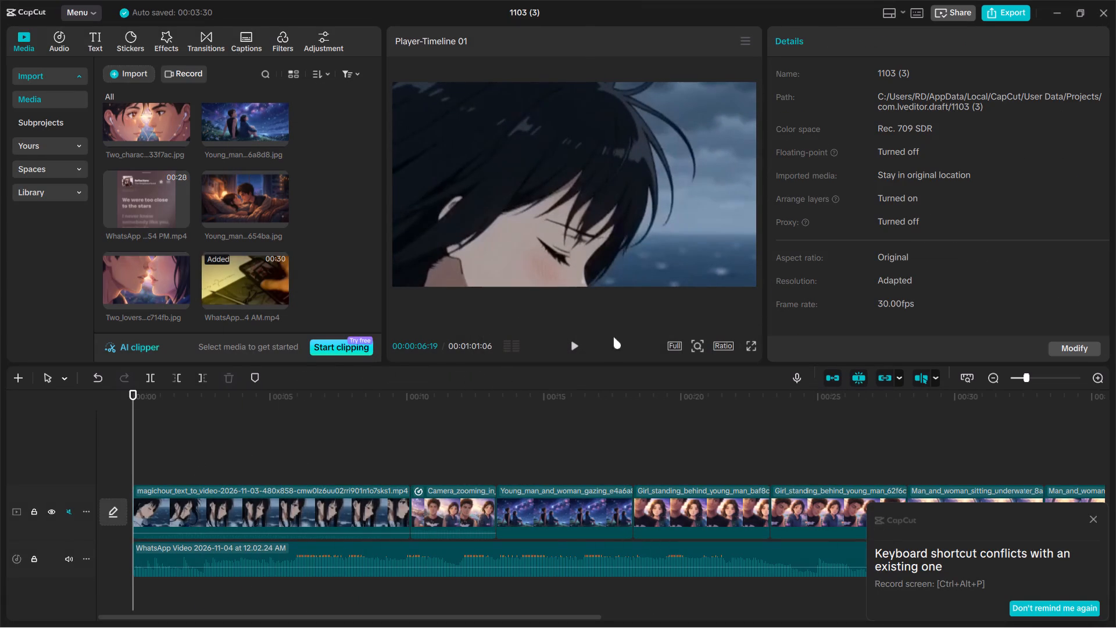
left_click(577, 342)
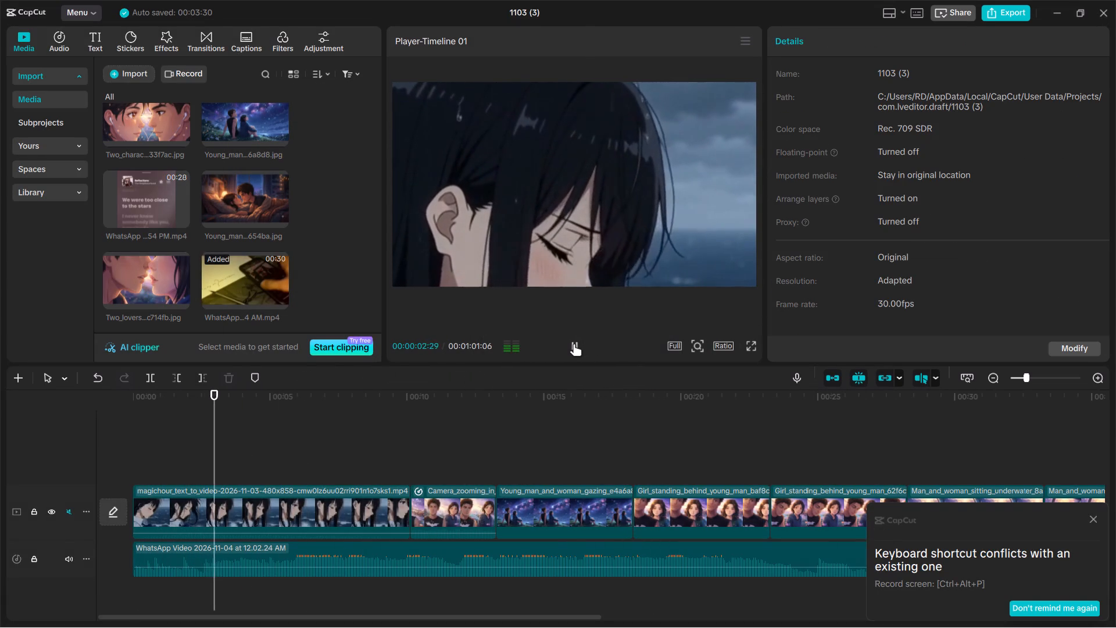
left_click(574, 344)
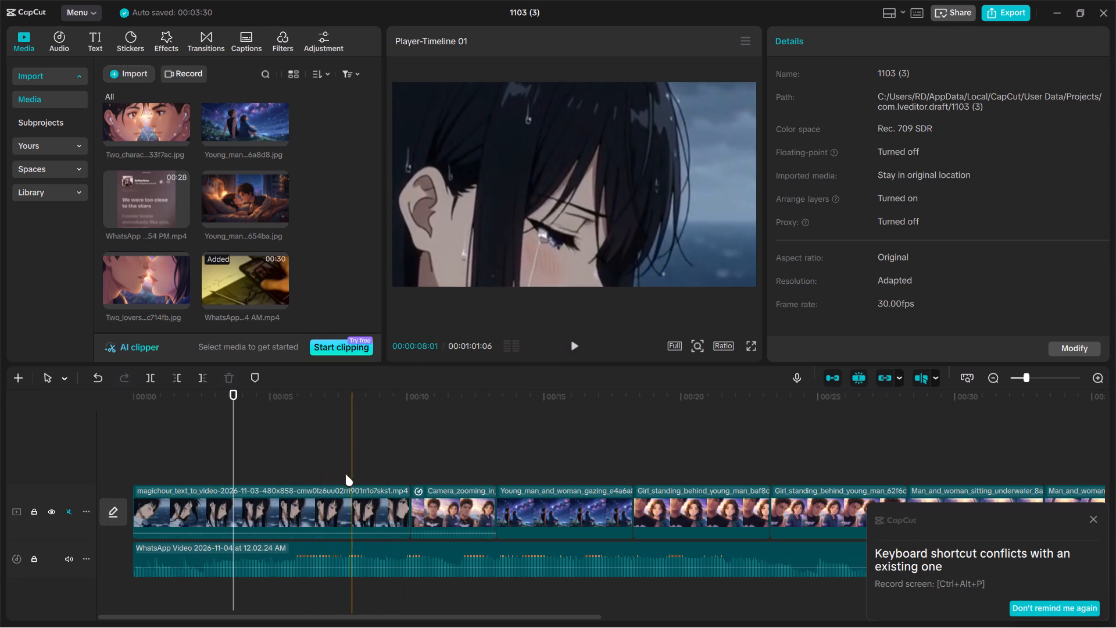
Cut away roughly the first 4.8 seconds of the magichour clip, keeping the remainder at the timeline start.
left_click(265, 456)
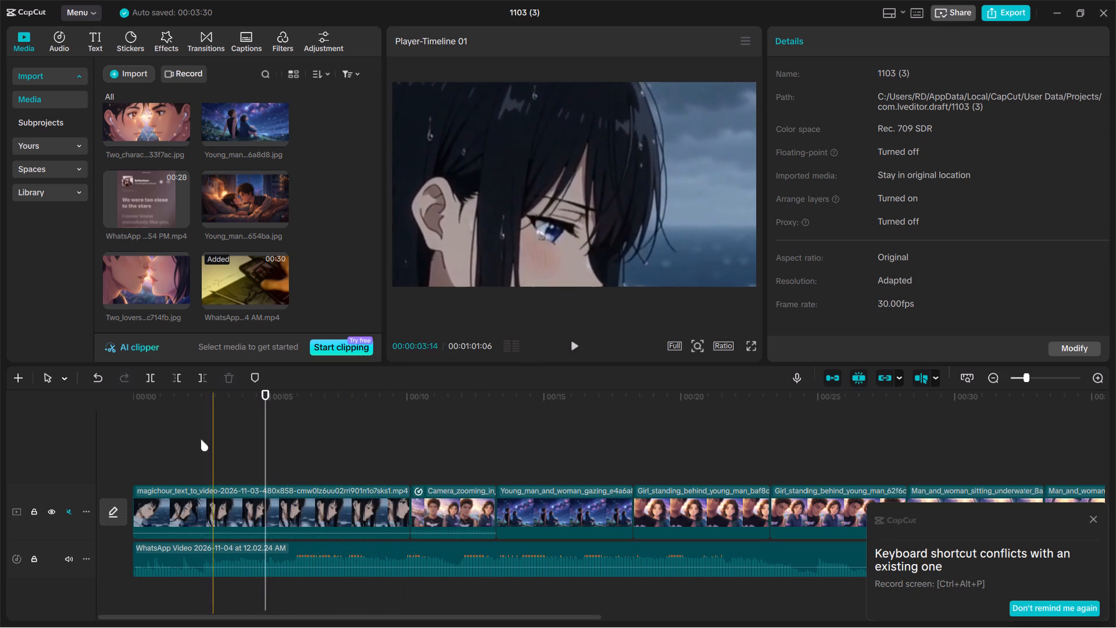
left_click(177, 380)
Play the shortened magichour clip from the beginning and stop at about 3 seconds.
left_click(187, 458)
left_click_drag(187, 458, 97, 455)
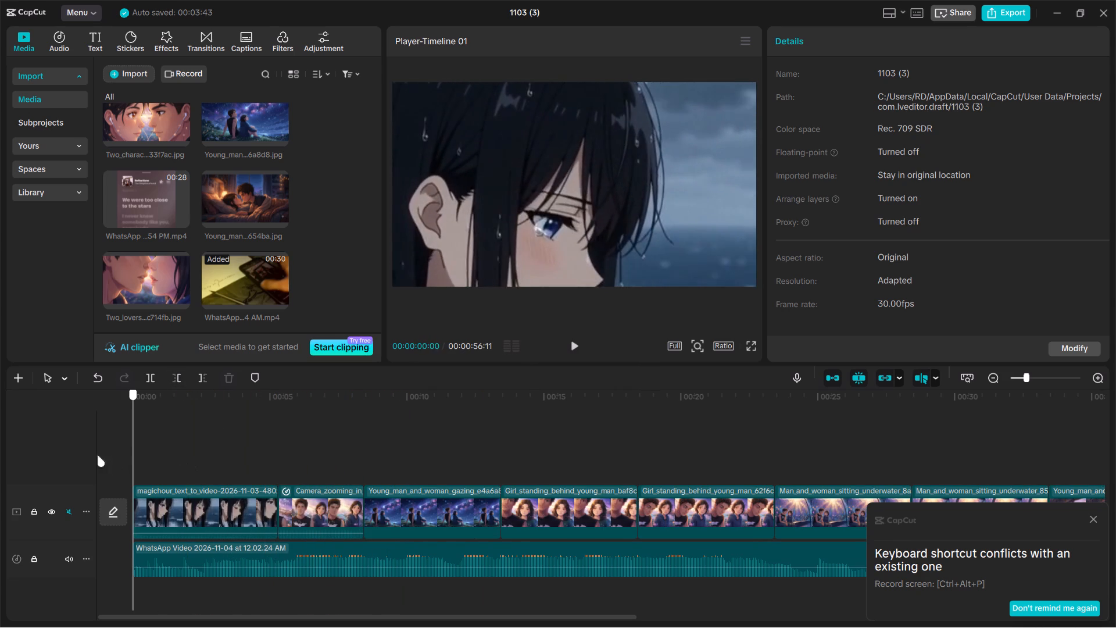
left_click_drag(97, 455, 97, 452)
left_click(574, 342)
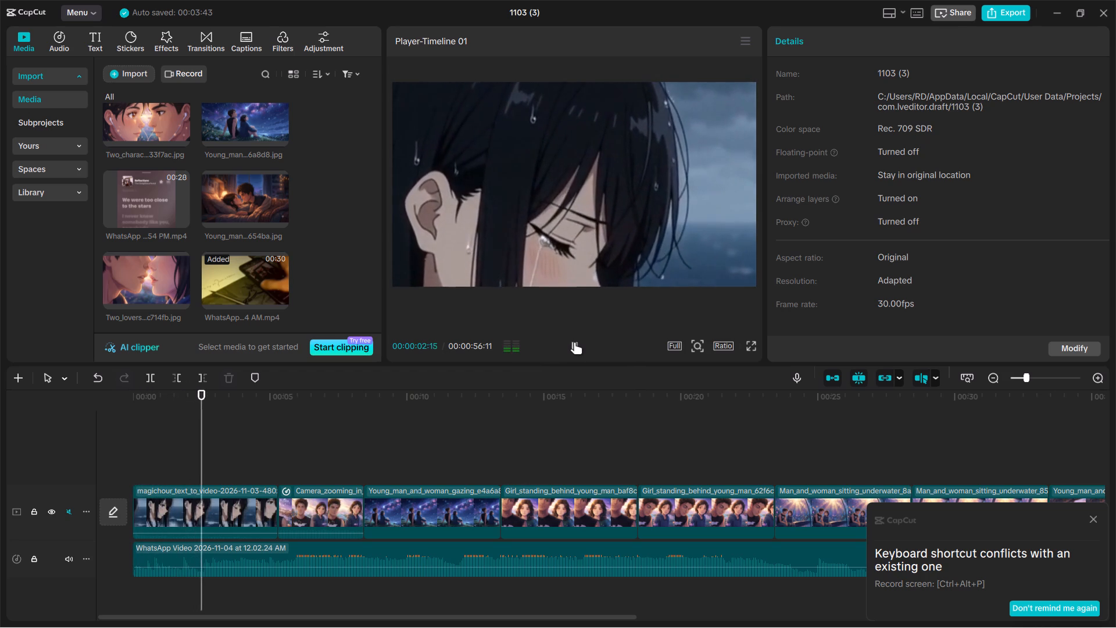
left_click(574, 342)
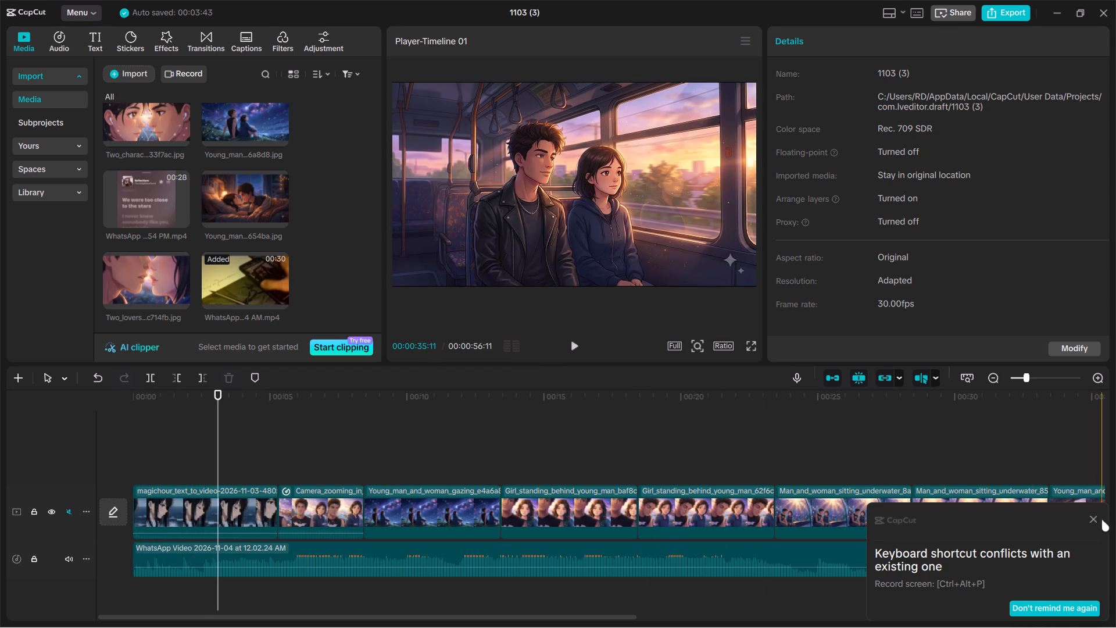
Trim the end of the magichour clip back to the playhead at about 3 seconds, dismissing the notification and battery warning.
left_click(1090, 519)
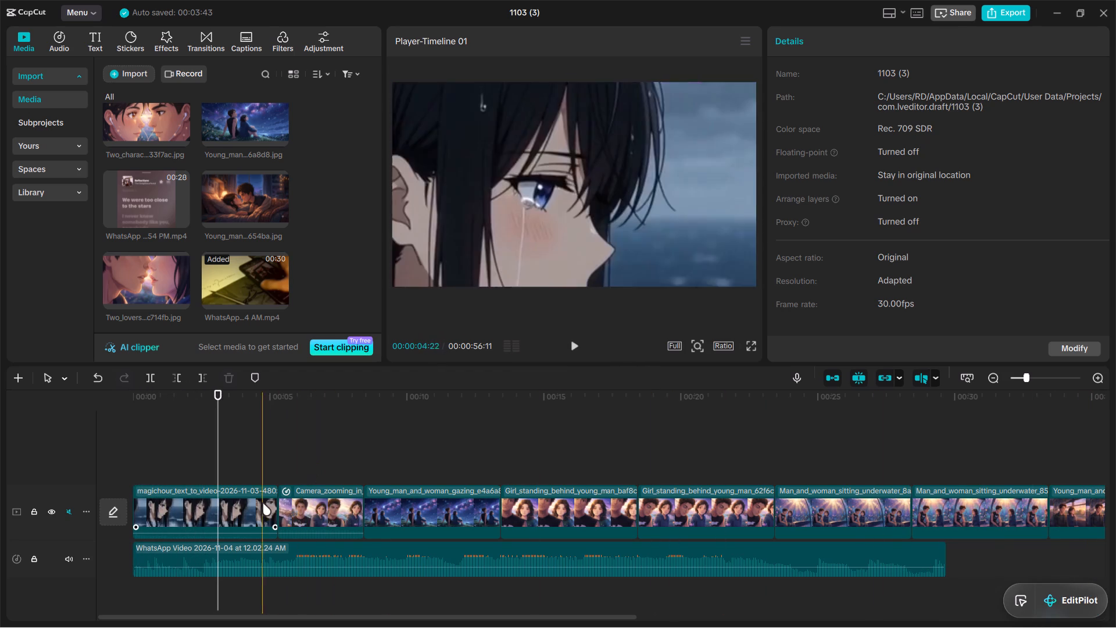
left_click(191, 512)
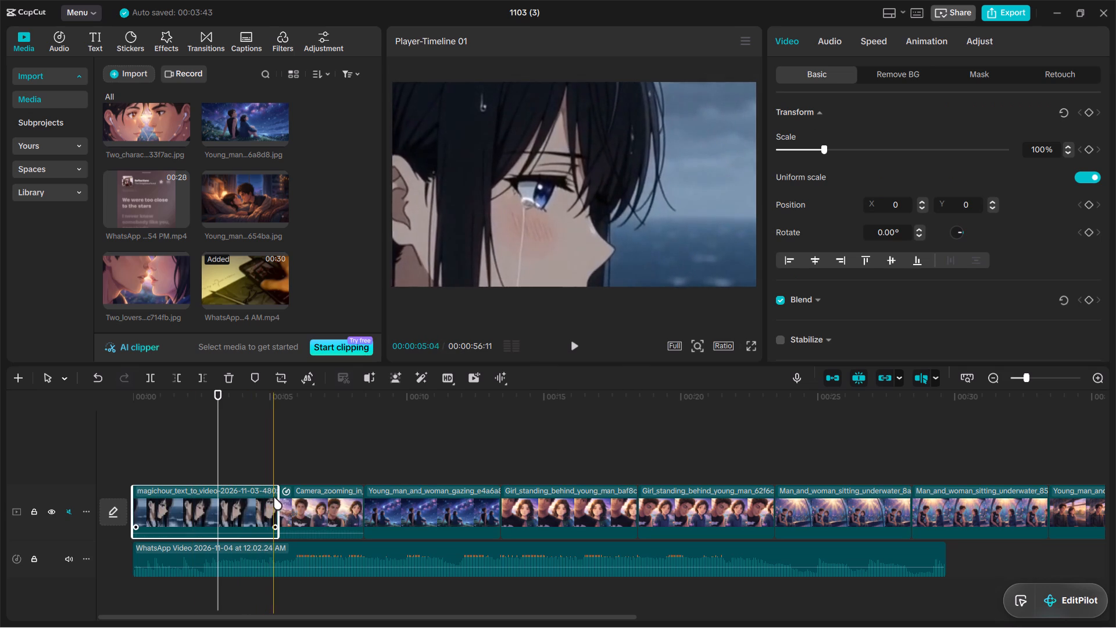
left_click_drag(274, 499, 229, 496)
left_click_drag(178, 509, 312, 508)
left_click(238, 494)
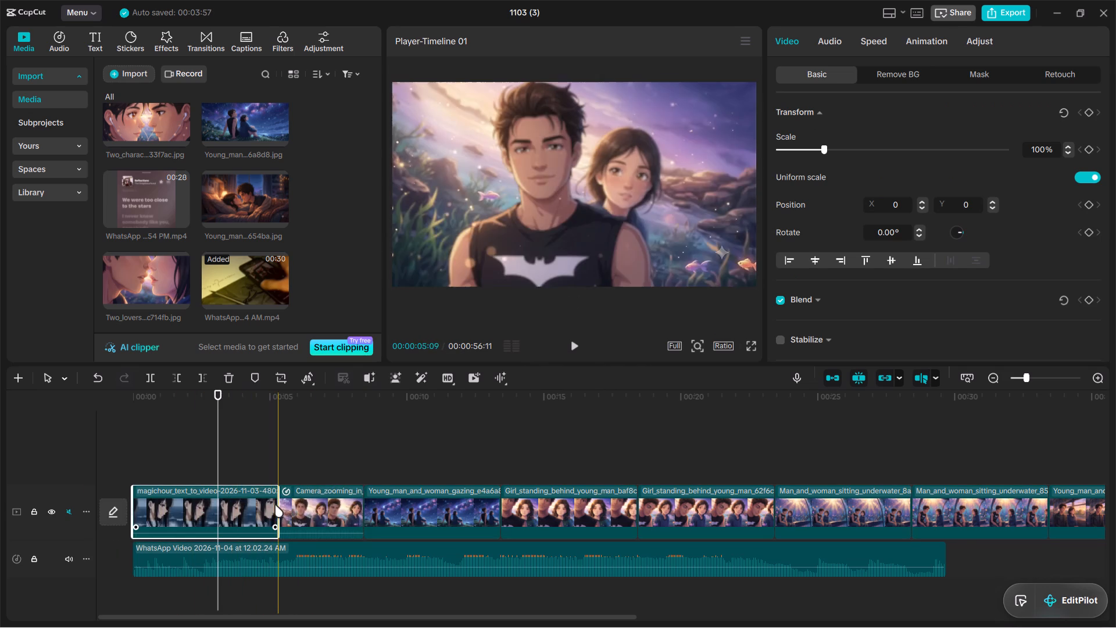
left_click_drag(275, 505, 217, 511)
left_click(203, 467)
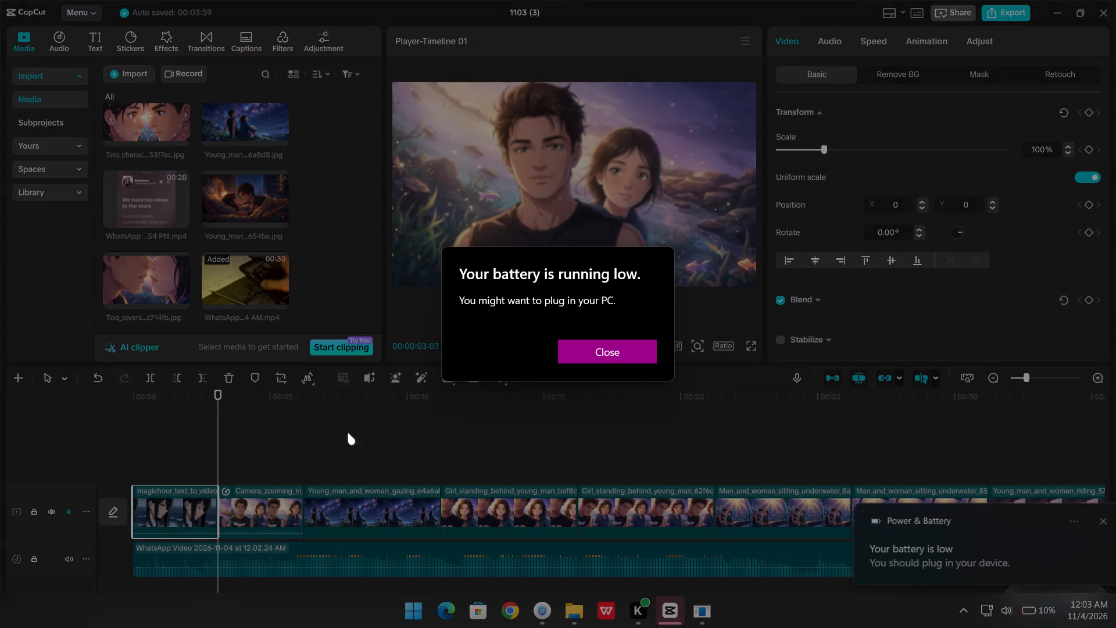
left_click(636, 356)
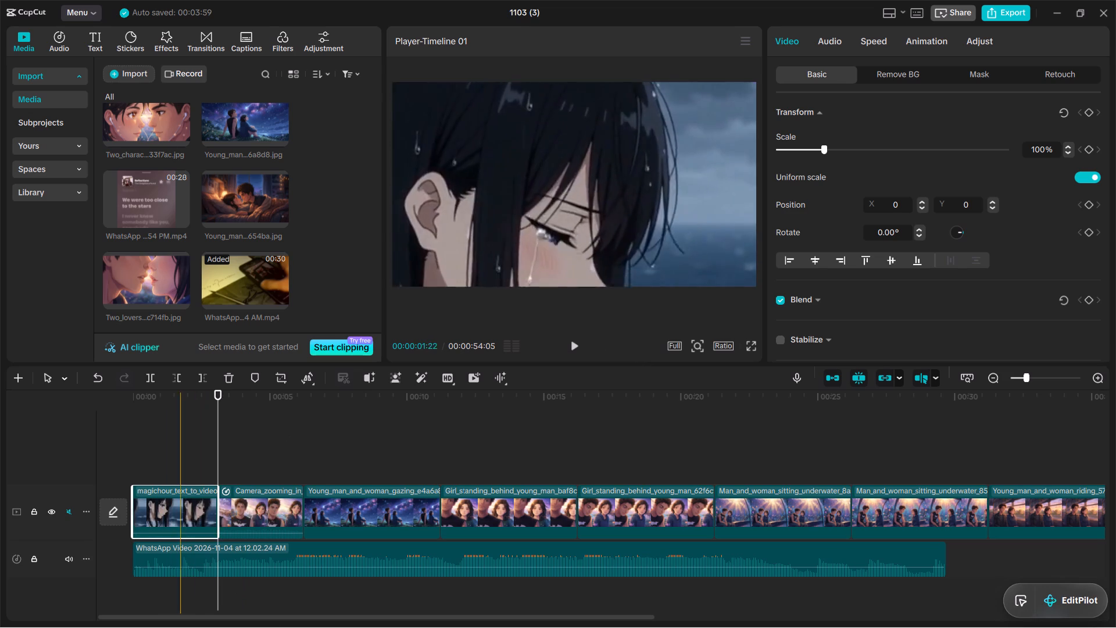
Play the timeline from the beginning through the cut into the Camera_zooming clip to check it.
left_click(188, 433)
left_click_drag(188, 433, 153, 436)
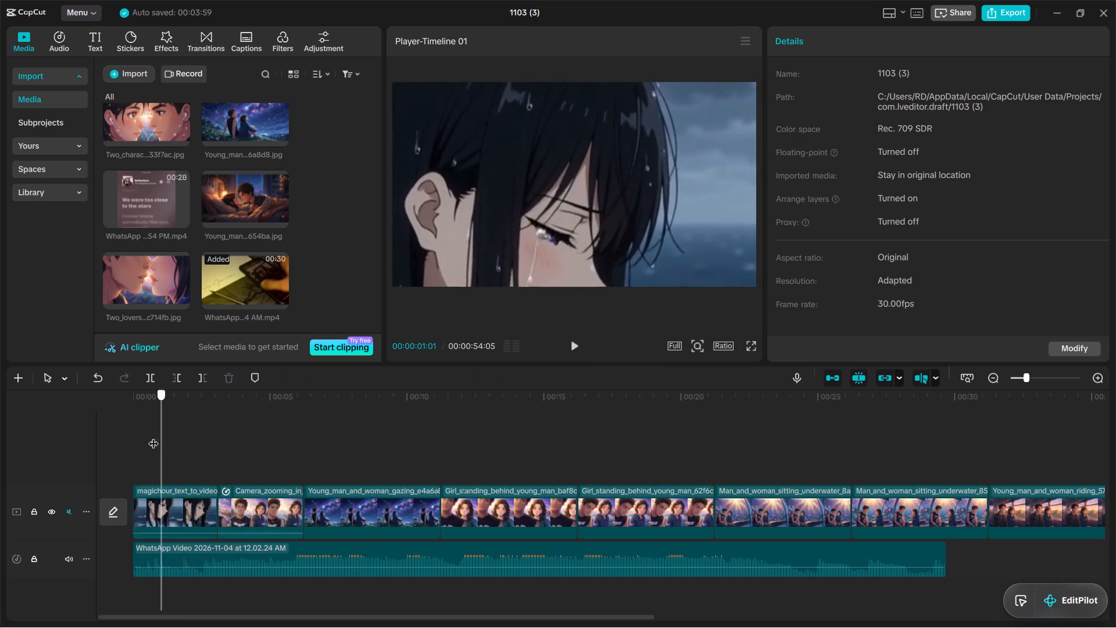
left_click_drag(153, 436, 104, 436)
left_click(577, 344)
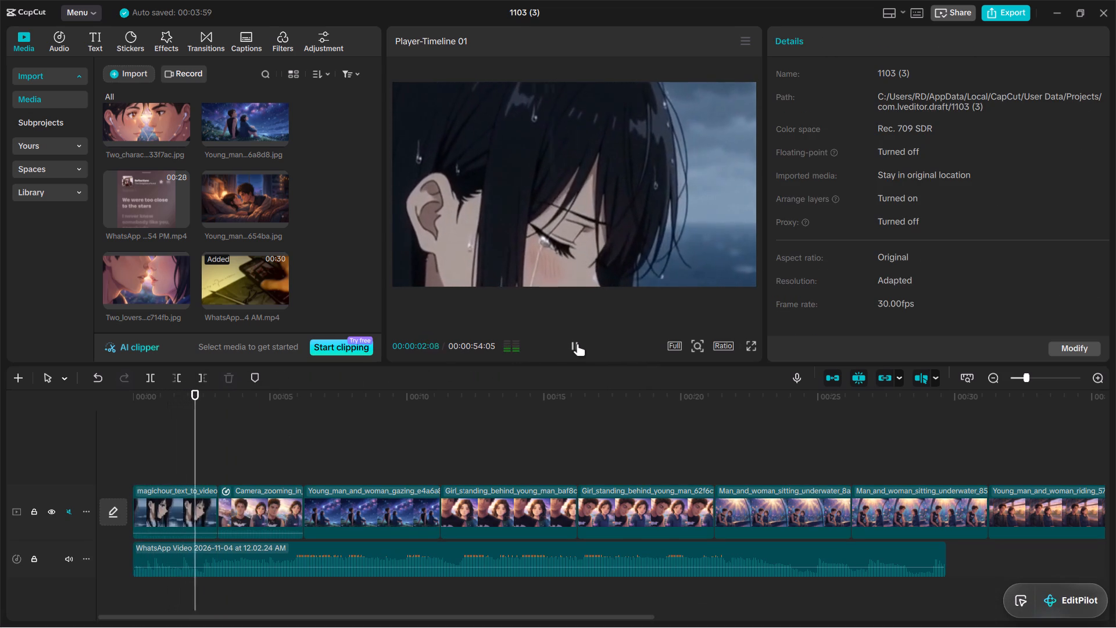
left_click(577, 344)
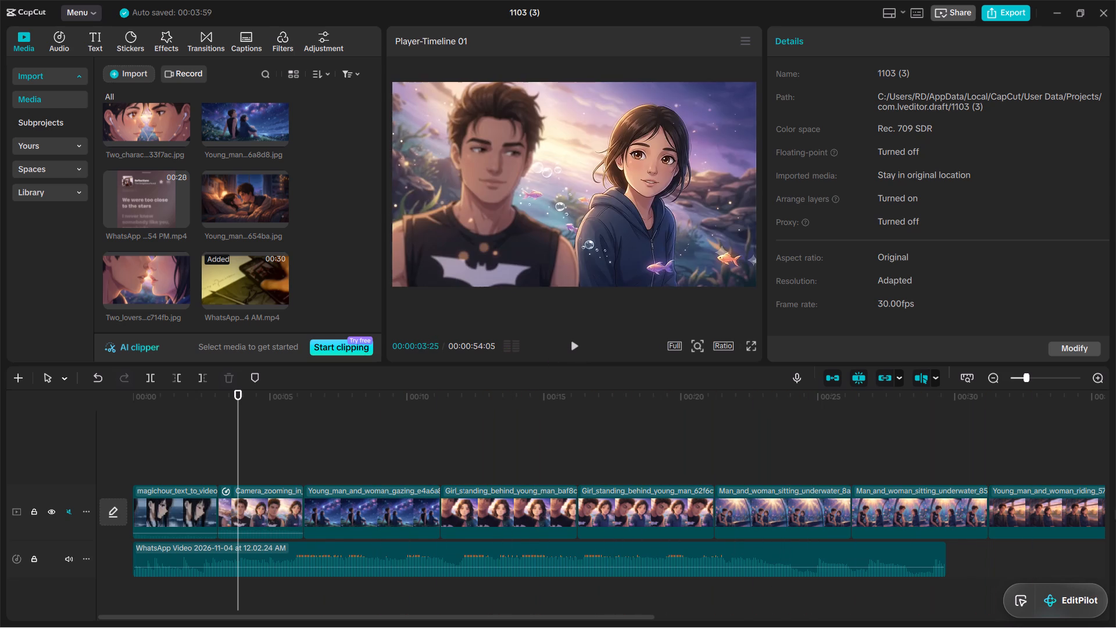
Scrub through the rest of the timeline up to the final Anime_portrait clip to review the scenes.
left_click(891, 466)
left_click_drag(891, 466, 752, 465)
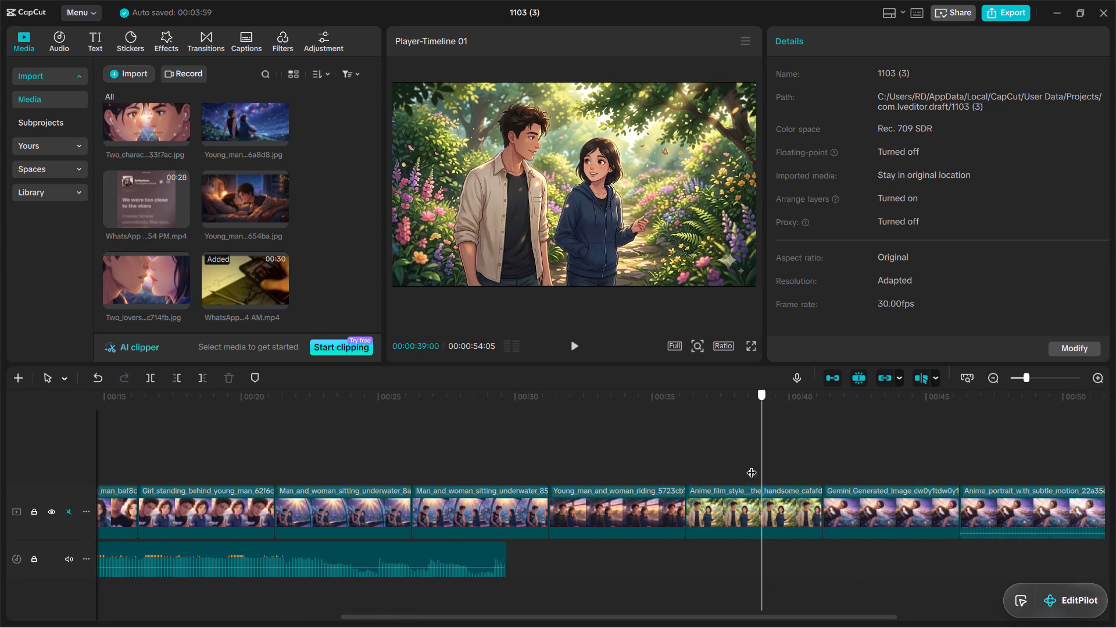
left_click_drag(752, 465, 1115, 463)
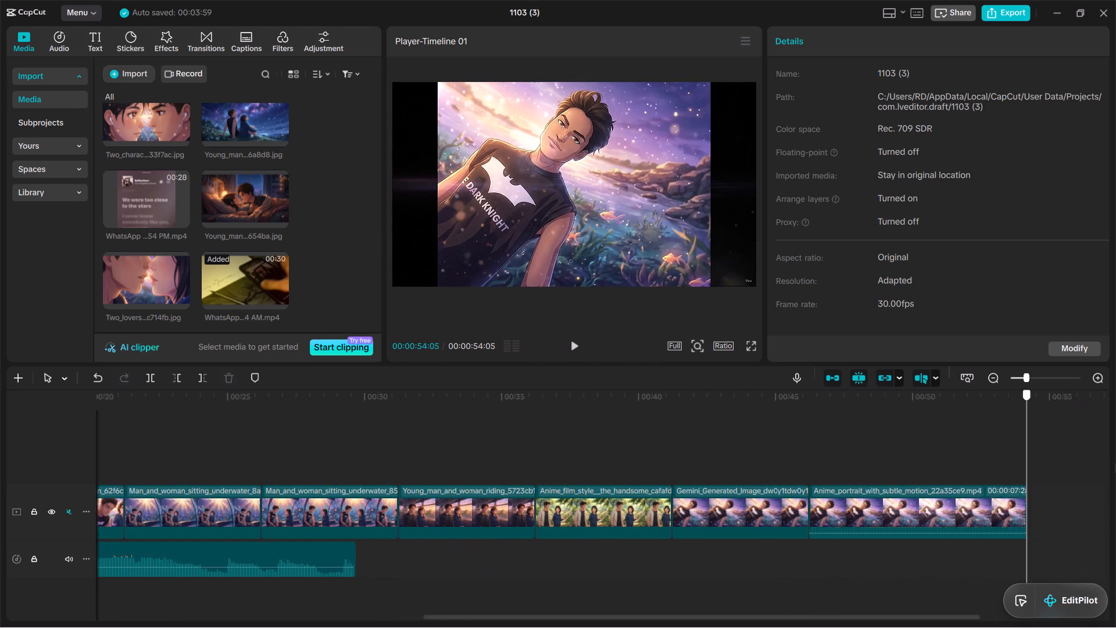
left_click_drag(1115, 463, 657, 462)
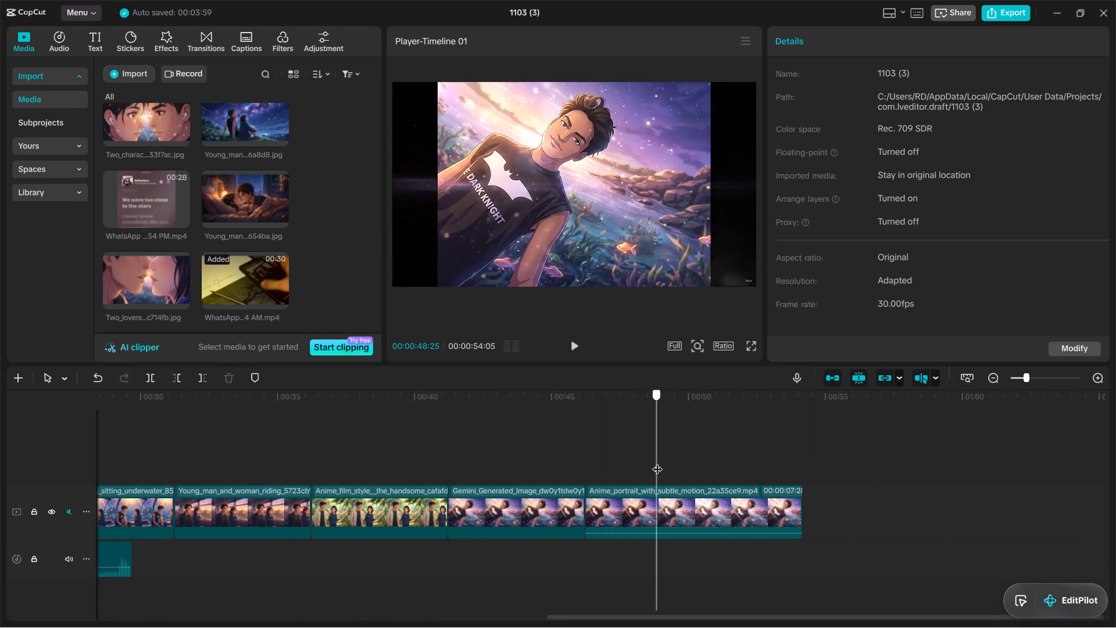
left_click_drag(657, 462, 611, 470)
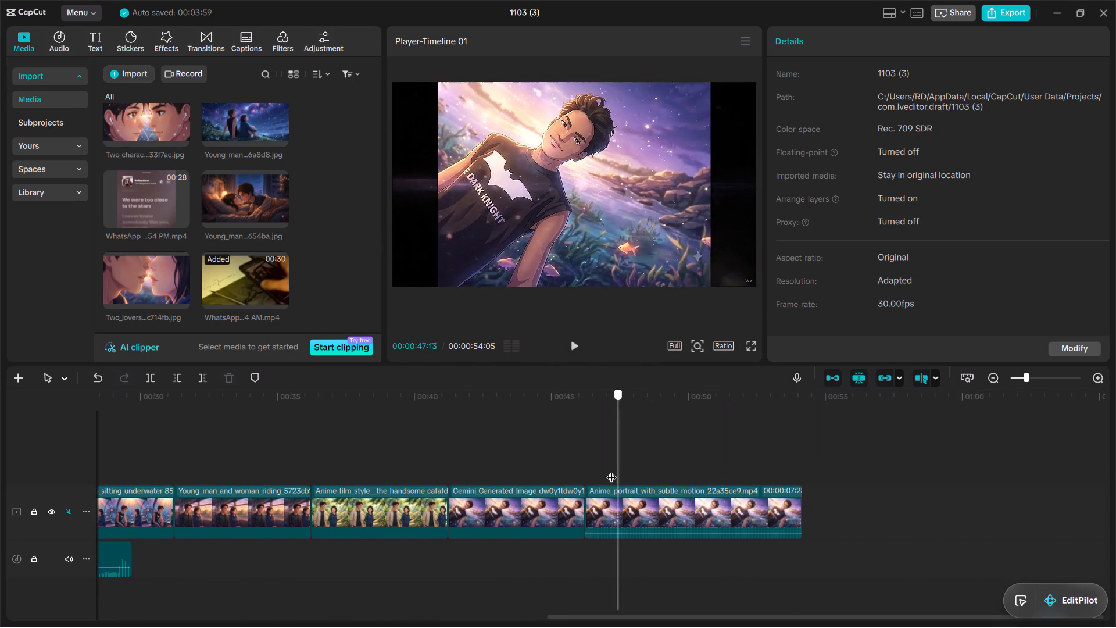
left_click_drag(611, 470, 409, 467)
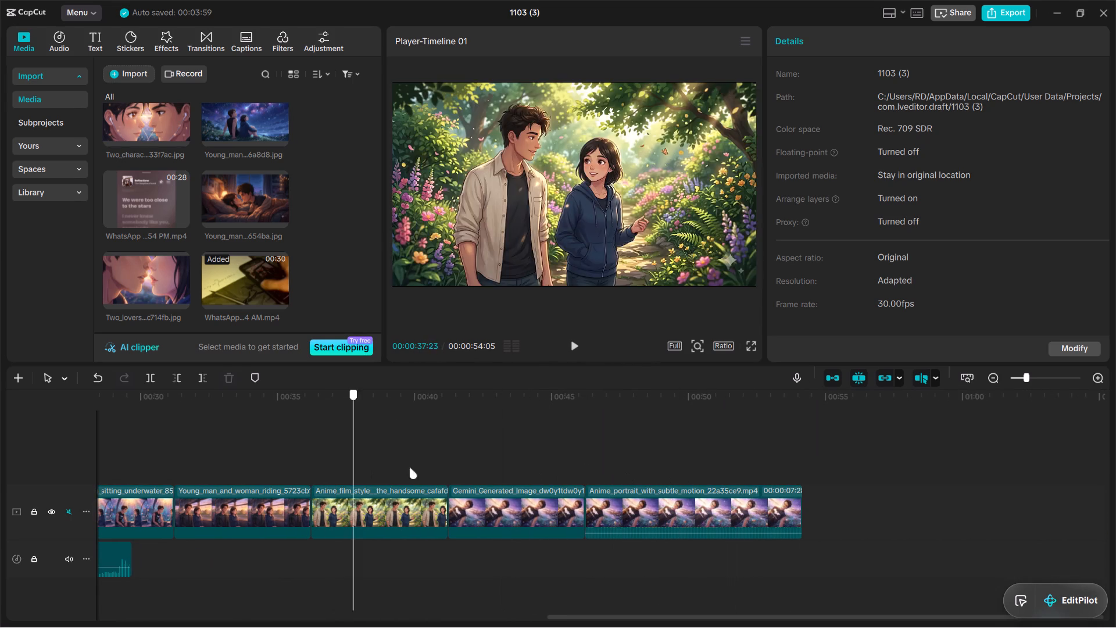
left_click_drag(409, 467, 700, 467)
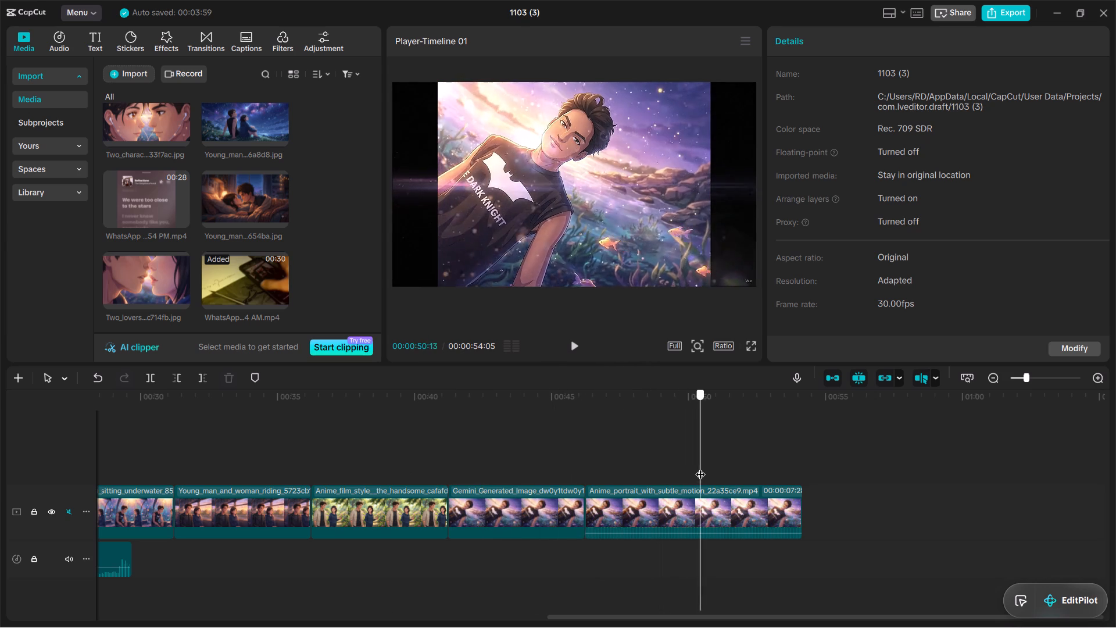
left_click_drag(700, 467, 749, 467)
Crop the final Anime_portrait clip to 16:9, fitting the frame to the picture's width without the black side bars.
left_click(724, 503)
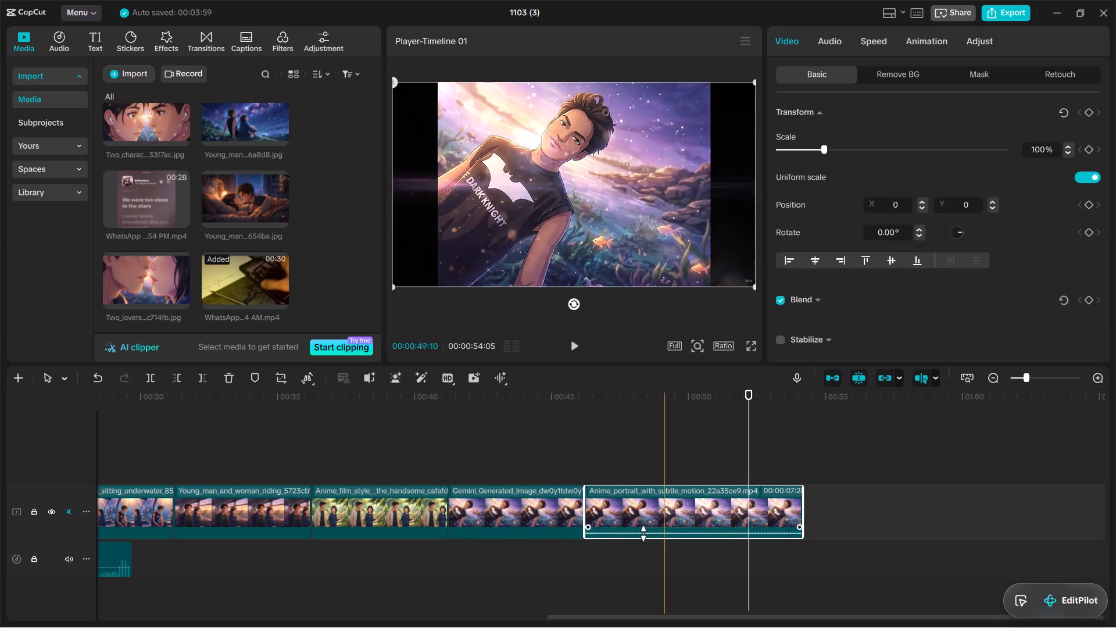
left_click(285, 375)
left_click(539, 534)
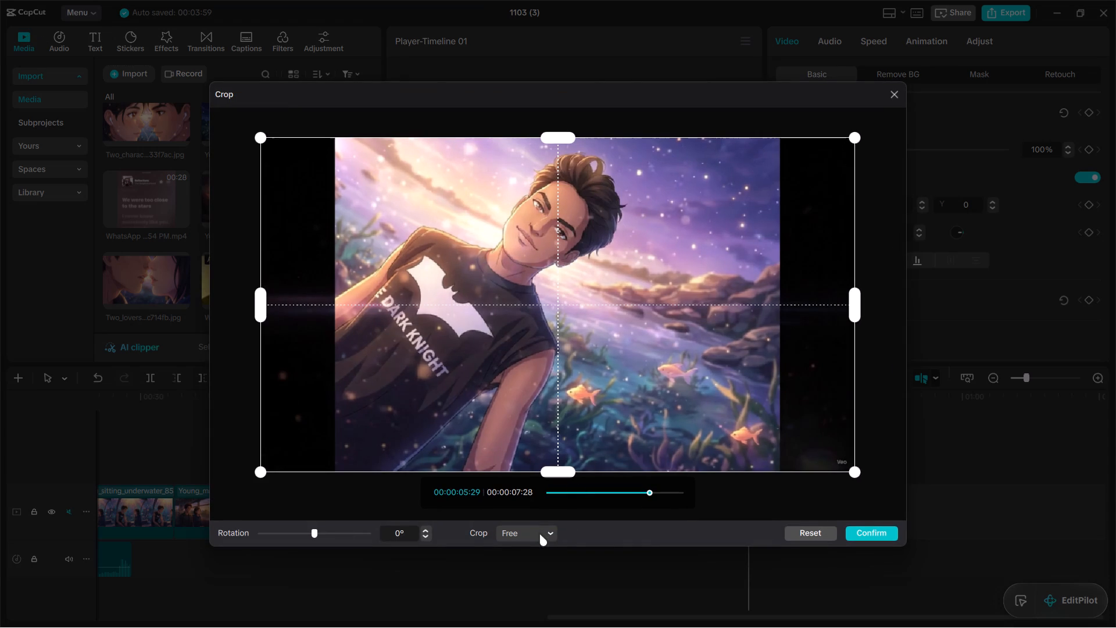
left_click(507, 486)
left_click_drag(856, 137, 789, 177)
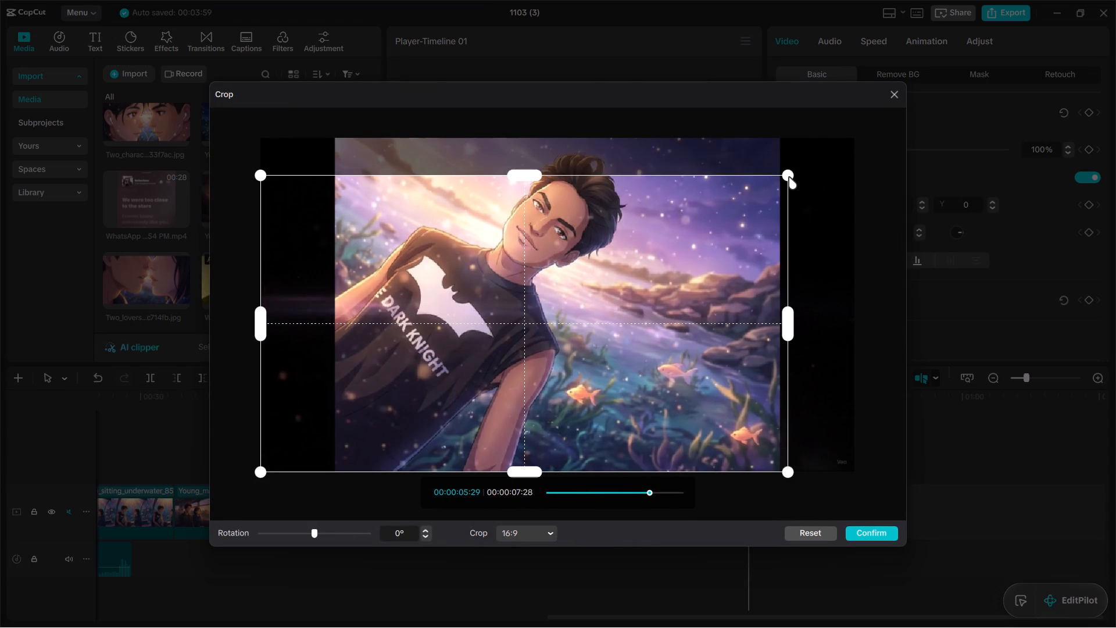
left_click_drag(789, 177, 783, 179)
left_click_drag(525, 364, 550, 330)
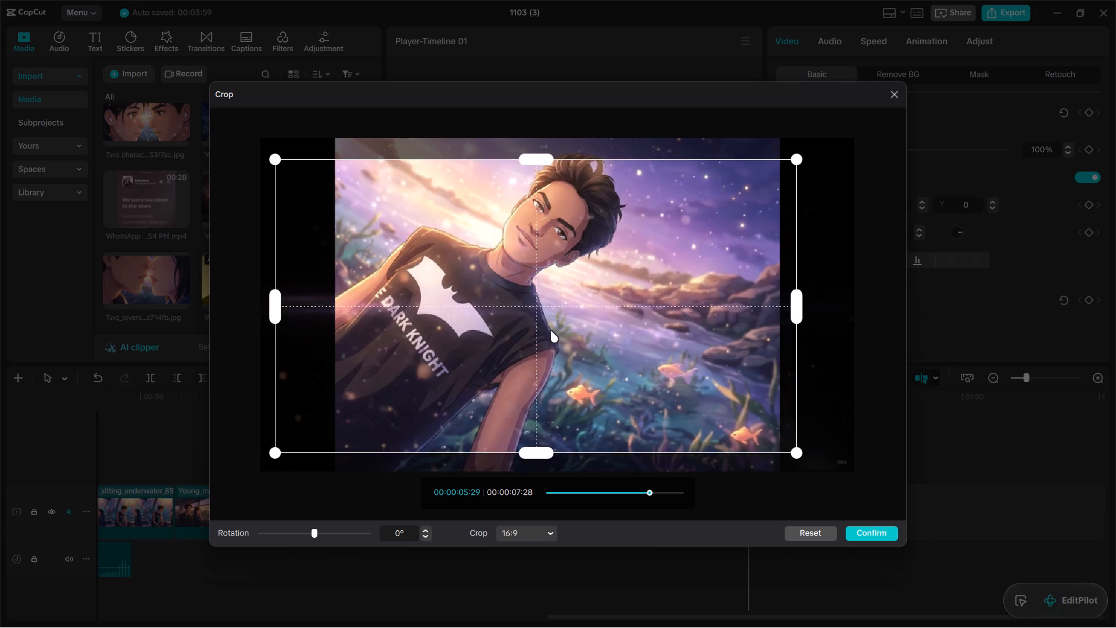
left_click_drag(550, 330, 555, 315)
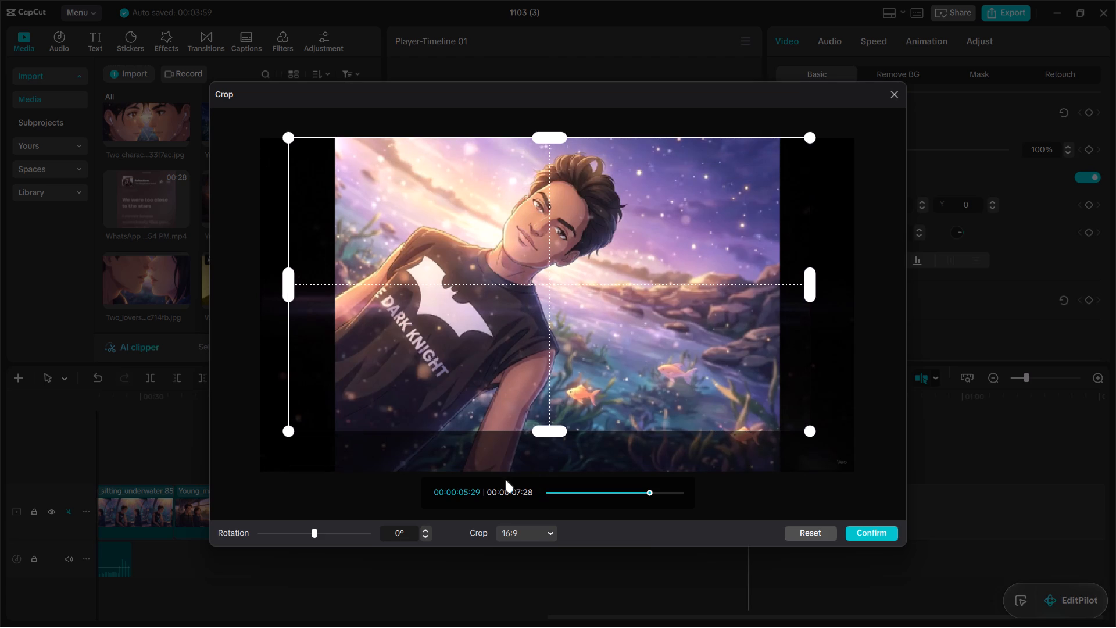
left_click_drag(288, 283, 331, 280)
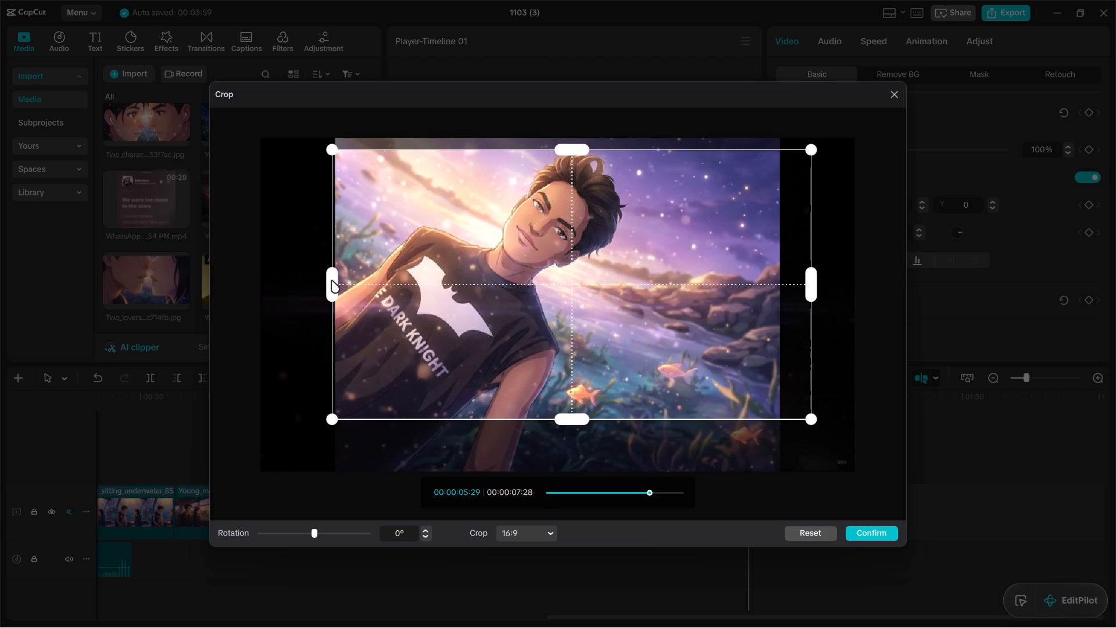
left_click_drag(331, 280, 335, 279)
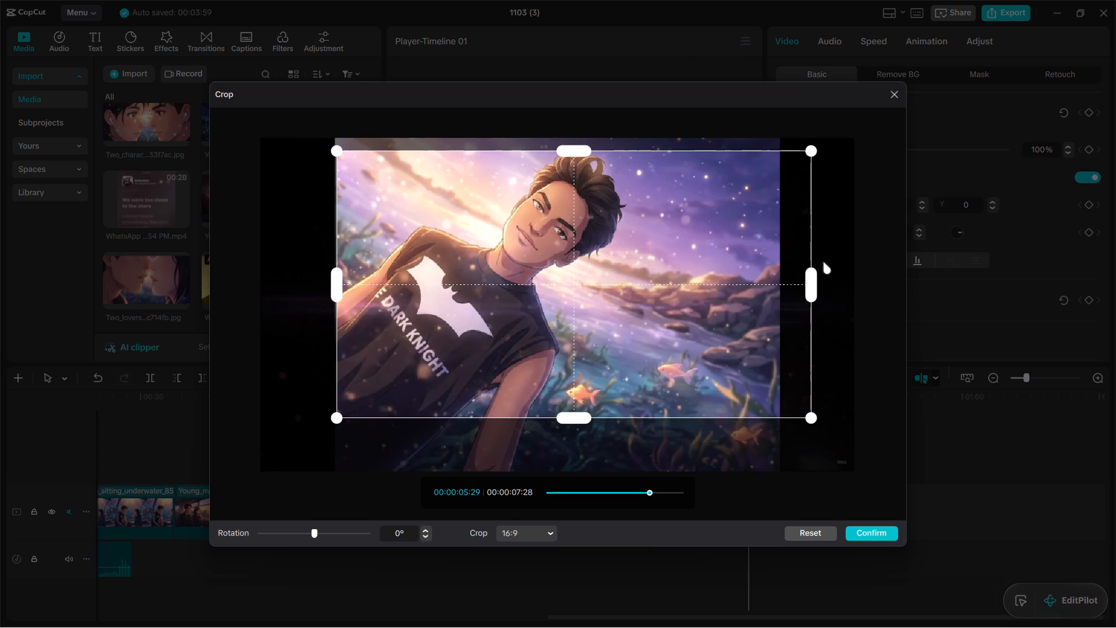
left_click_drag(807, 284, 778, 282)
left_click_drag(663, 310, 661, 295)
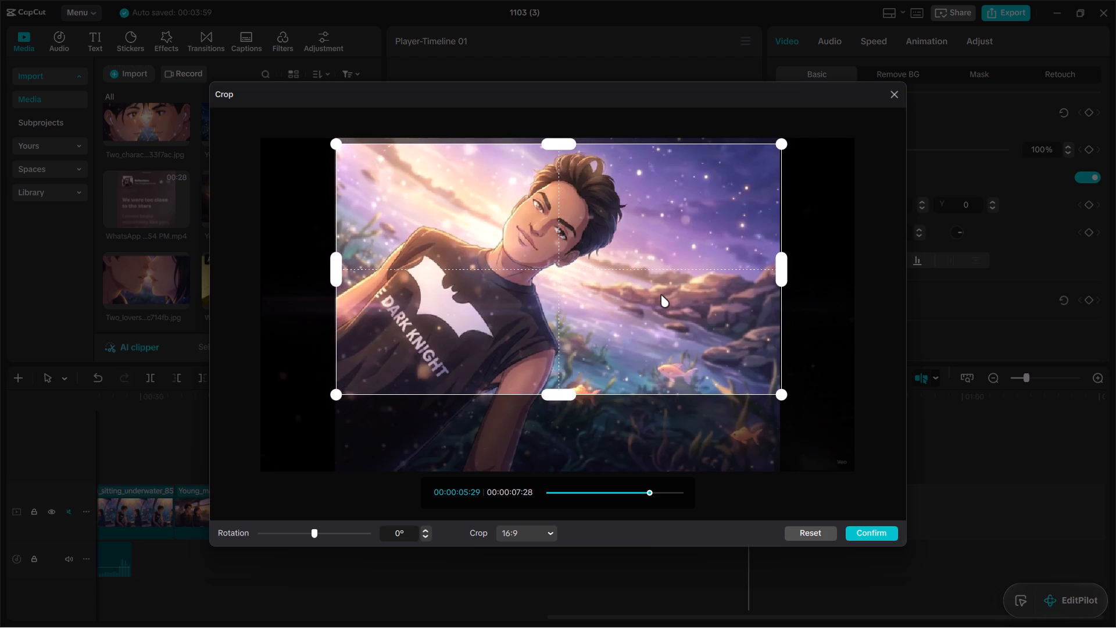
left_click_drag(661, 295, 660, 295)
left_click(880, 534)
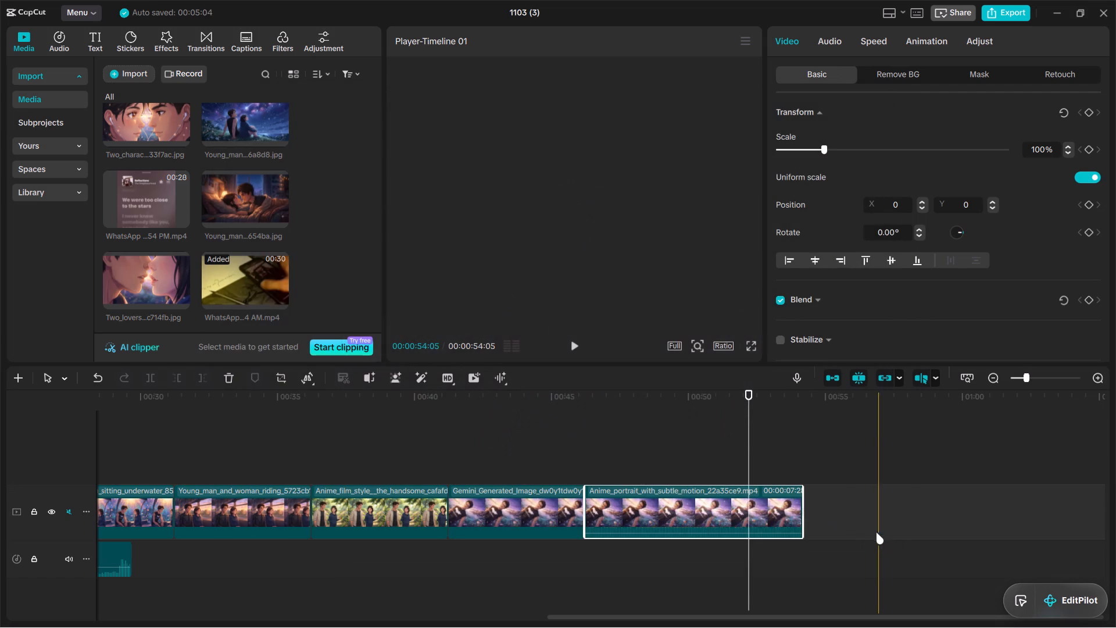
Play the cropped Anime_portrait clip from about 48 seconds to check its framing.
left_click(633, 457)
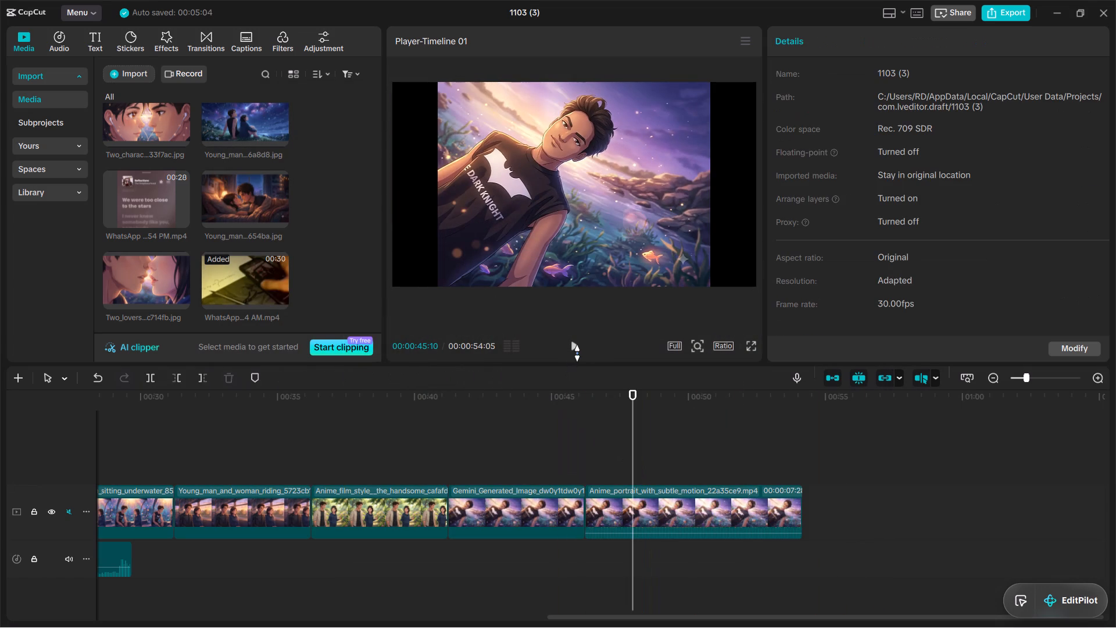
left_click(577, 353)
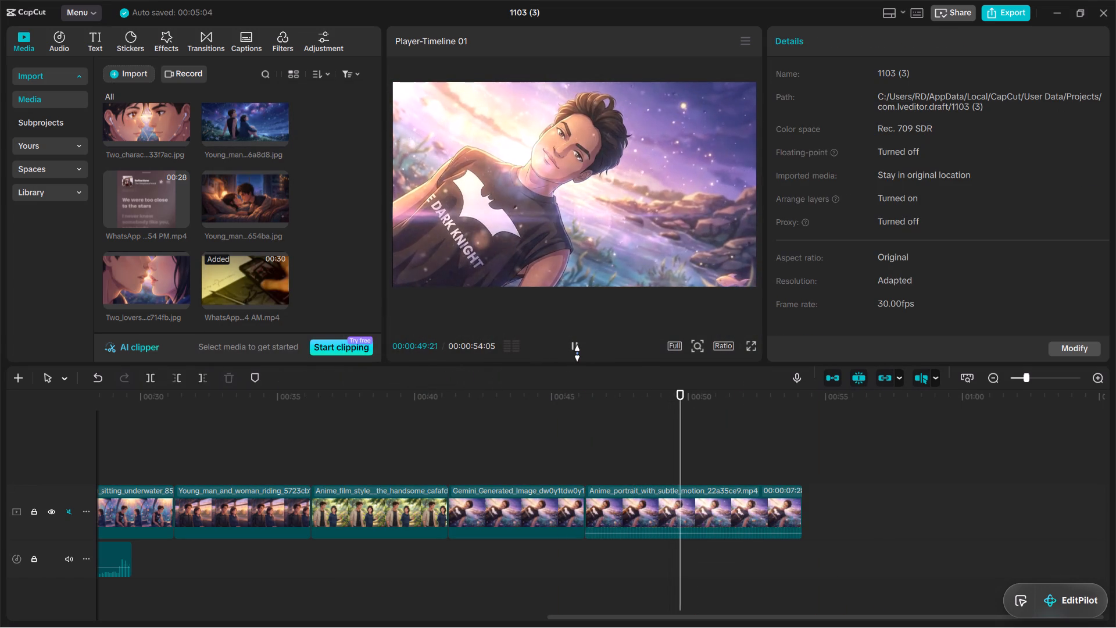
left_click(579, 351)
left_click(579, 351)
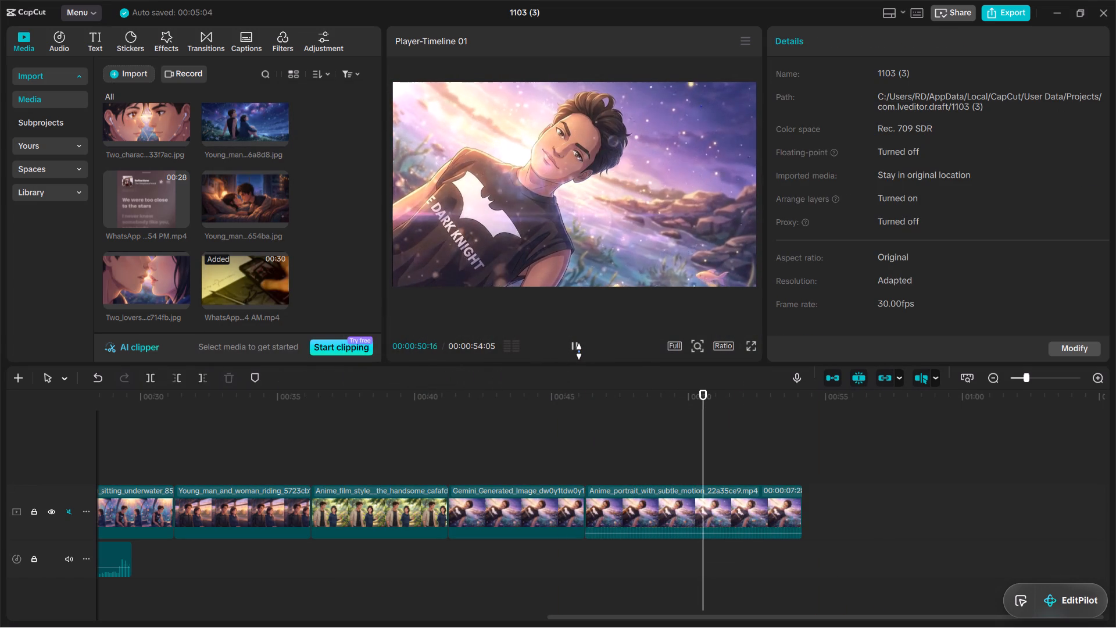
left_click(579, 351)
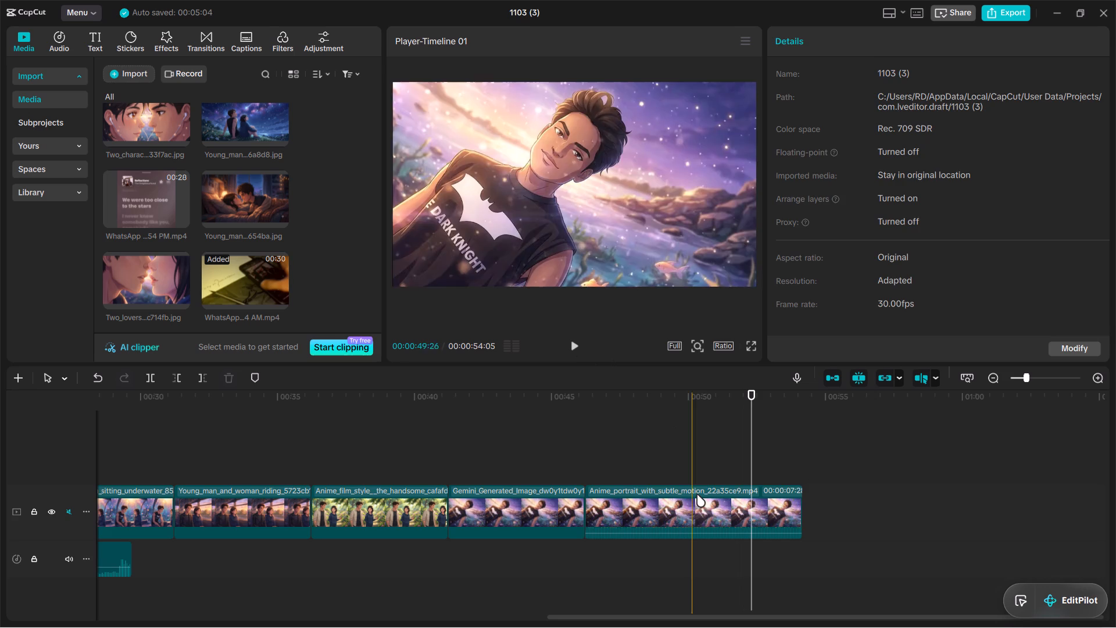
Reorder the timeline so the Anime_portrait clip follows the magichour clip, ahead of Camera_zooming and Young_man_and_woman_gazing.
left_click(697, 500)
left_click_drag(695, 502, 155, 491)
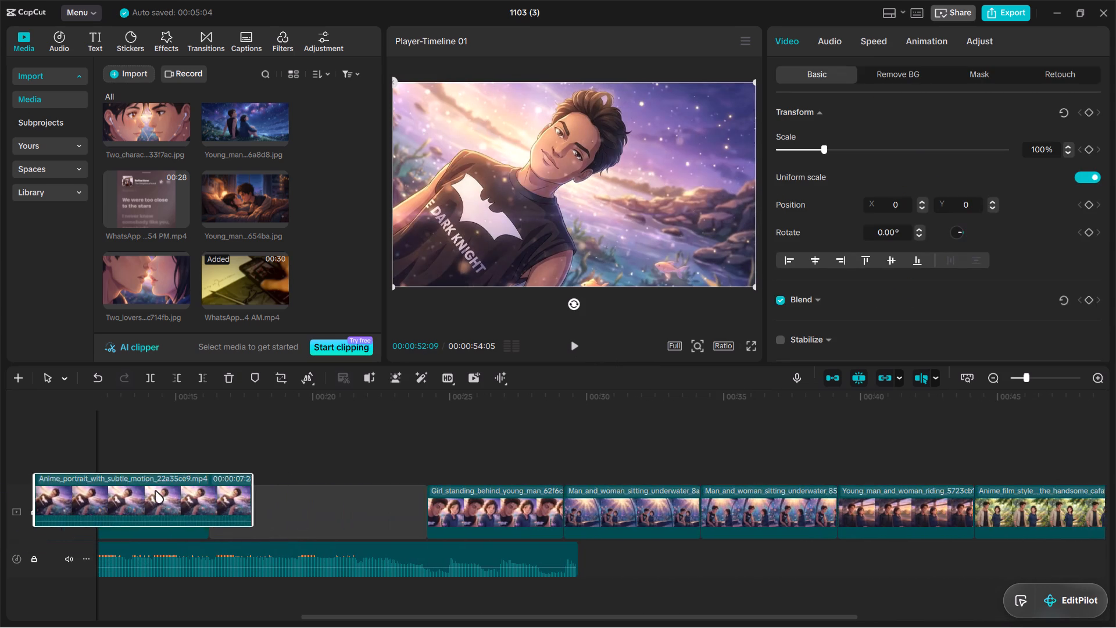
left_click_drag(155, 491, 349, 508)
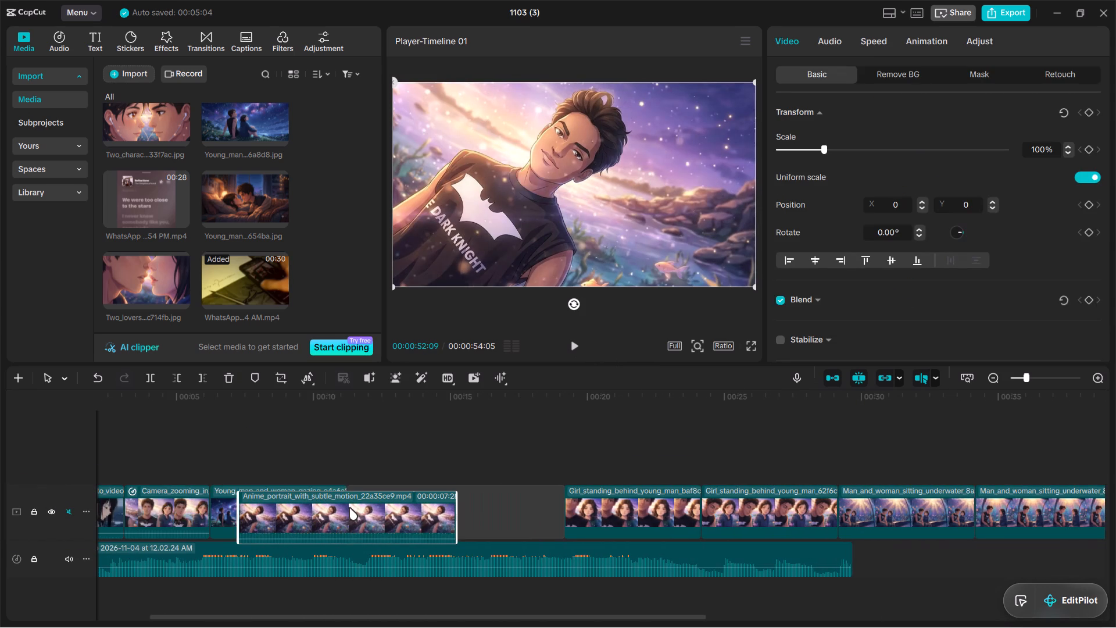
left_click_drag(349, 508, 370, 501)
left_click_drag(256, 505, 439, 504)
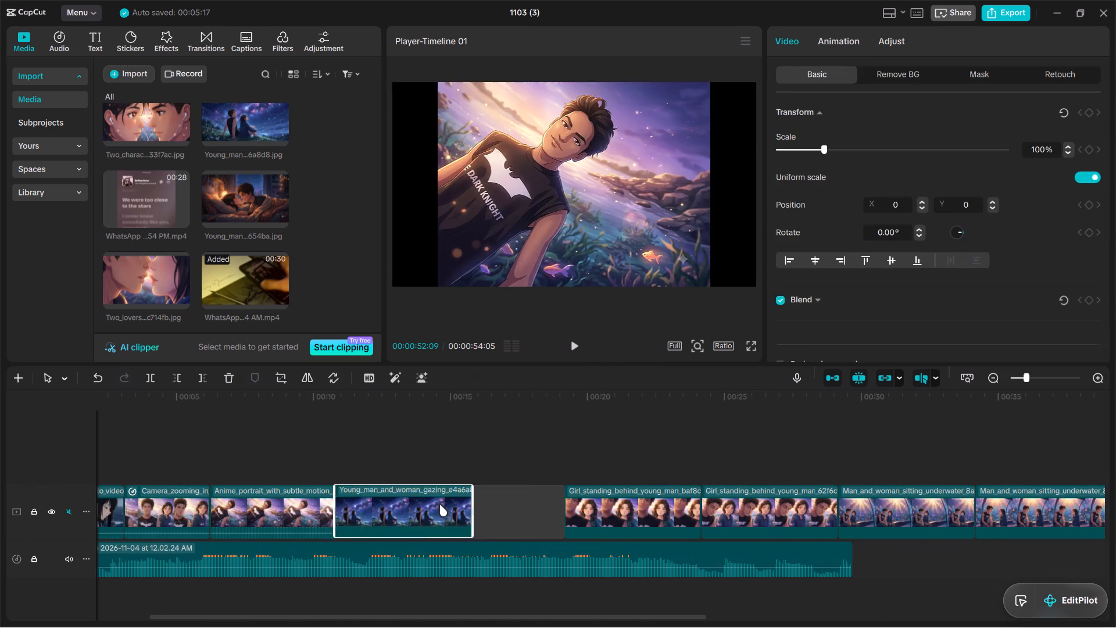
left_click_drag(439, 504, 458, 504)
left_click_drag(173, 506, 387, 499)
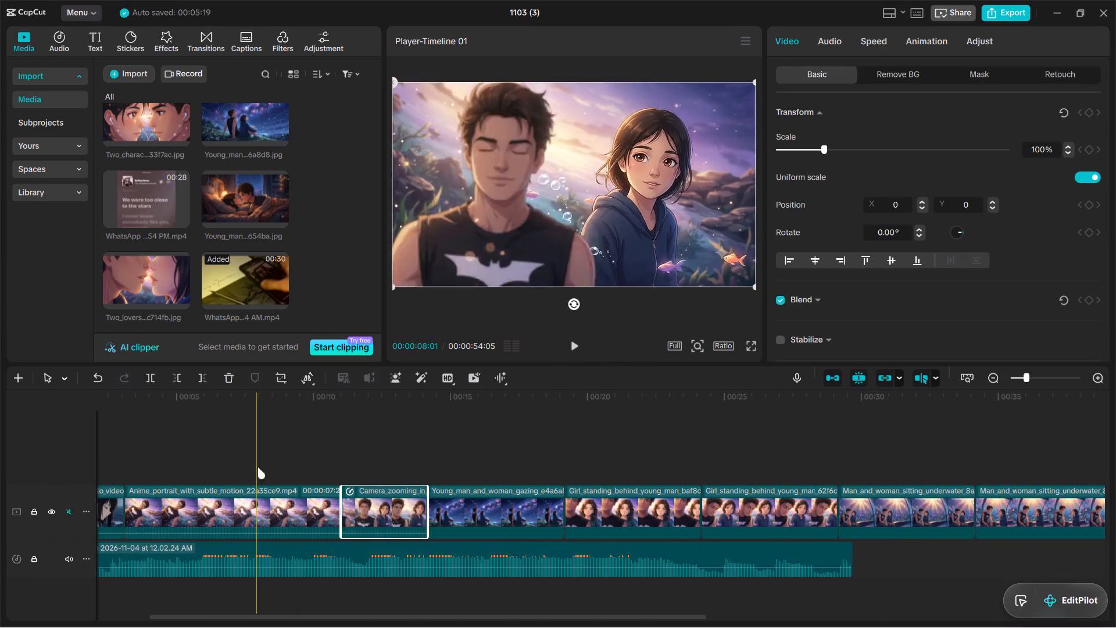
Play the opening from the beginning and again from about 2 seconds to check the cut into the Anime_portrait clip.
left_click(257, 466)
left_click_drag(257, 466, 98, 475)
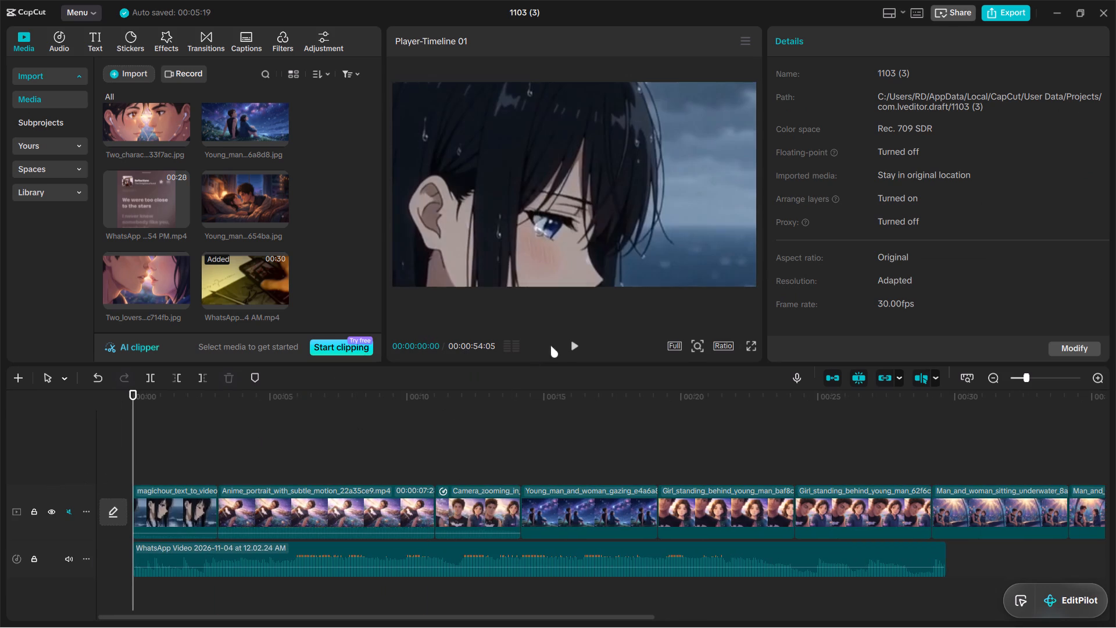
left_click(568, 342)
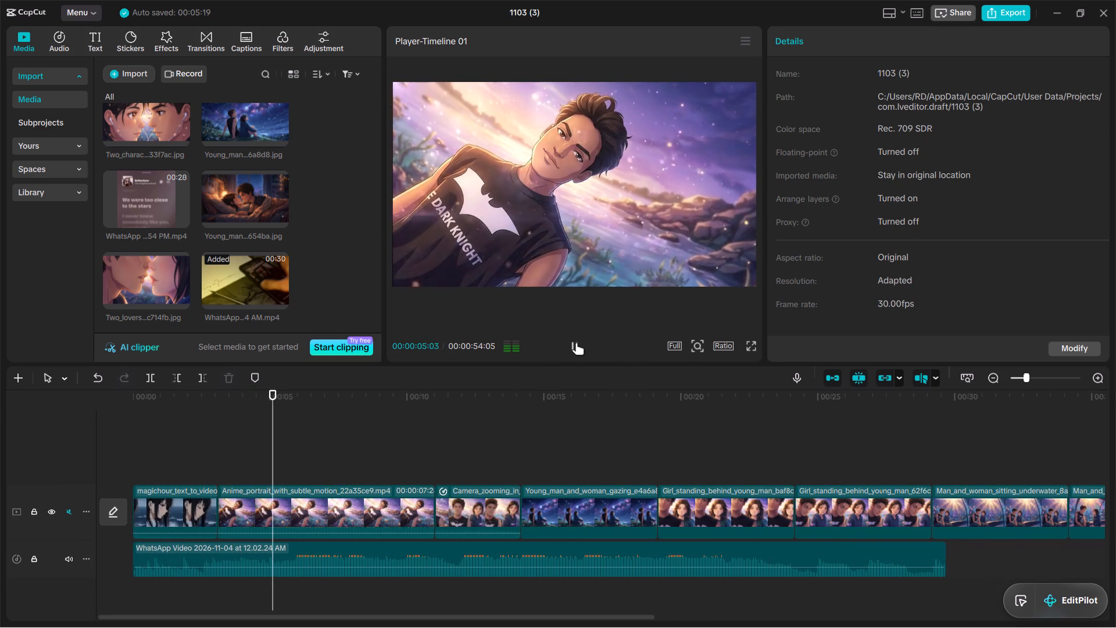
left_click(576, 342)
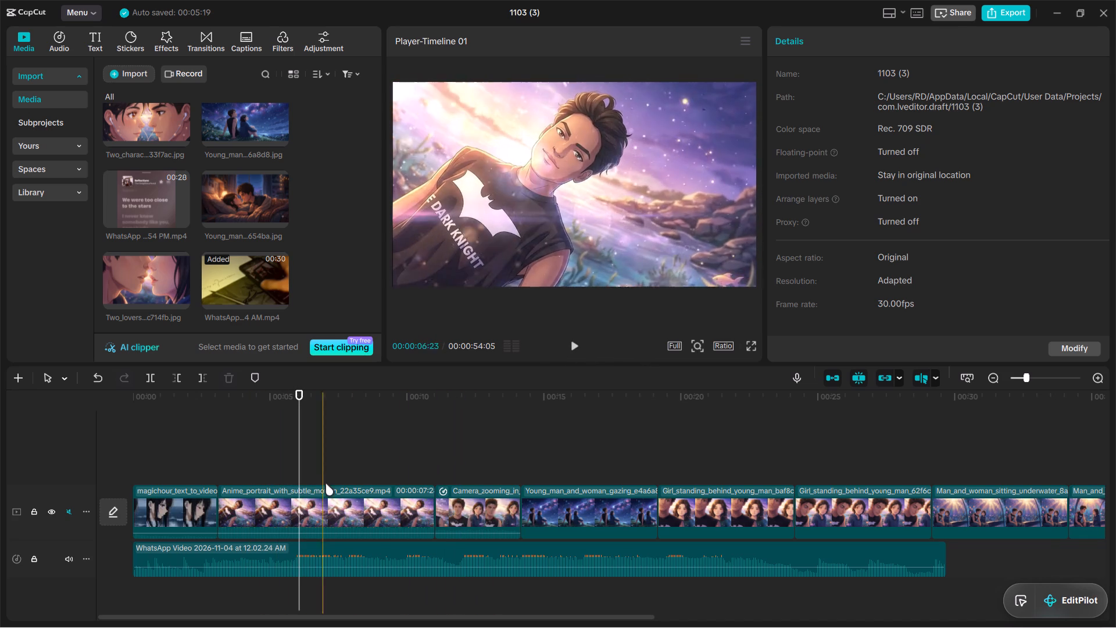
left_click(319, 501)
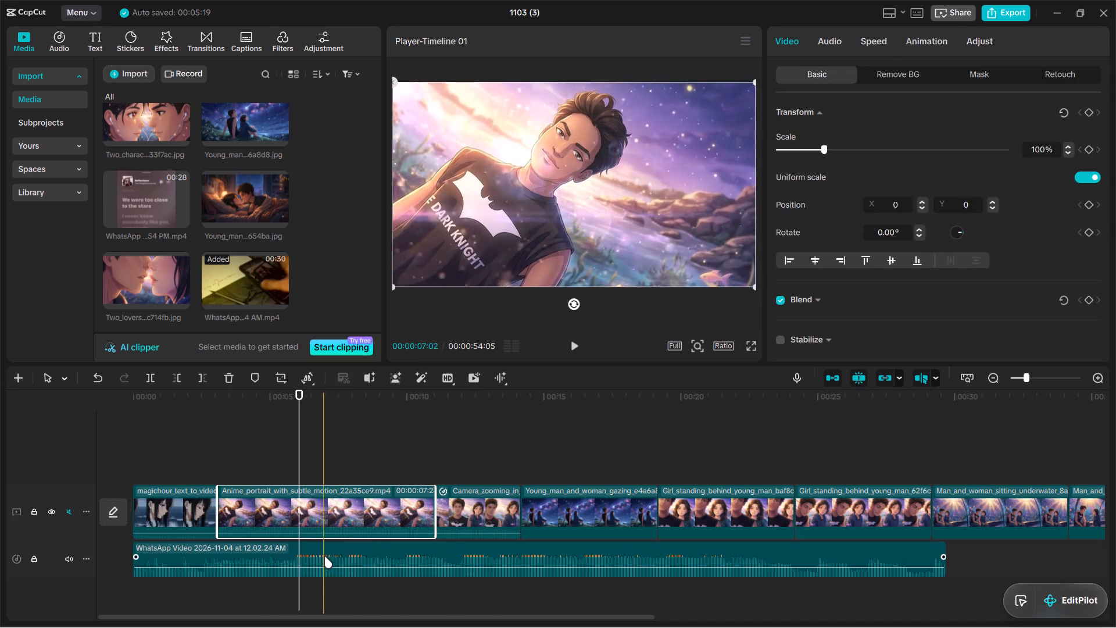
left_click(191, 440)
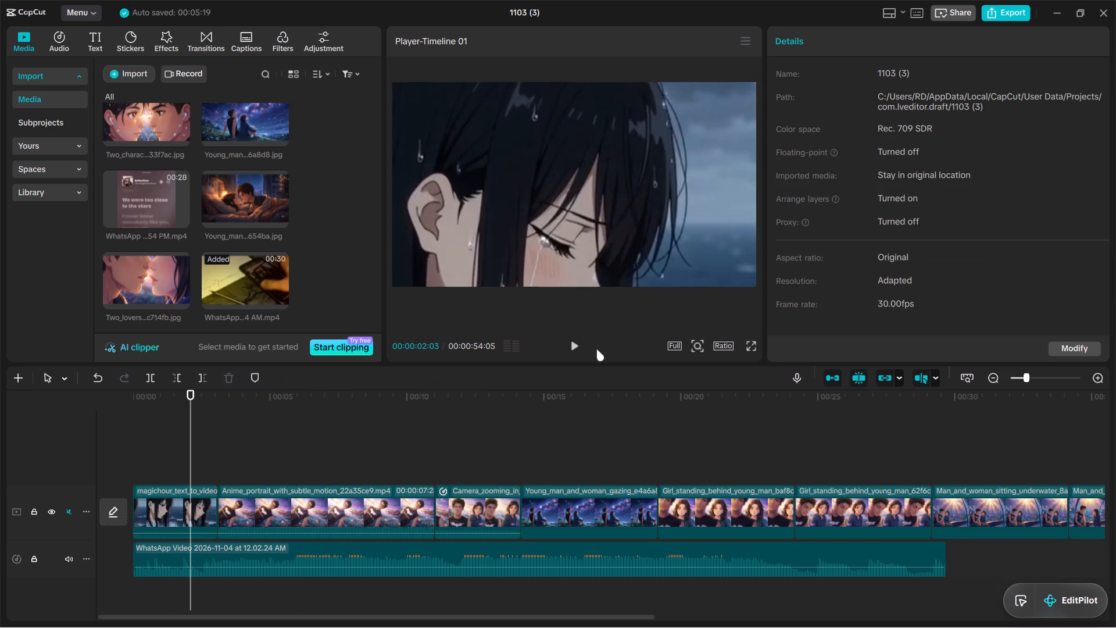
left_click(578, 347)
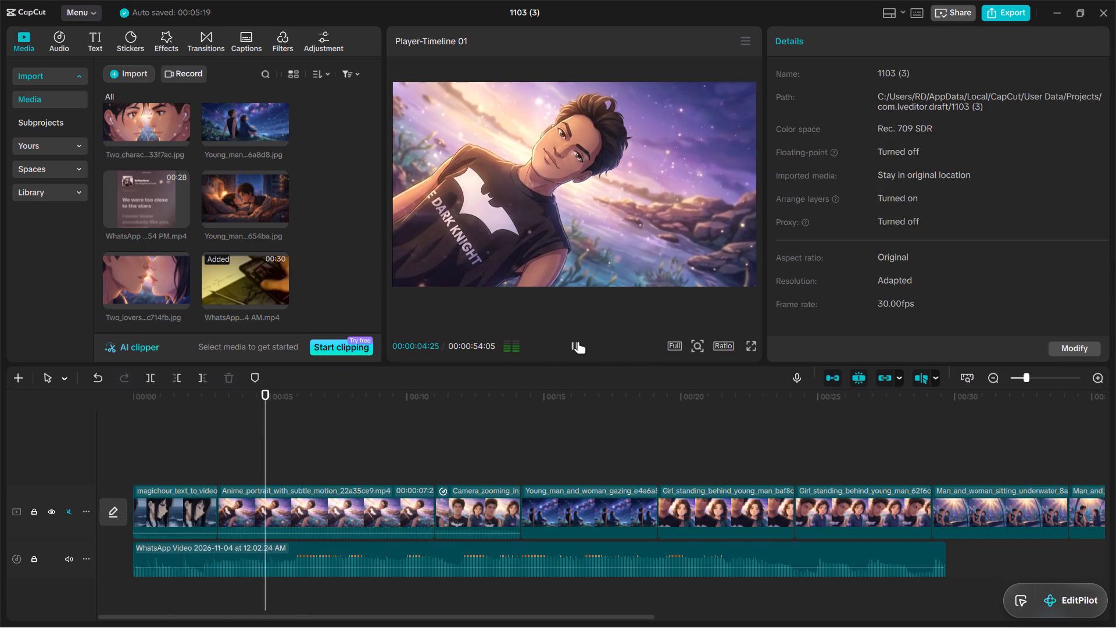
left_click(576, 341)
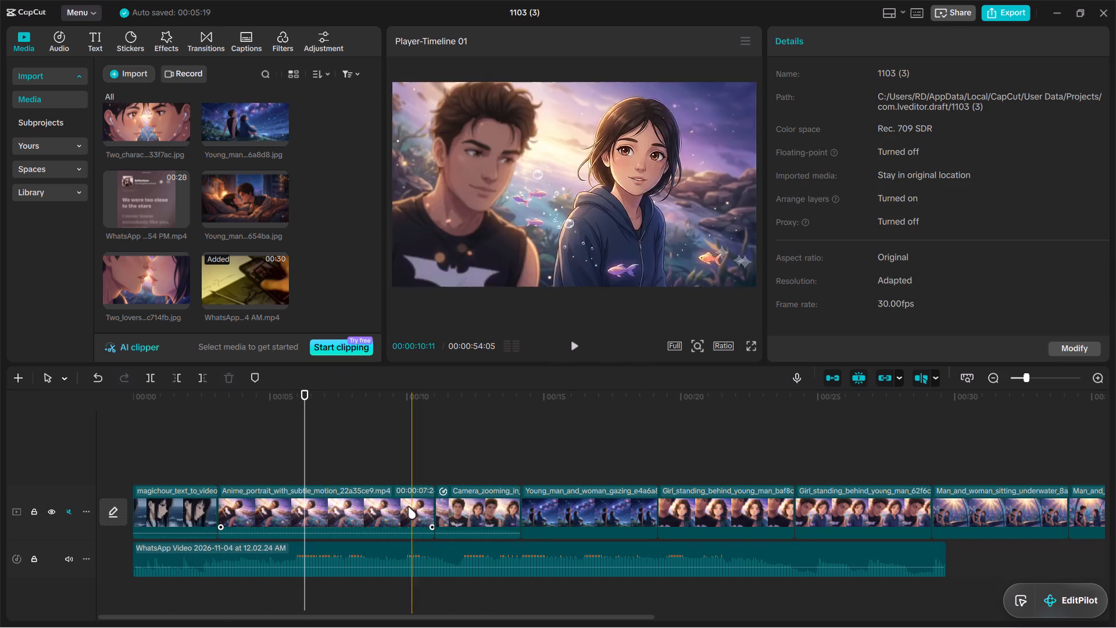
Apply the Flash in speed curve to the Anime_portrait clip.
left_click(398, 510)
left_click(877, 41)
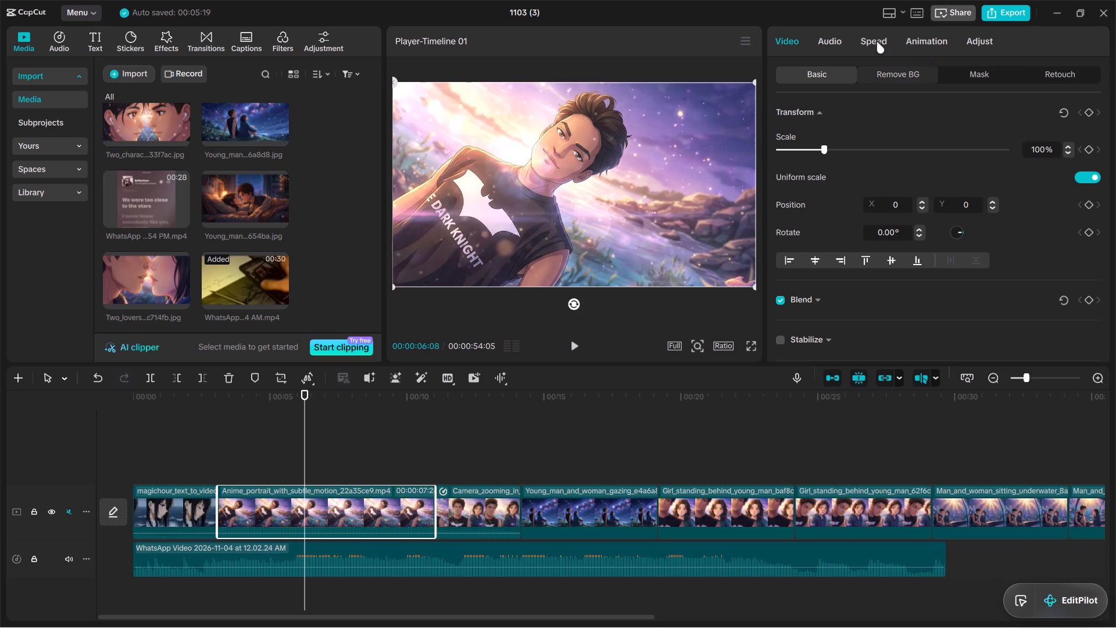
left_click(1020, 76)
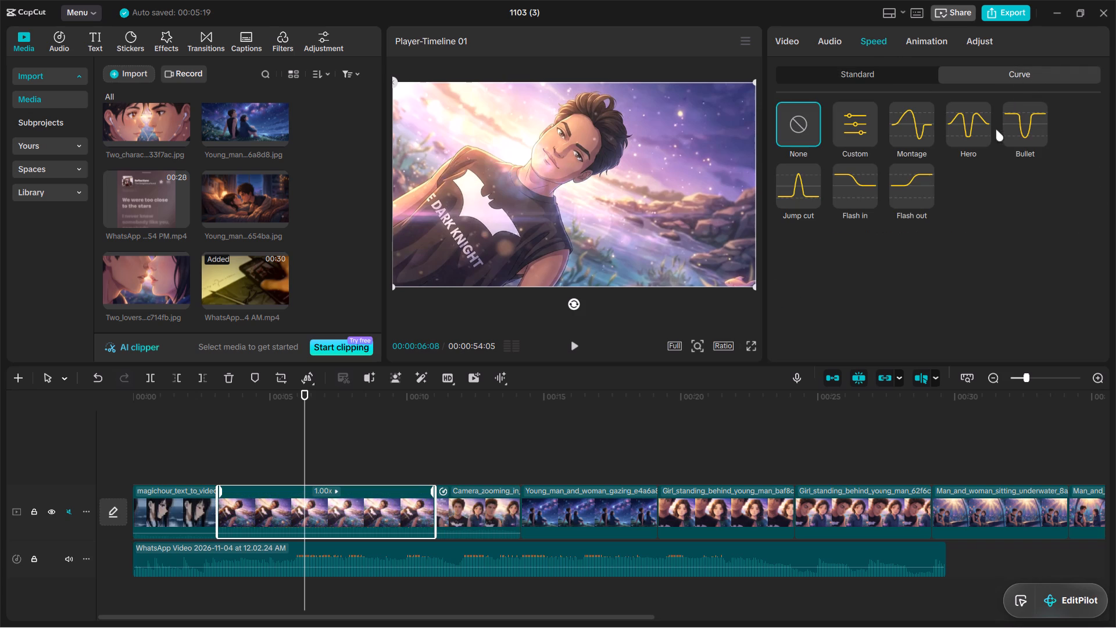
left_click(859, 195)
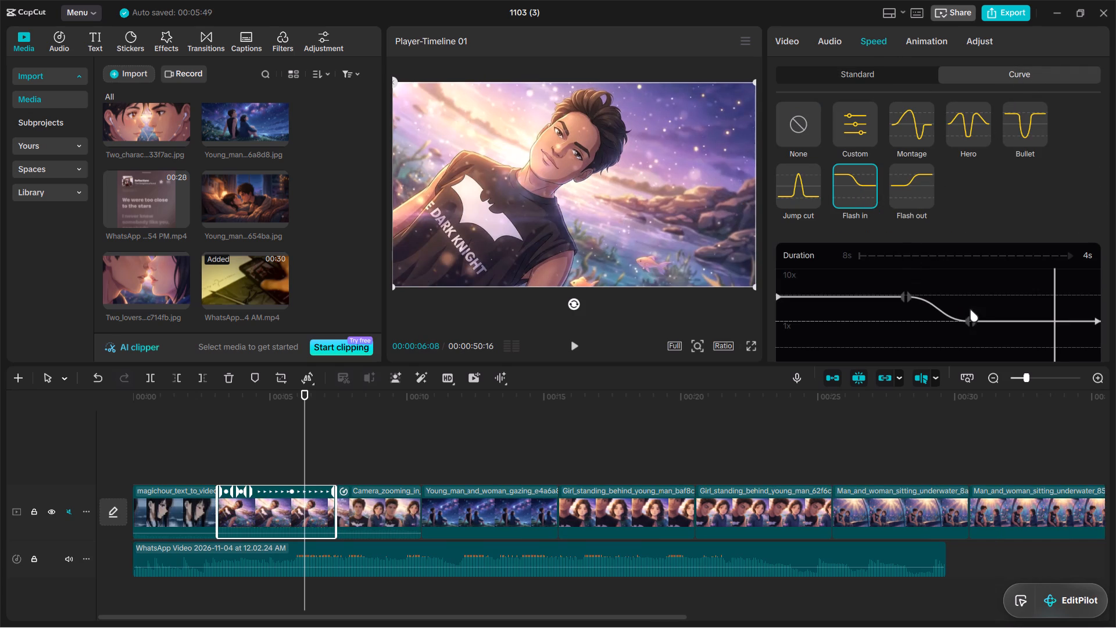
Lower the end of the Anime_portrait clip's speed curve to 0.1x and remove its two intermediate points.
left_click_drag(1097, 320, 1099, 333)
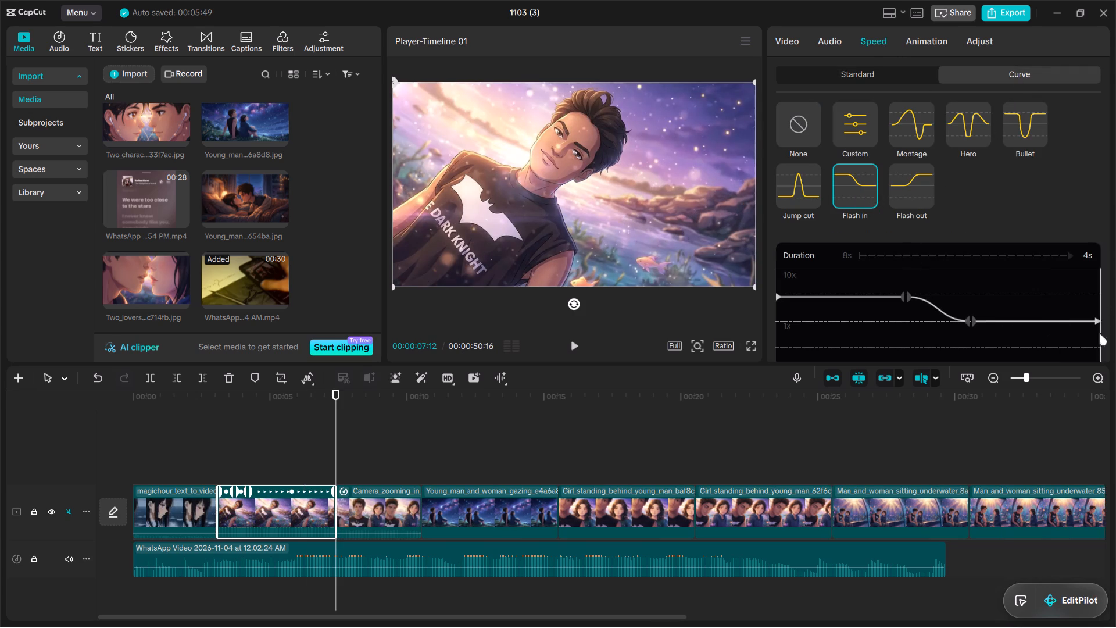
left_click_drag(1099, 333, 1081, 477)
left_click(968, 323)
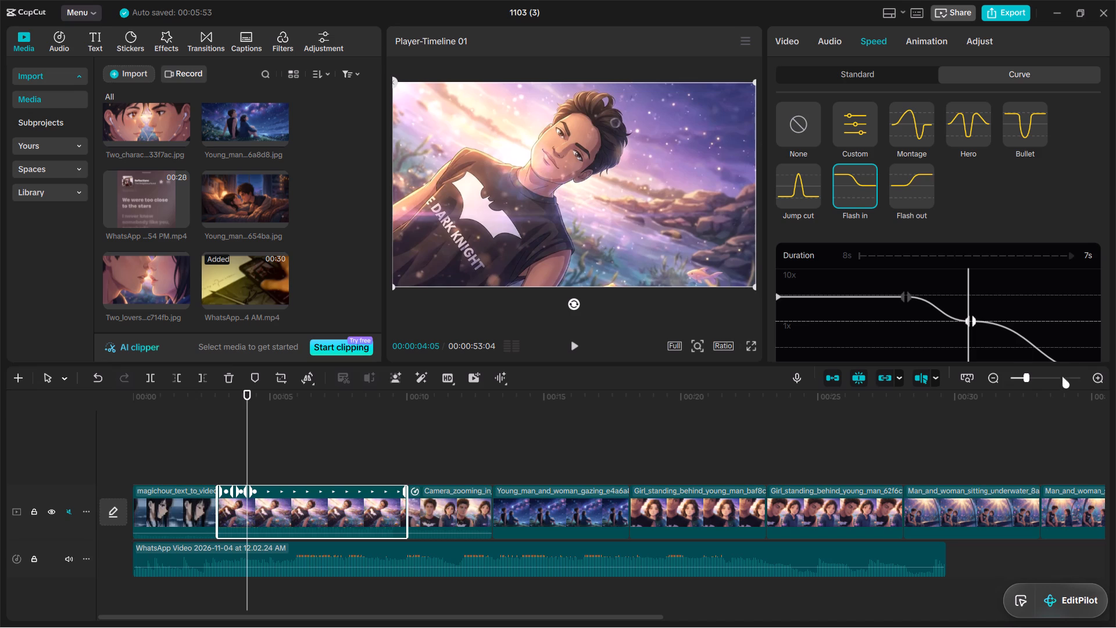
scroll(987, 329, "down", 4)
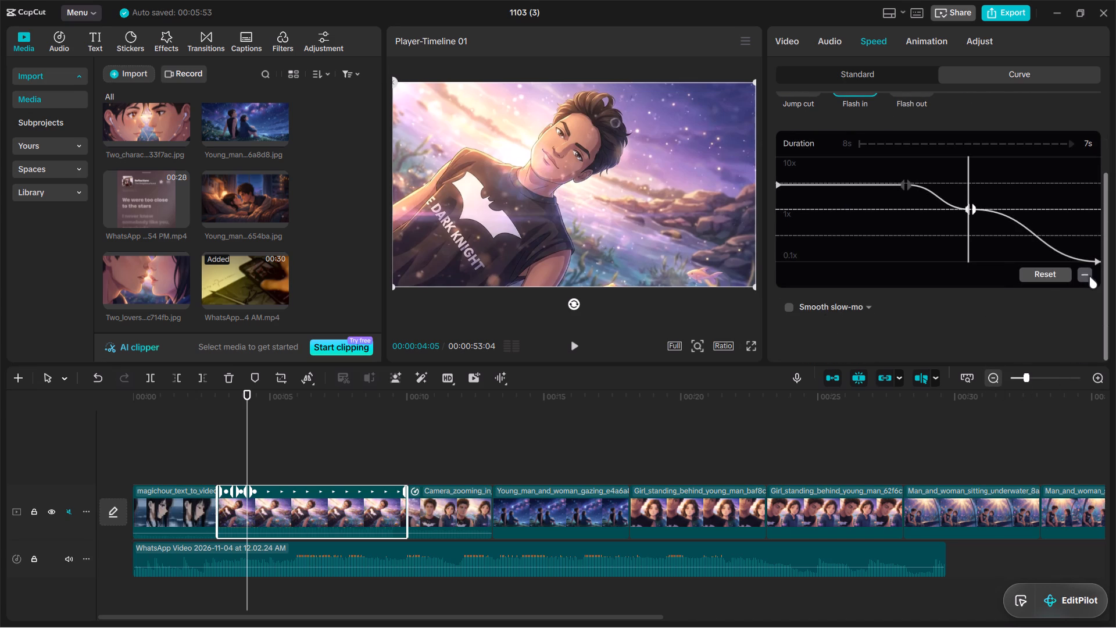
left_click(1089, 276)
left_click(906, 188)
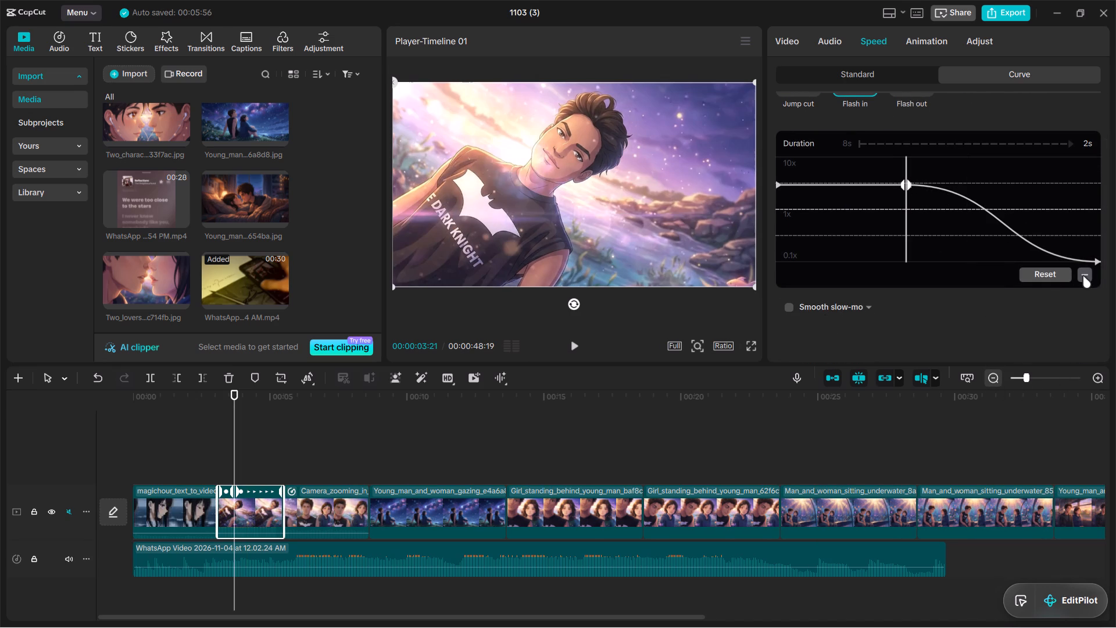
left_click(1083, 276)
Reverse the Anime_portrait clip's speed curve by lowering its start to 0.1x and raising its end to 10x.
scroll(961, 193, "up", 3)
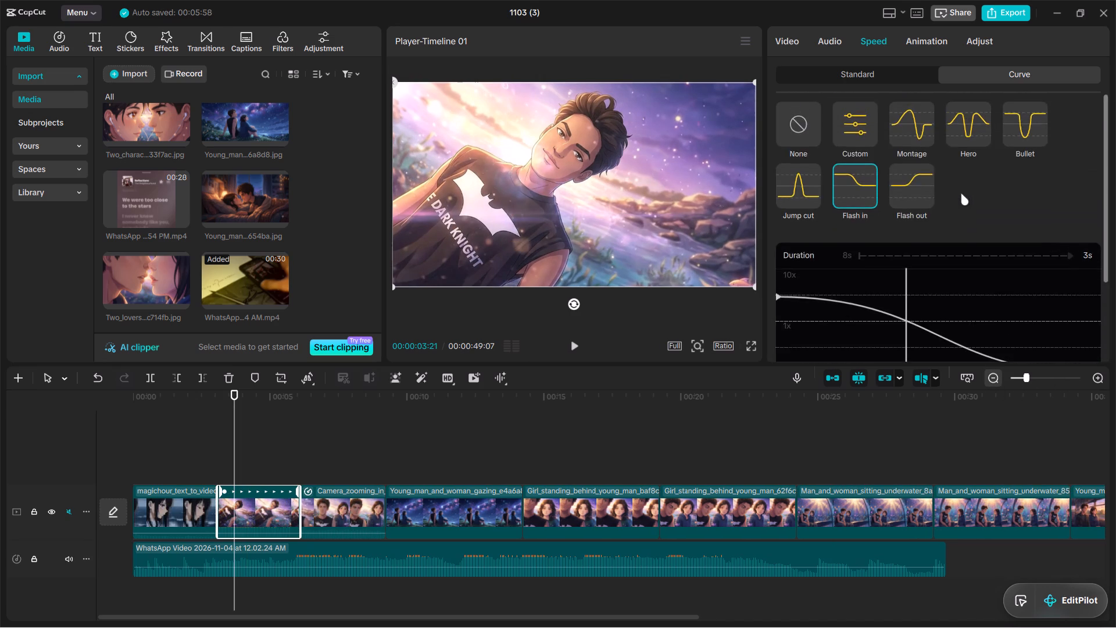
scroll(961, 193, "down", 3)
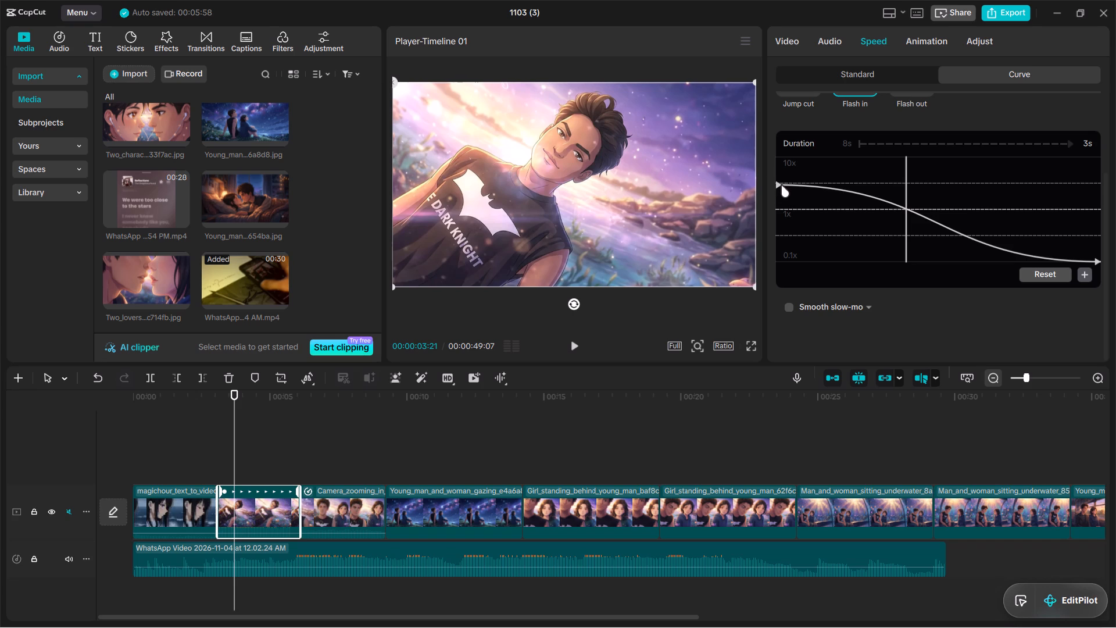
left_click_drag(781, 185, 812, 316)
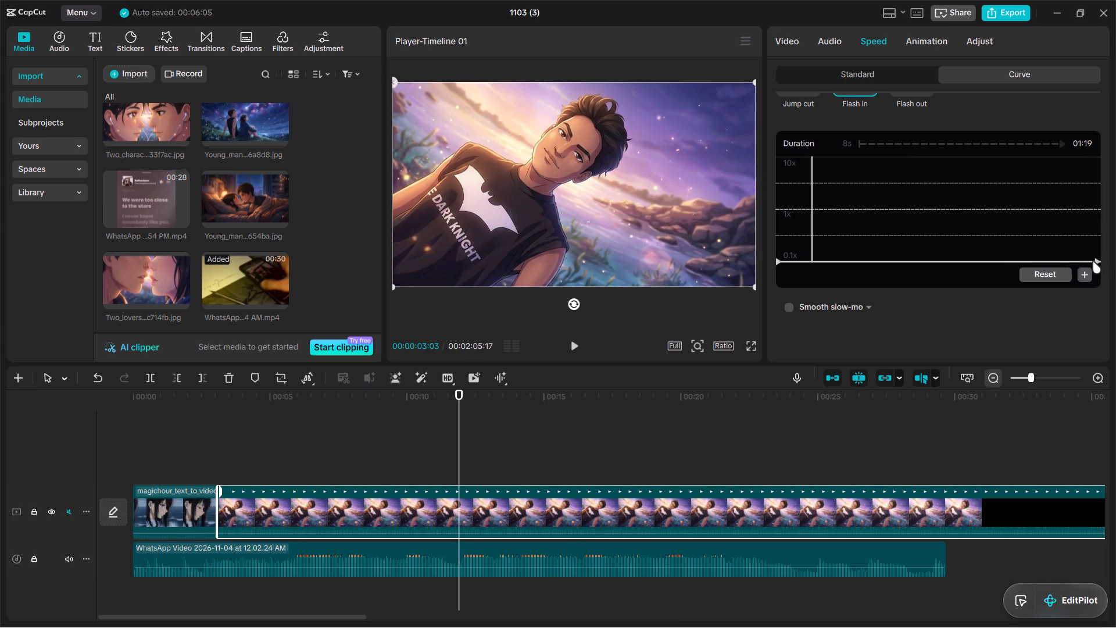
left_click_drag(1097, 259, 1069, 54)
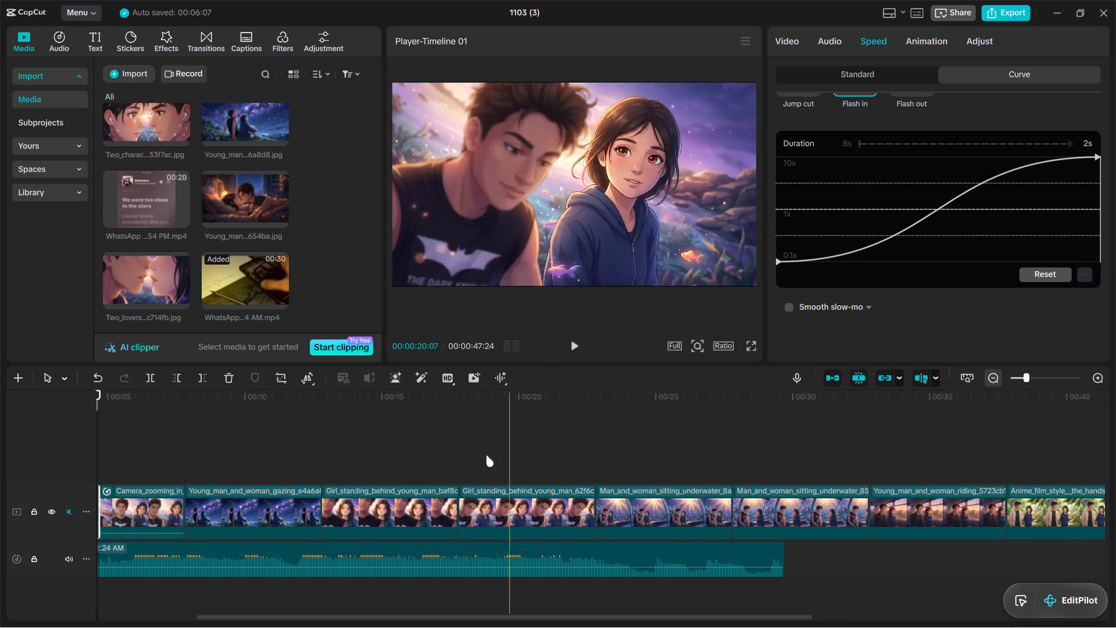
Play the opening from the beginning through the Anime_portrait clip to check its new speed curve.
left_click(324, 441)
left_click_drag(324, 441, 82, 447)
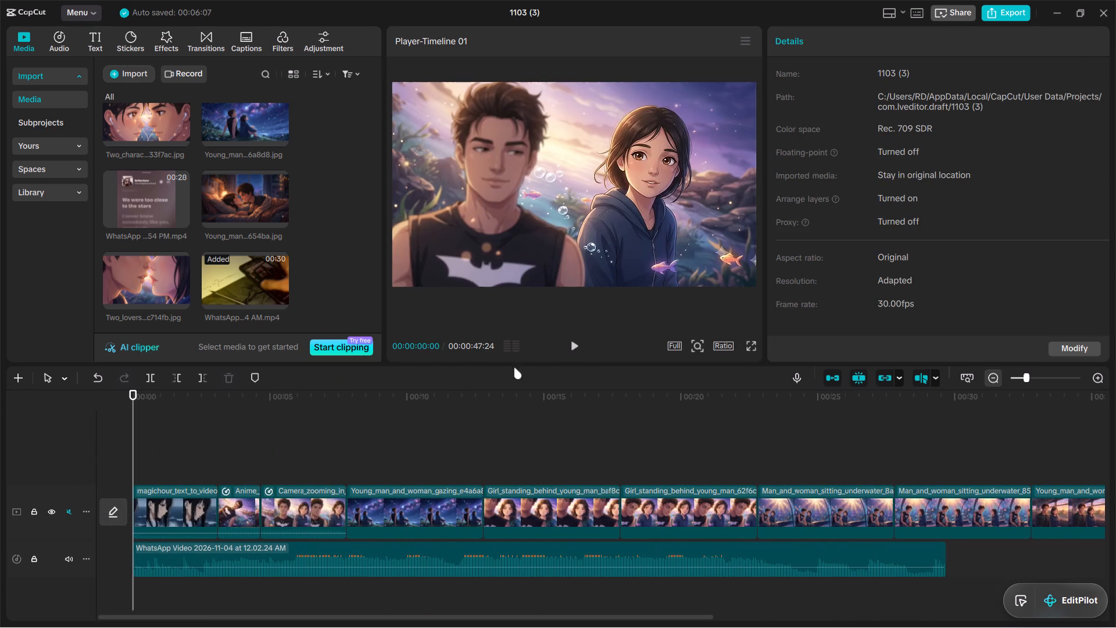
left_click(574, 345)
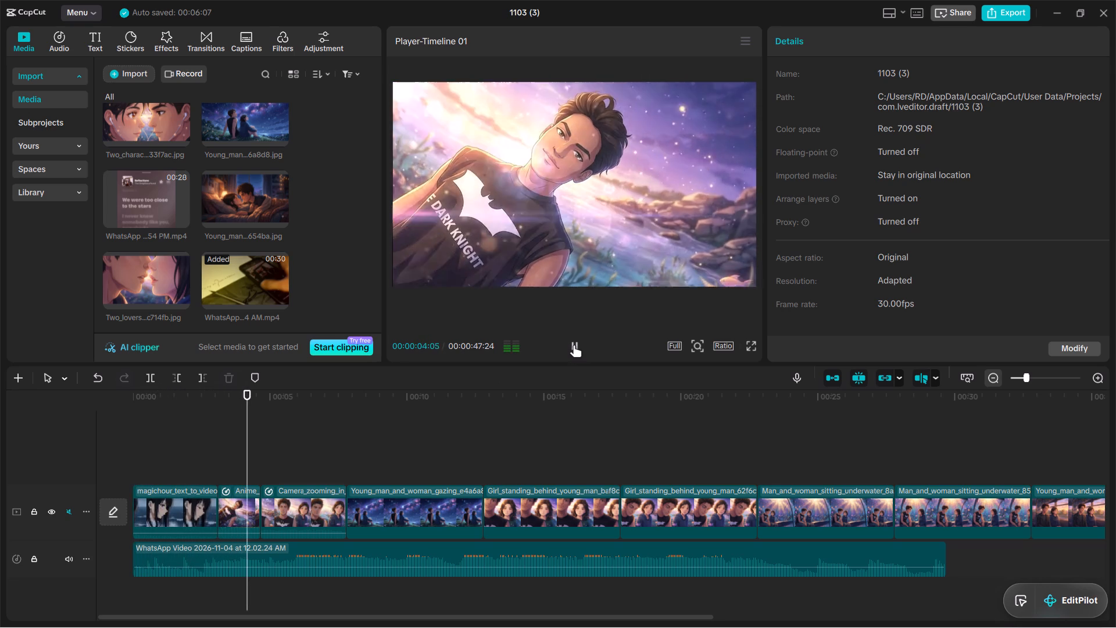
left_click(574, 345)
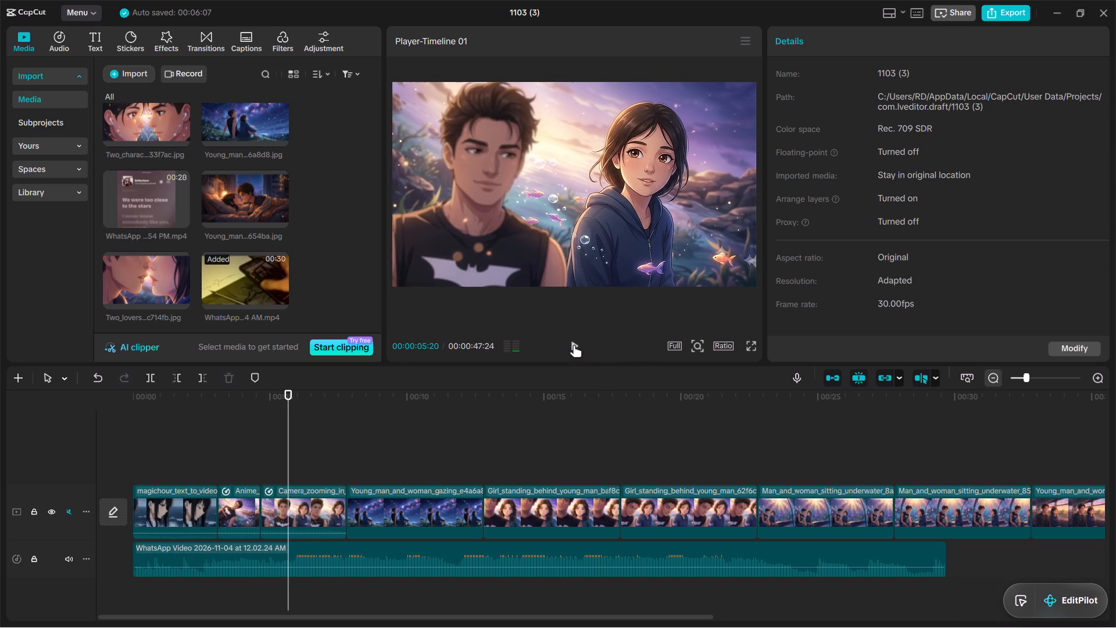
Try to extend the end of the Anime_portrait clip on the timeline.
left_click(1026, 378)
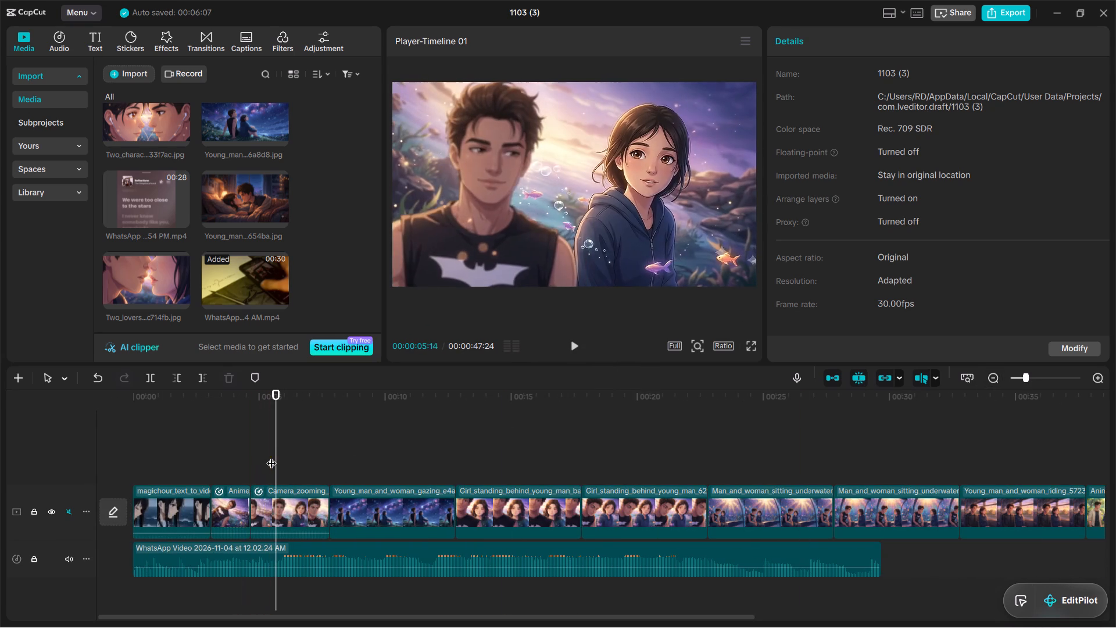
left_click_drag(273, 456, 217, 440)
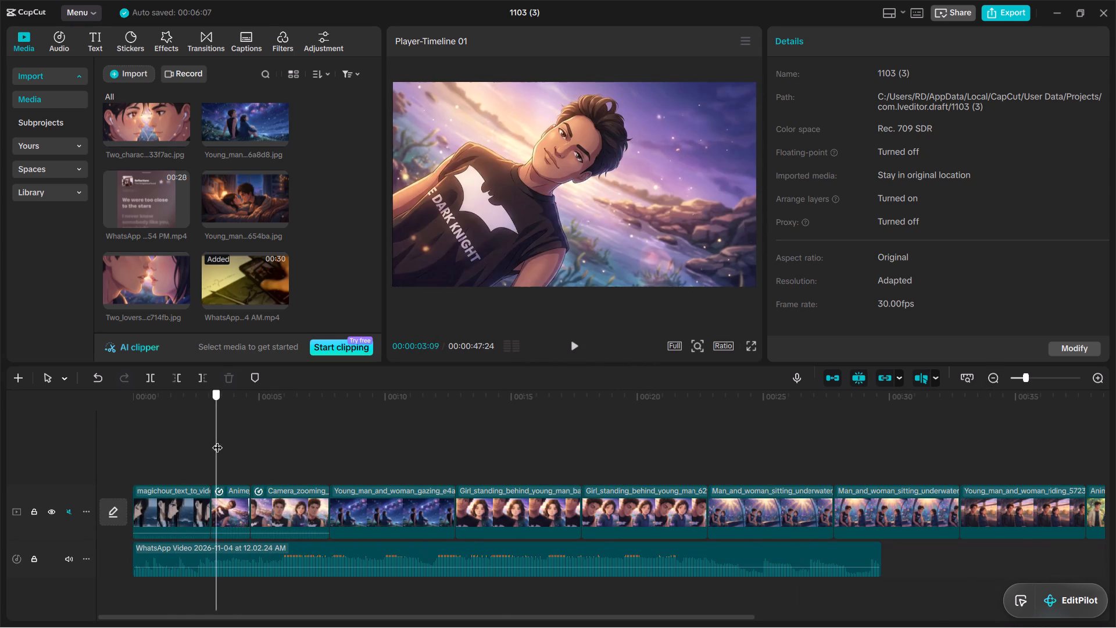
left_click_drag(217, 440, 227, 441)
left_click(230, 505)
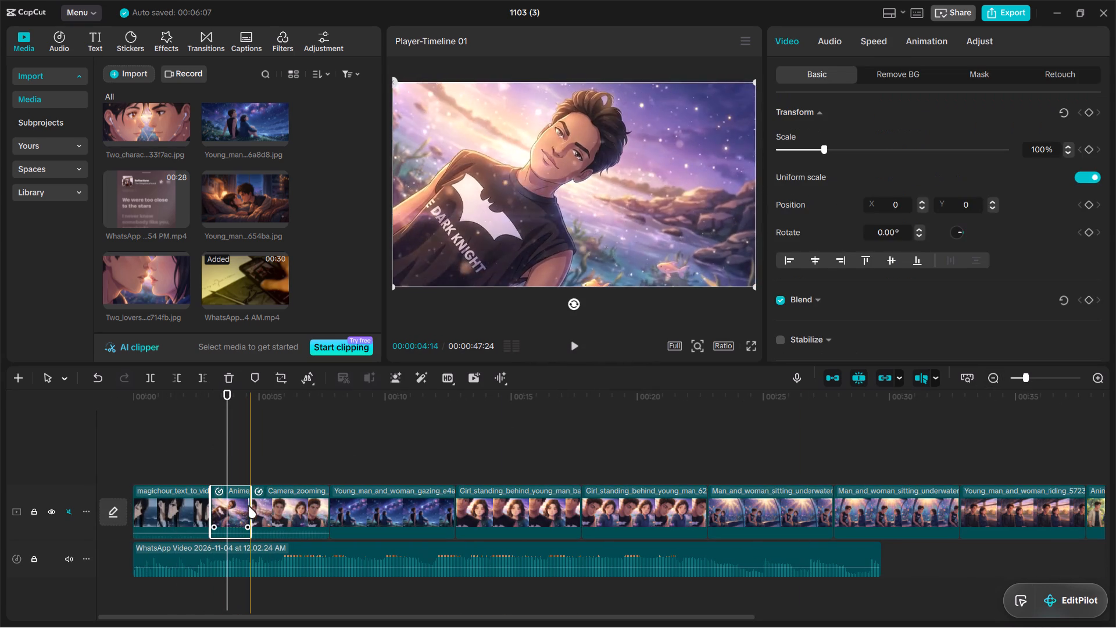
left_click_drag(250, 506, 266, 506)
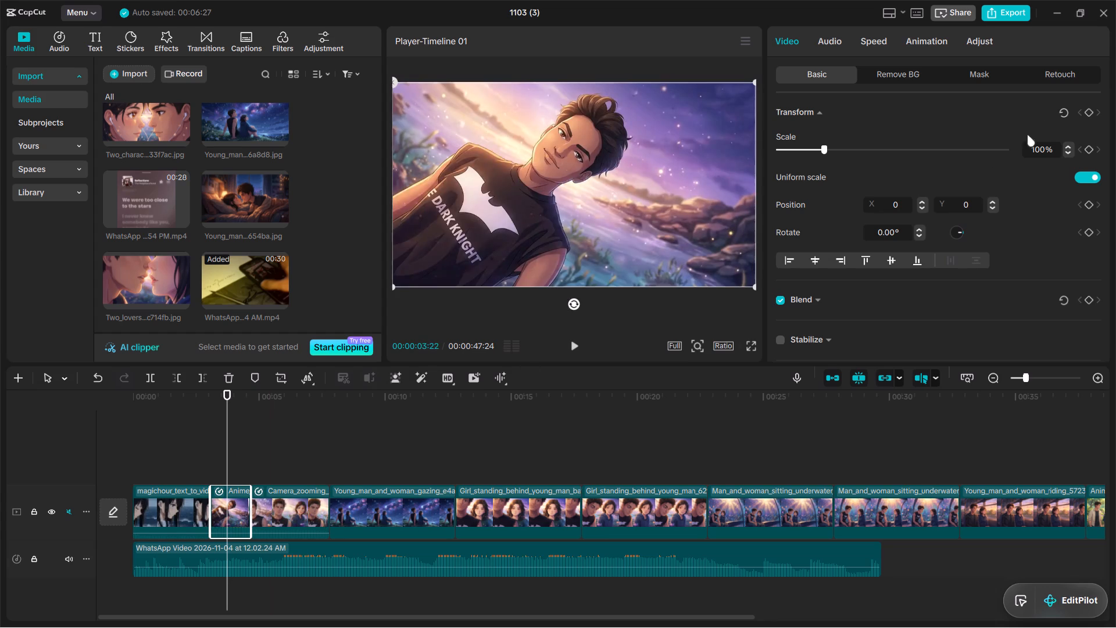
Raise the start of the Anime_portrait clip's speed curve to about 0.67x and lower its end slightly below 10x.
left_click(874, 41)
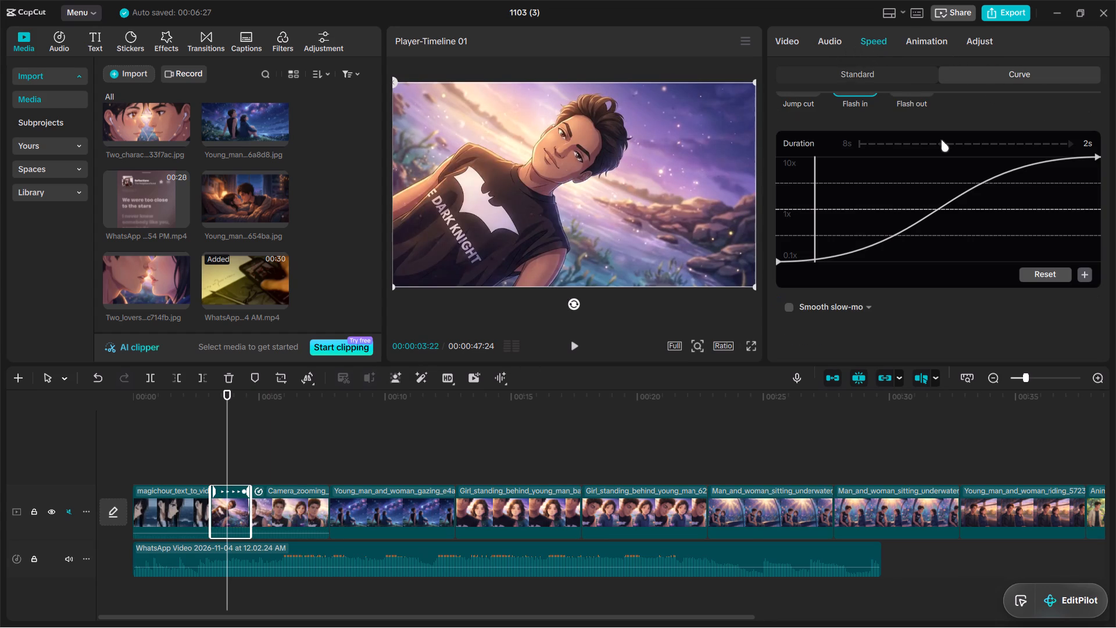
left_click_drag(779, 259, 782, 235)
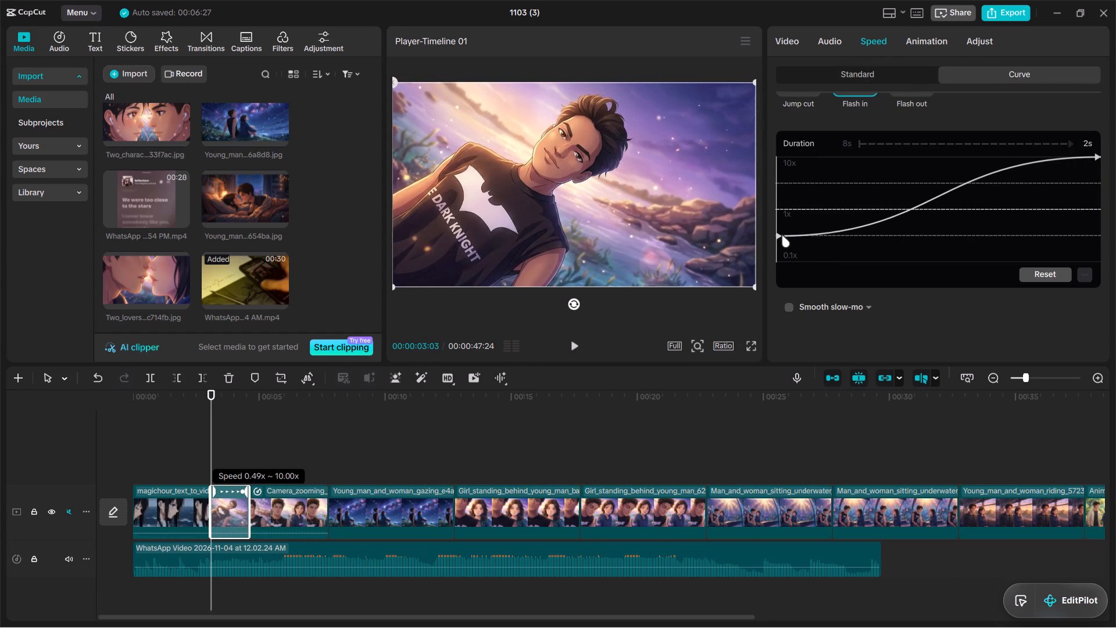
left_click_drag(782, 235, 786, 217)
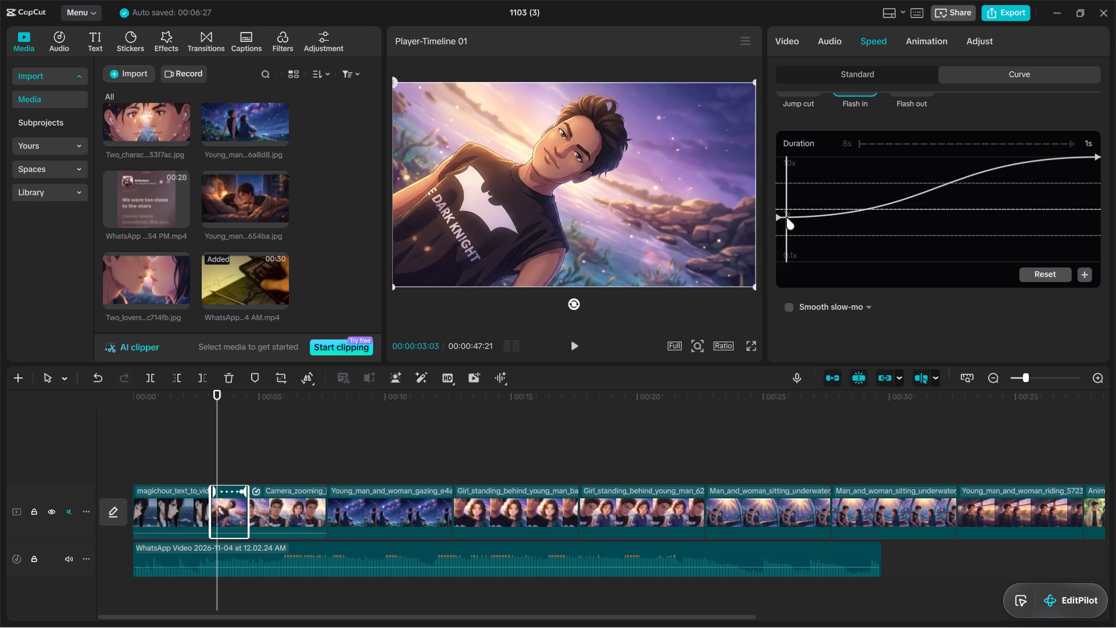
left_click_drag(778, 217, 787, 185)
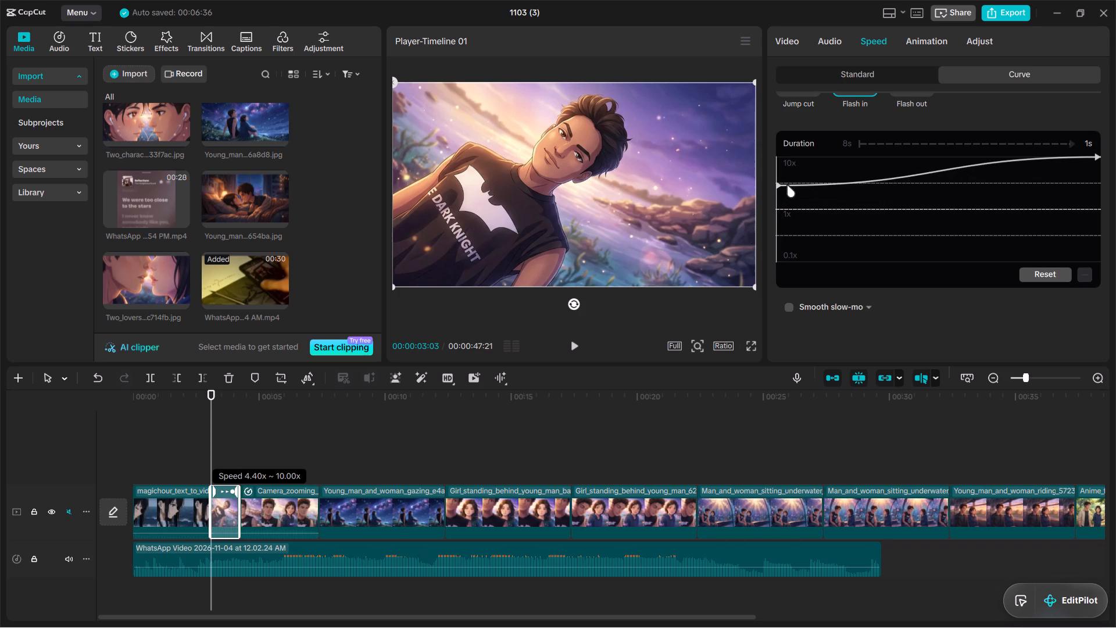
left_click_drag(787, 185, 797, 240)
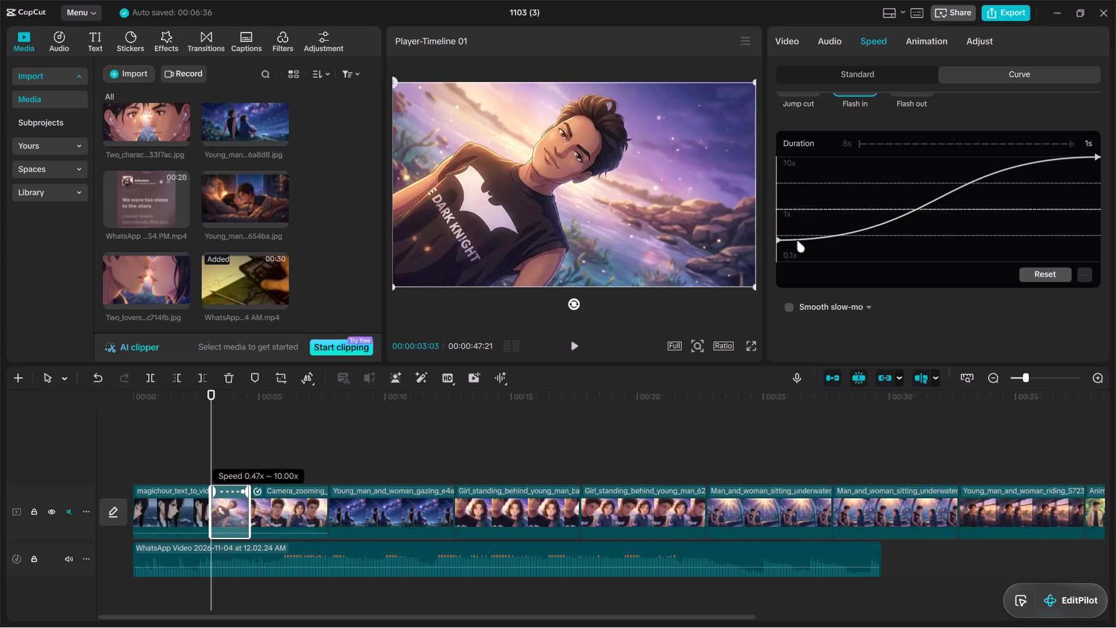
left_click_drag(797, 240, 814, 229)
left_click_drag(1097, 156, 1097, 177)
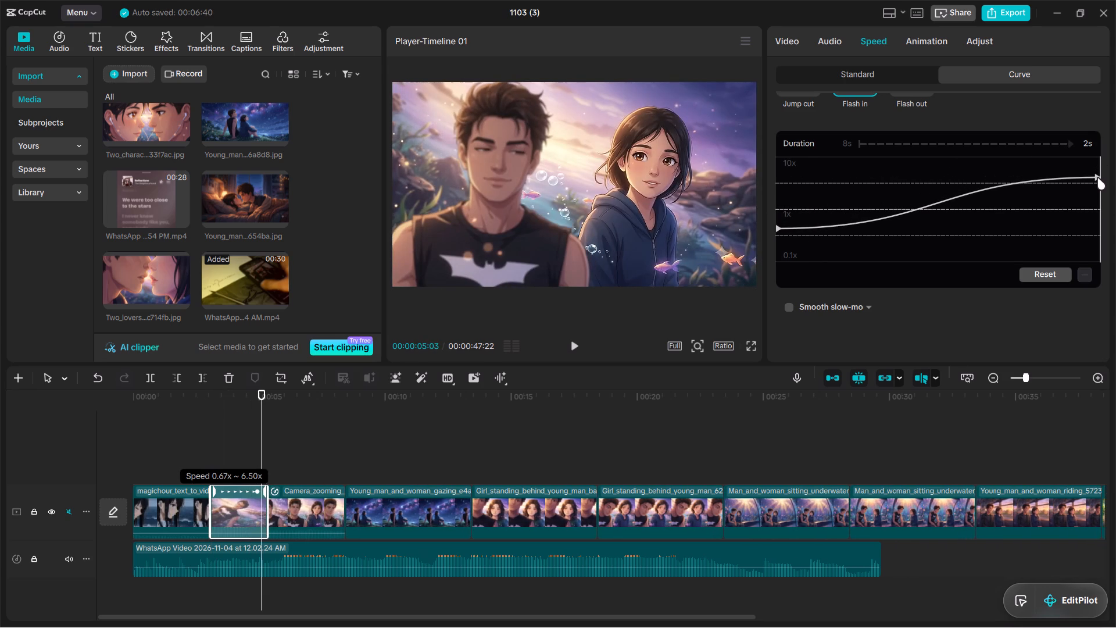
left_click_drag(1097, 177, 1096, 173)
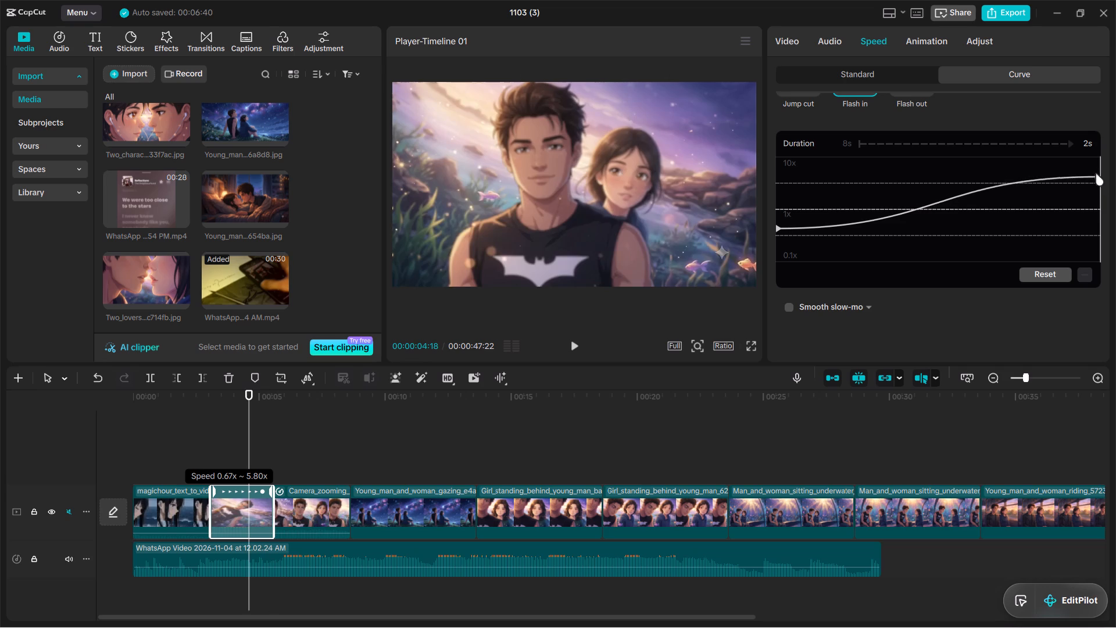
left_click_drag(1096, 173, 1095, 165)
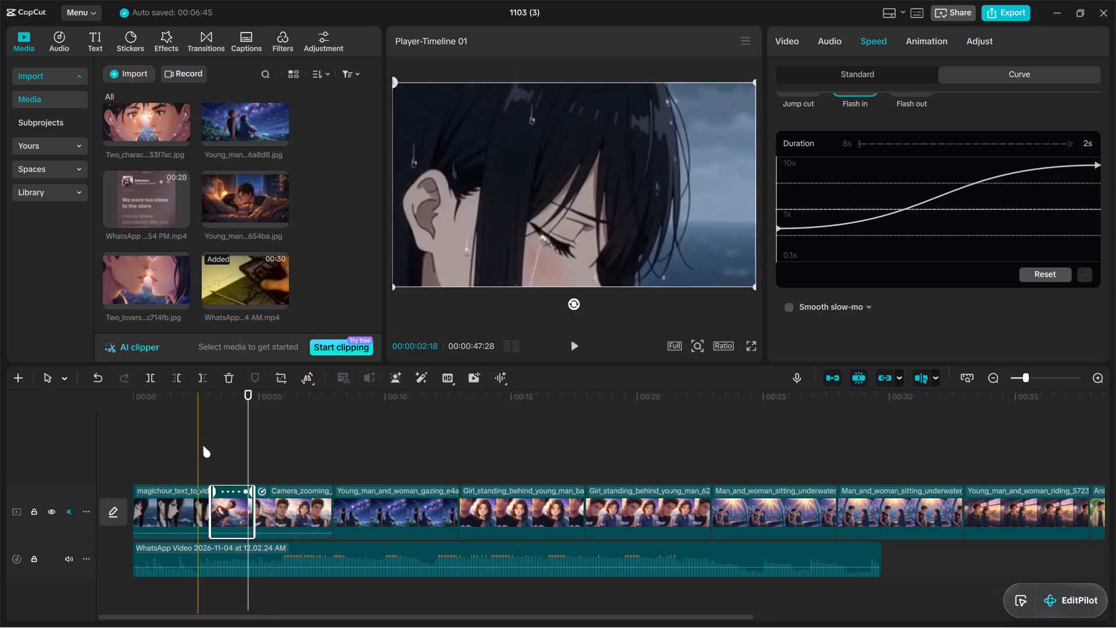
Play from about 3 seconds and again from about 4 seconds to check the Anime_portrait clip's cut into the Camera_zooming clip.
left_click(214, 438)
left_click(573, 348)
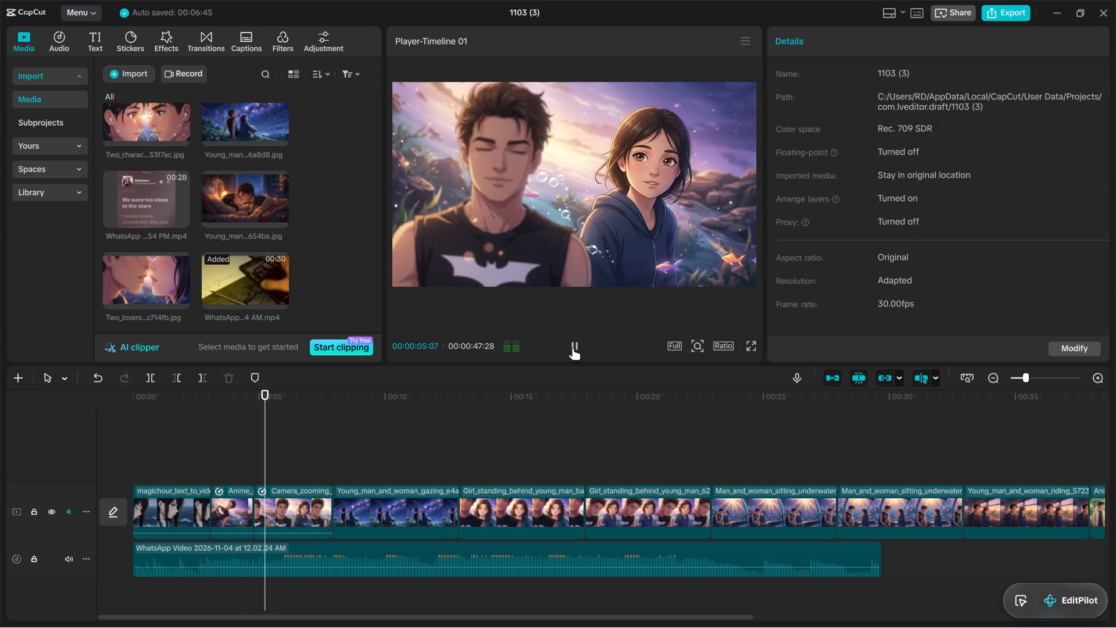
left_click(573, 348)
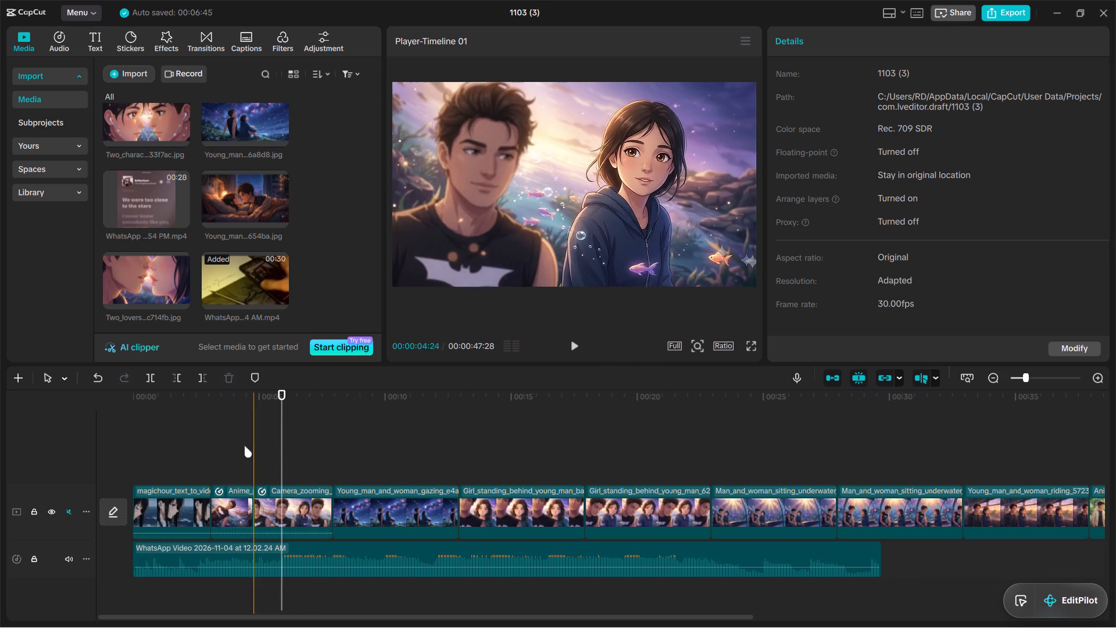
left_click(242, 445)
left_click(577, 352)
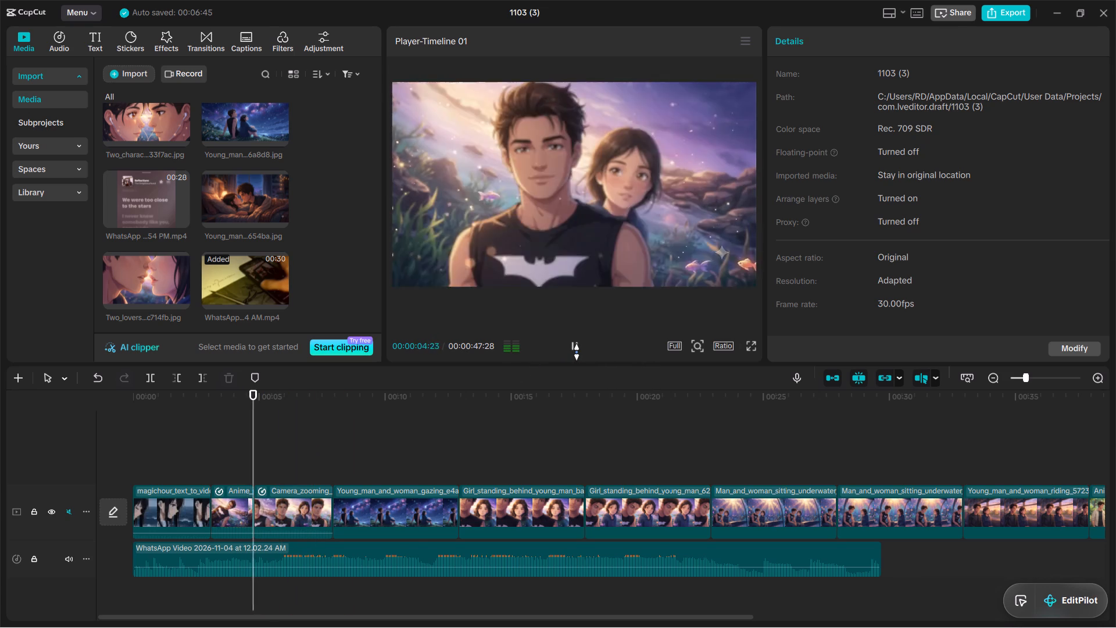
left_click(577, 352)
left_click(577, 352)
left_click(577, 352)
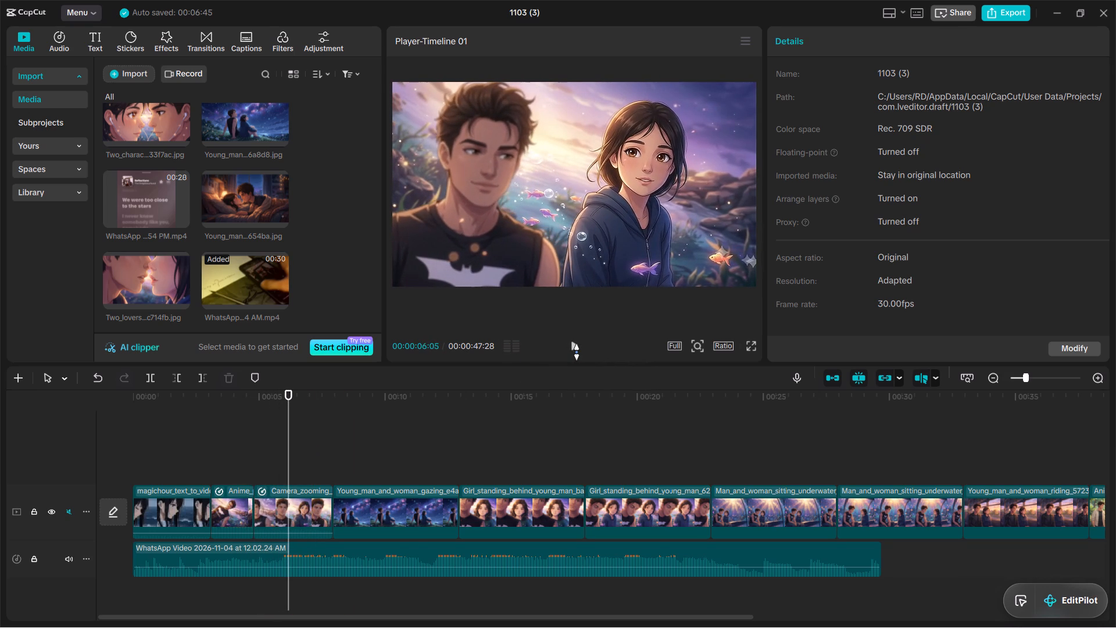
Add position and rotation keyframes to the Camera_zooming clip at 00:00:06:05 and 00:00:05:00.
left_click(270, 513)
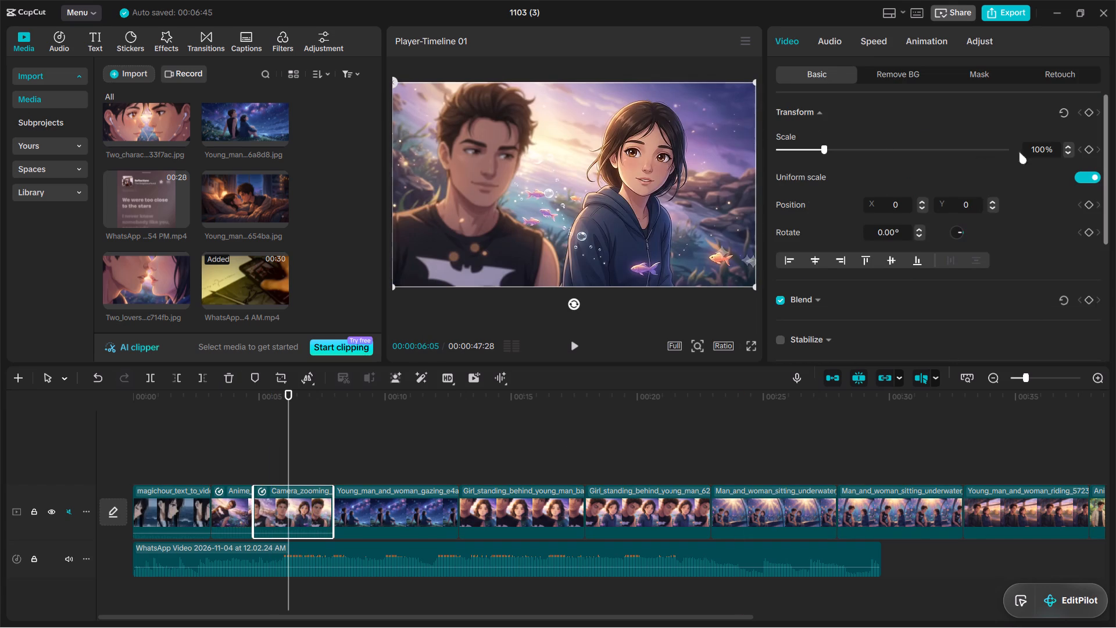
left_click(1089, 201)
left_click(1090, 232)
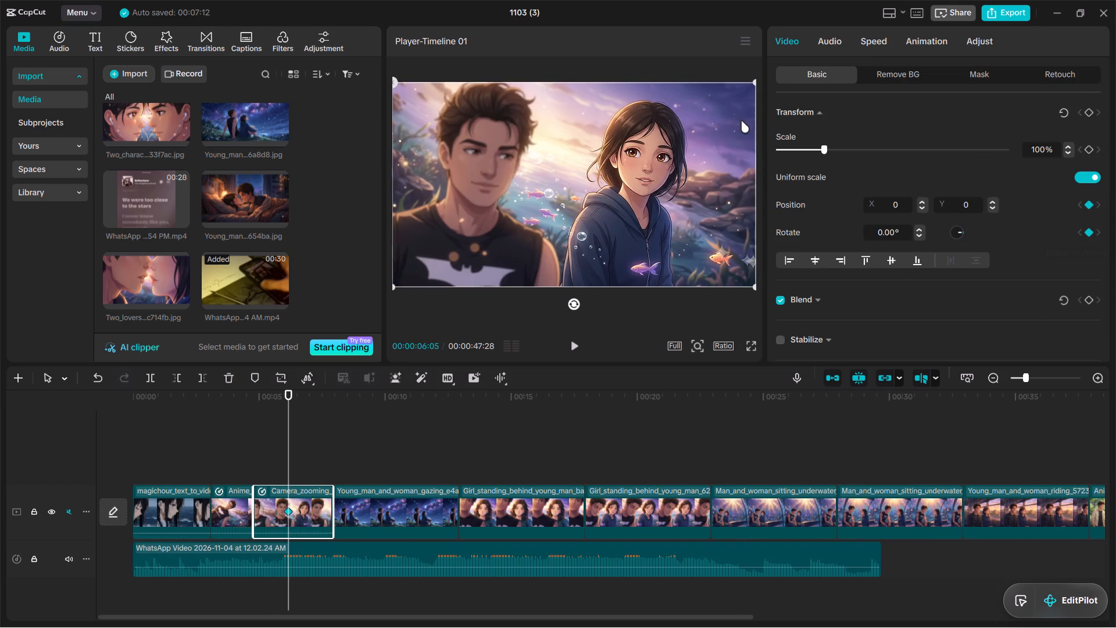
left_click_drag(289, 433, 274, 436)
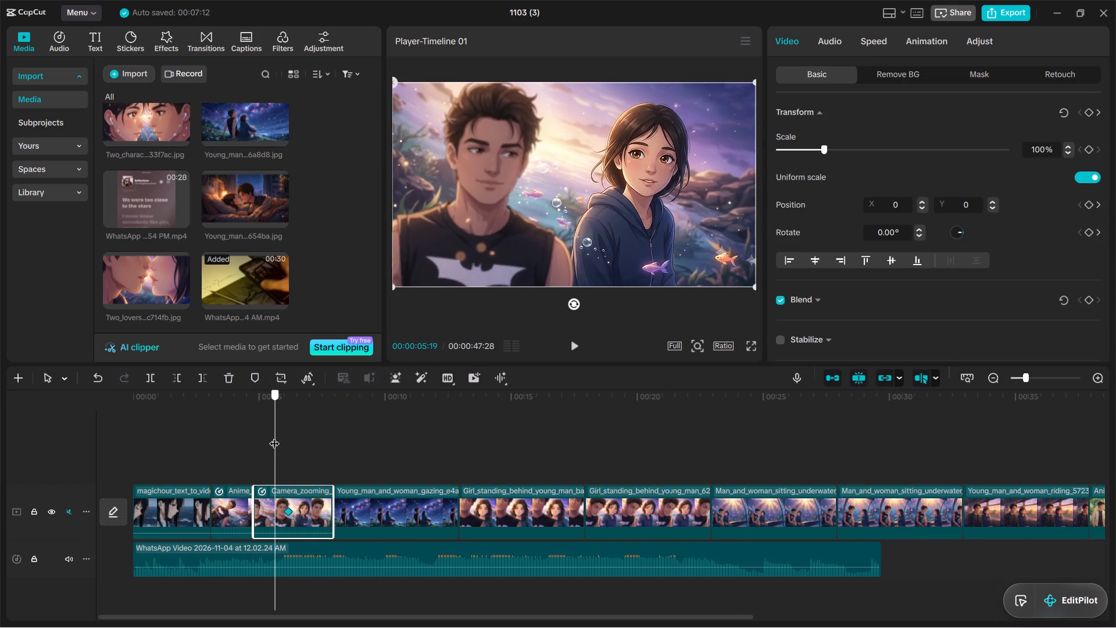
left_click_drag(274, 436, 259, 437)
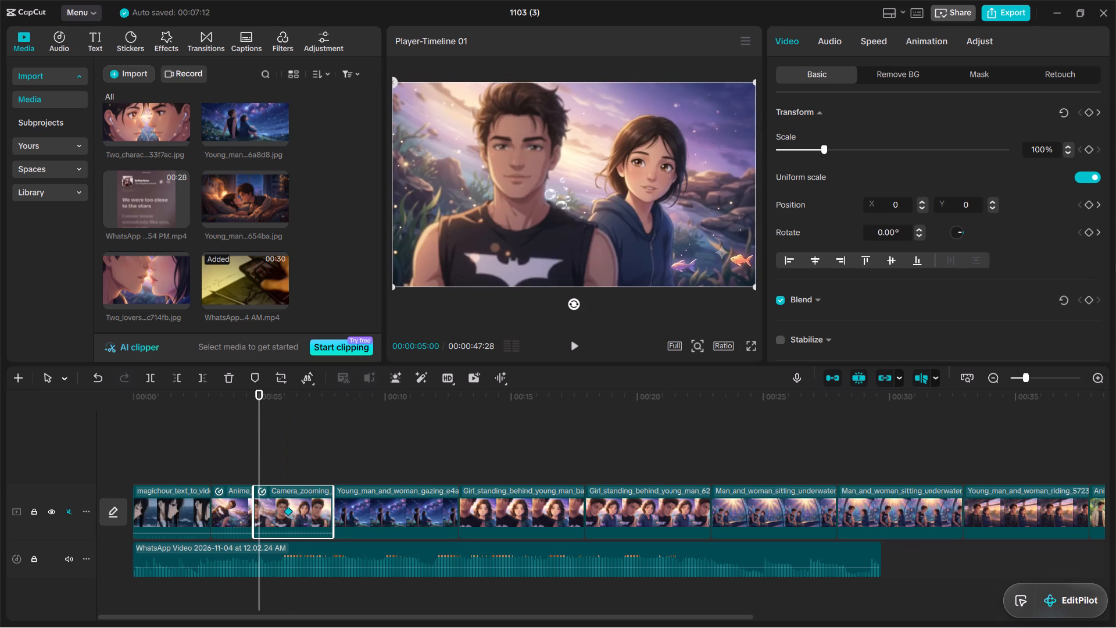
left_click(1087, 203)
left_click(1086, 232)
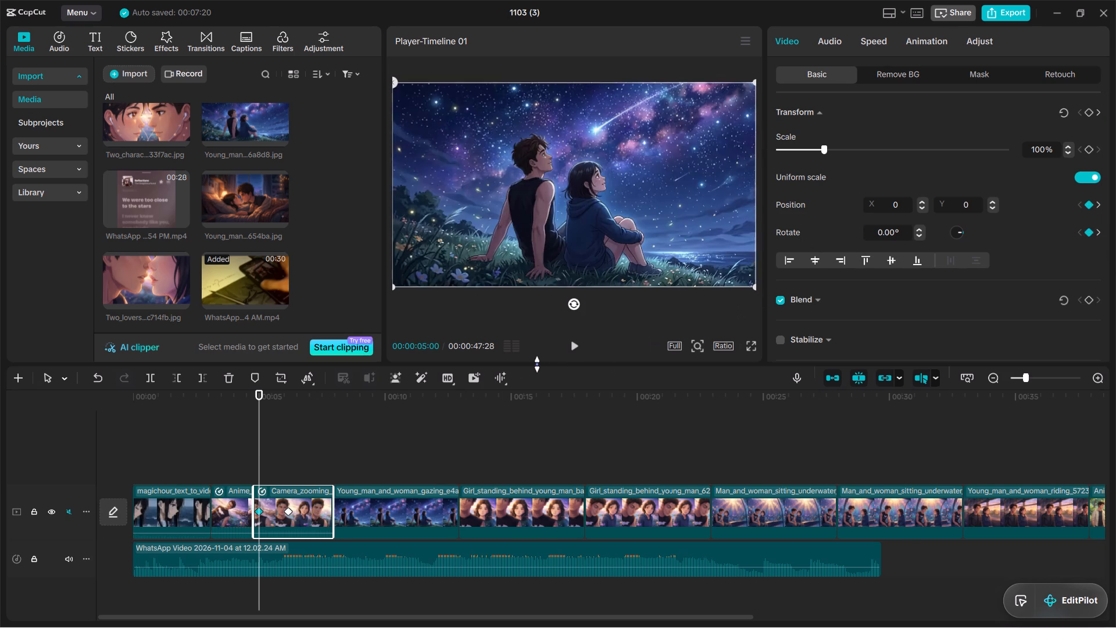
At 00:00:06:02, enlarge the Camera_zooming clip to about 155% and reposition it to about X -1056, Y -430, framing the girl.
left_click(578, 349)
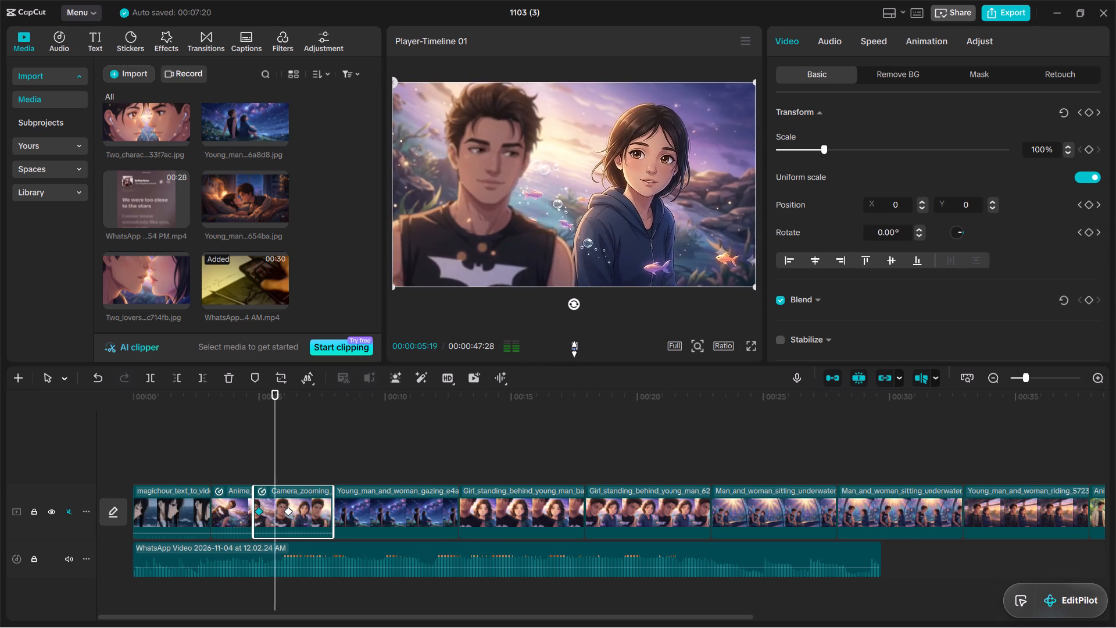
left_click(574, 349)
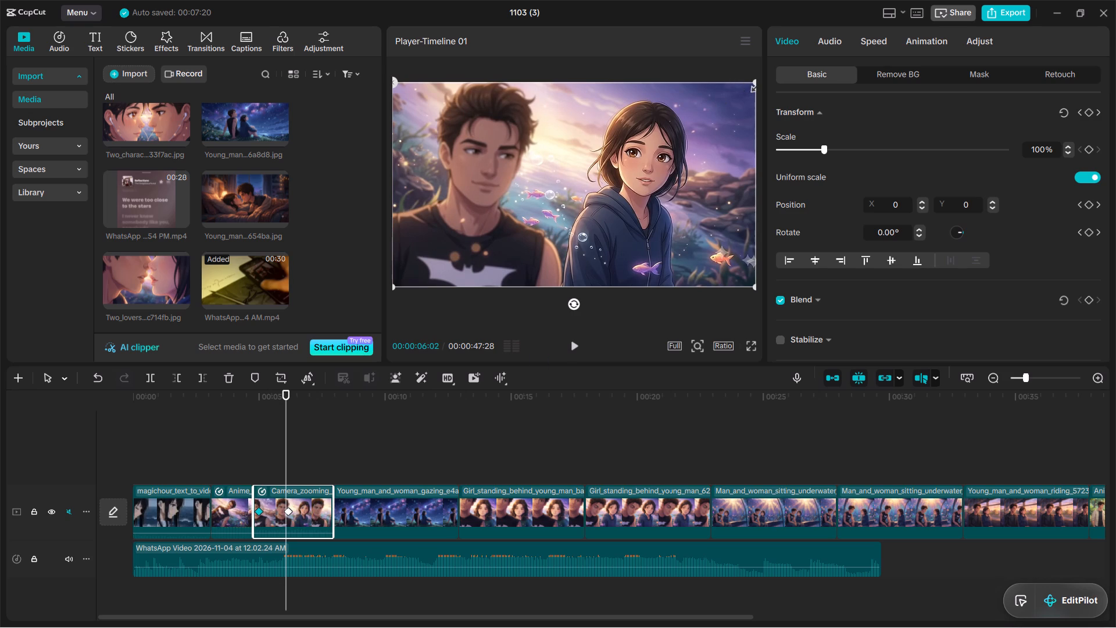
left_click_drag(646, 183, 602, 185)
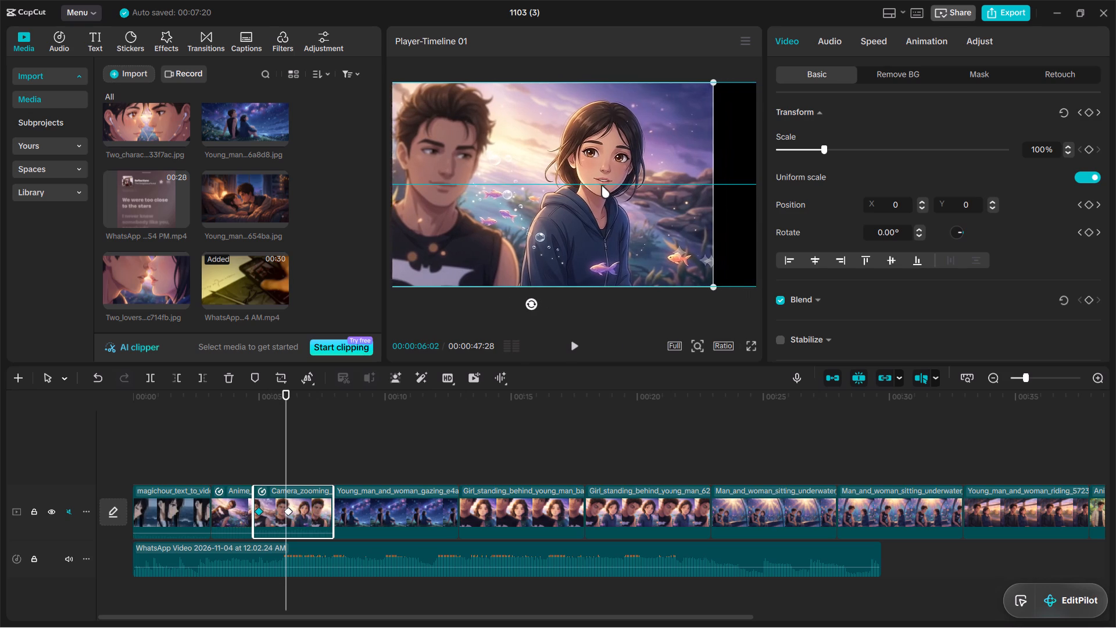
left_click_drag(602, 185, 595, 185)
left_click_drag(702, 81, 868, 74)
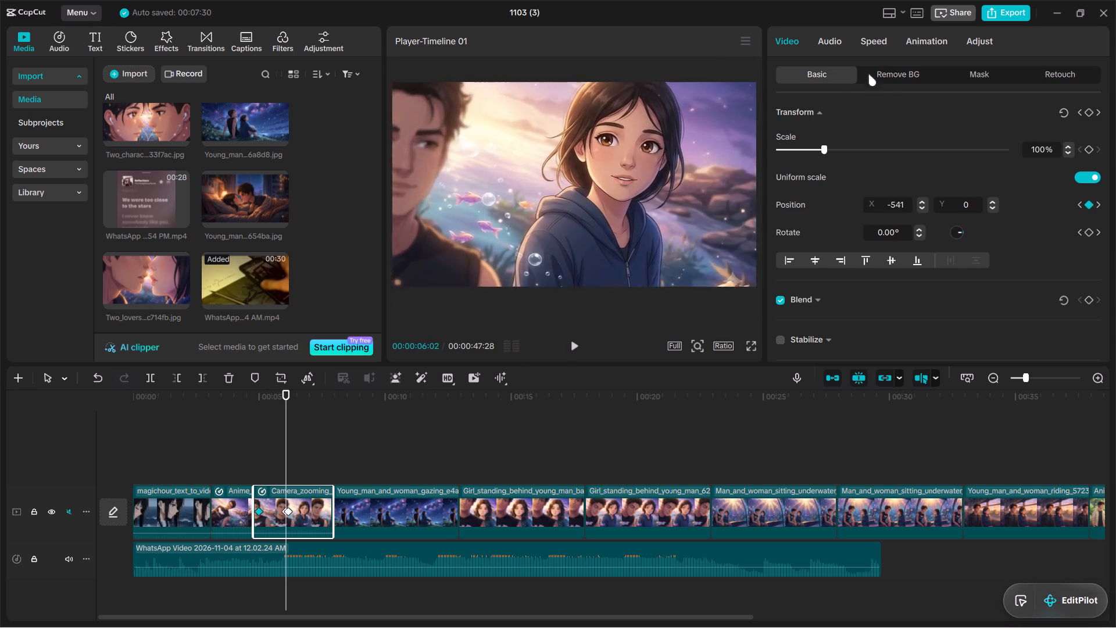
left_click_drag(868, 74, 897, 72)
left_click_drag(693, 157, 645, 198)
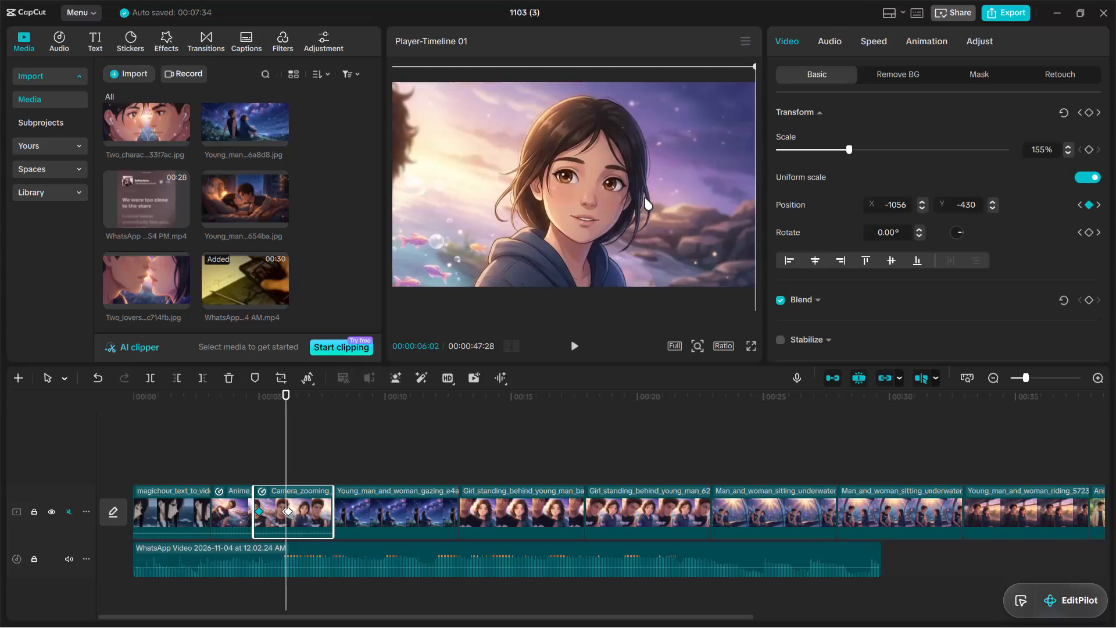
Generate automatic beat markers on the WhatsApp Video audio clip.
left_click(423, 569)
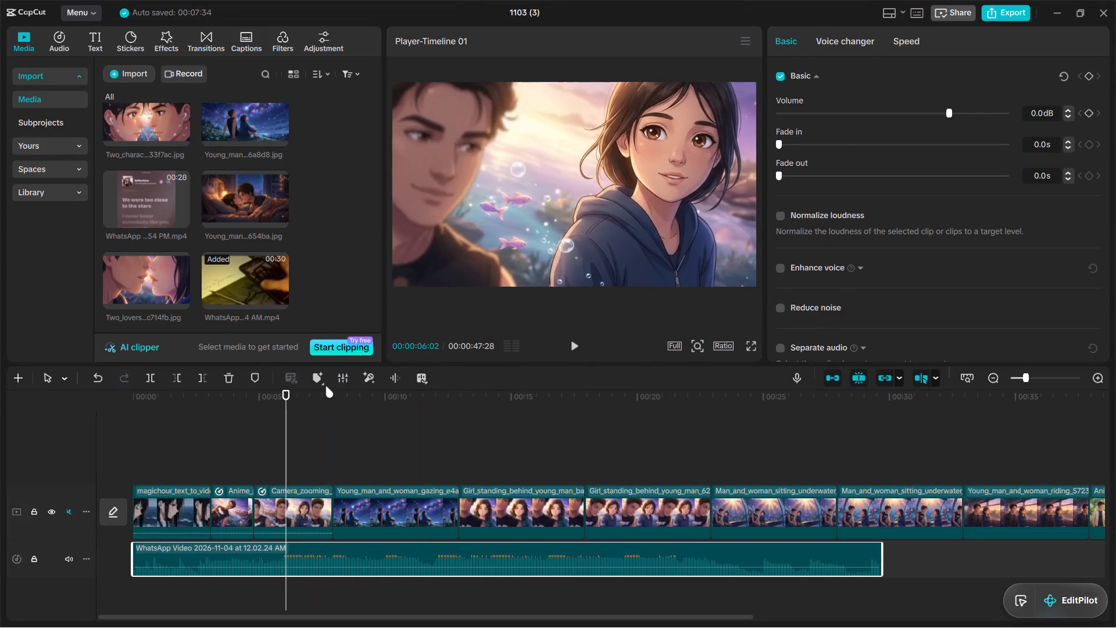
left_click(349, 490)
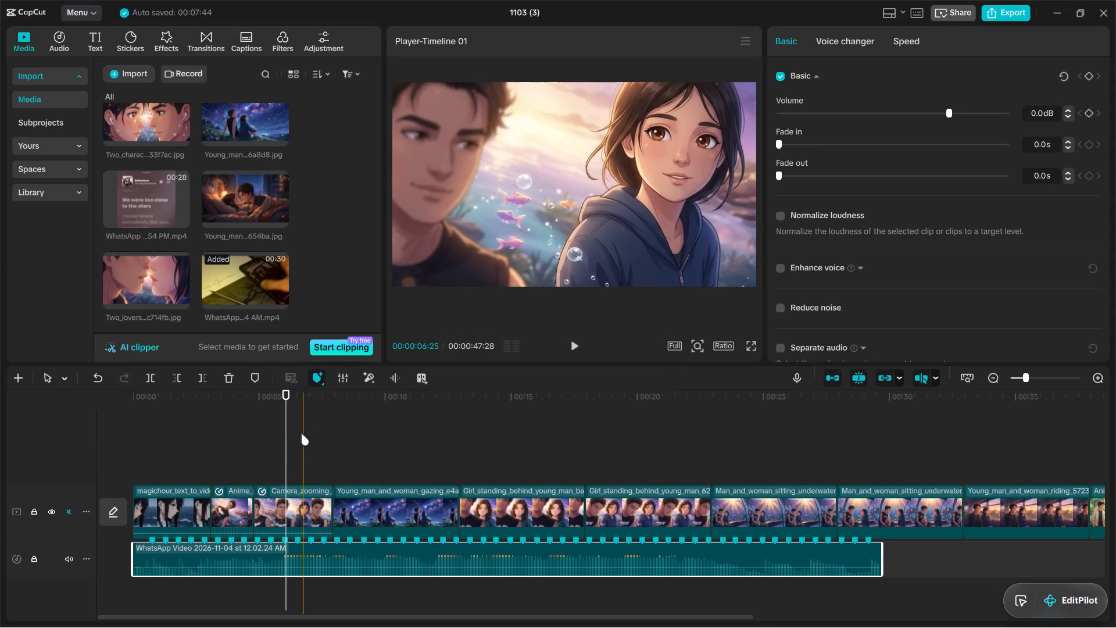
Play from about 4 seconds to check the cut into the Camera_zooming clip and its keyframed zoom.
left_click(239, 433)
left_click(571, 351)
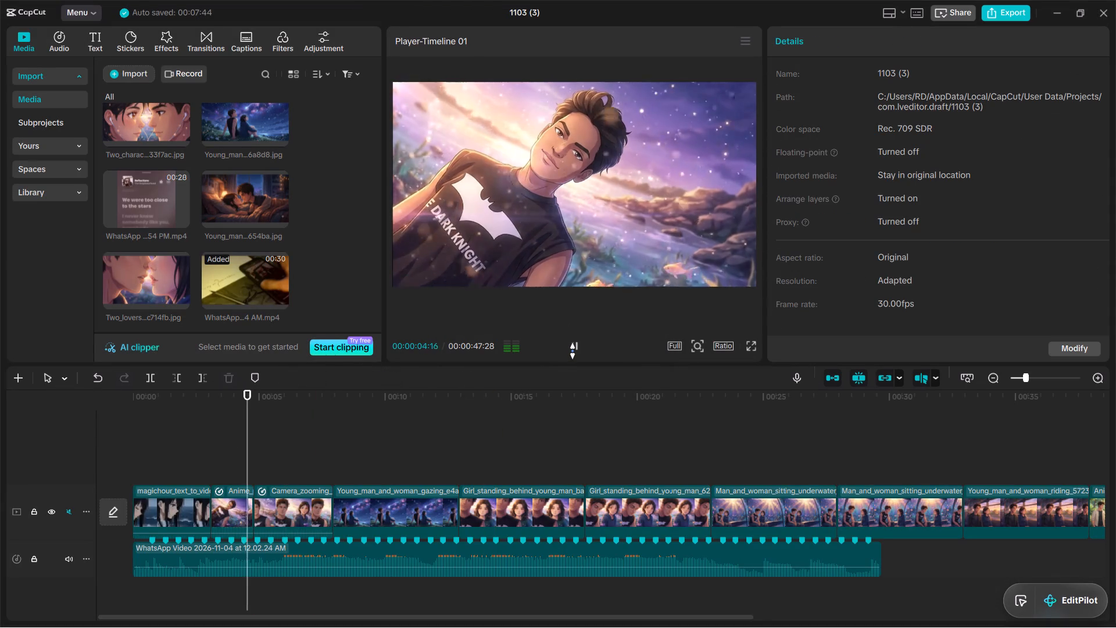
left_click(573, 351)
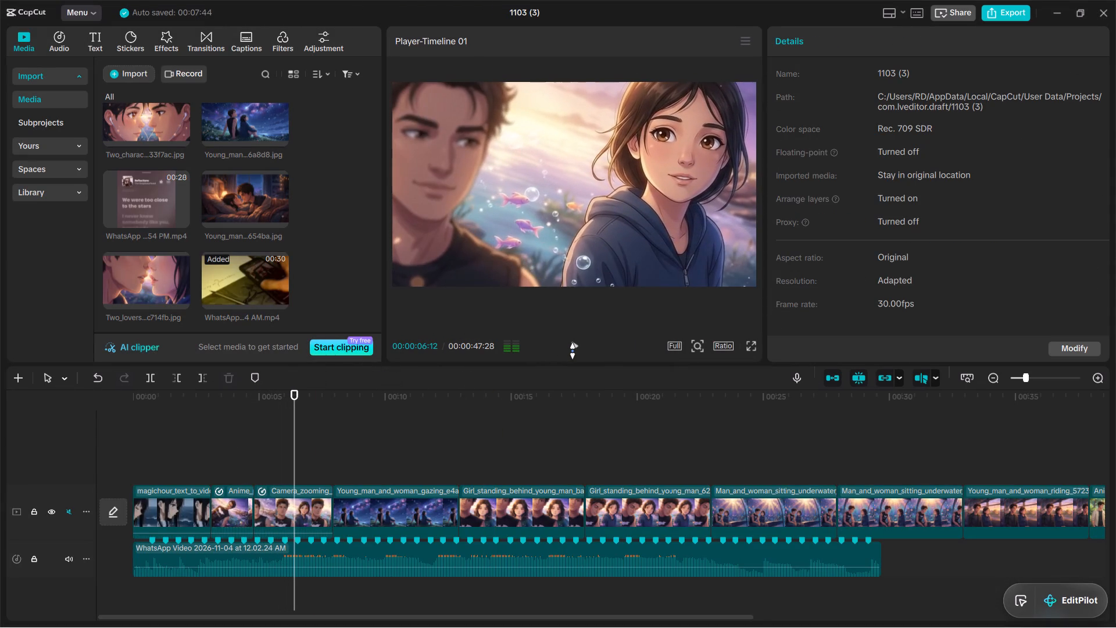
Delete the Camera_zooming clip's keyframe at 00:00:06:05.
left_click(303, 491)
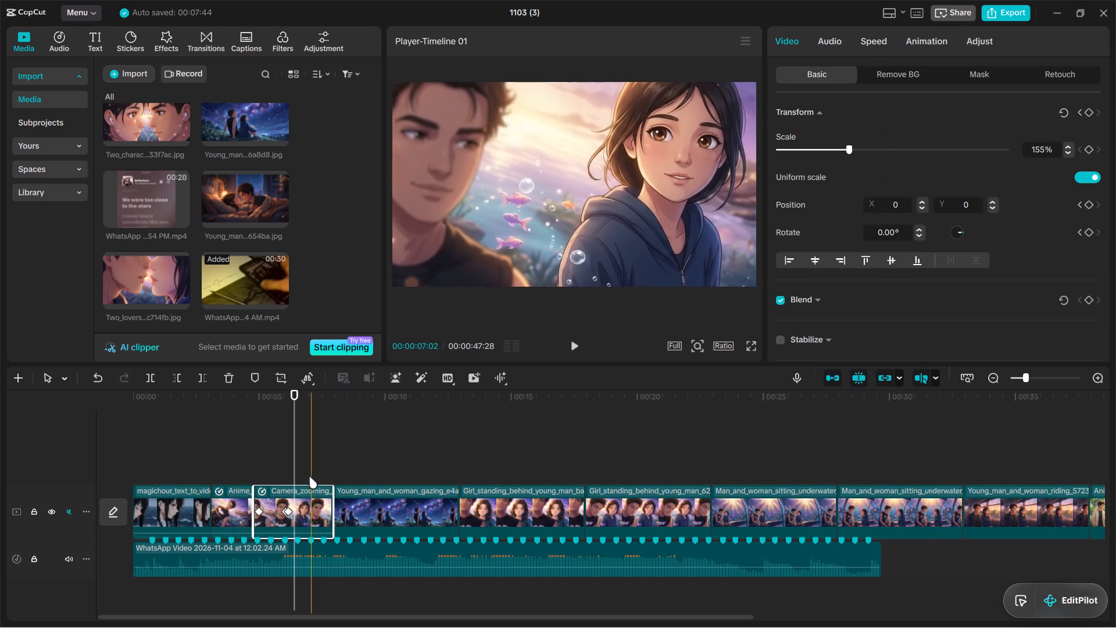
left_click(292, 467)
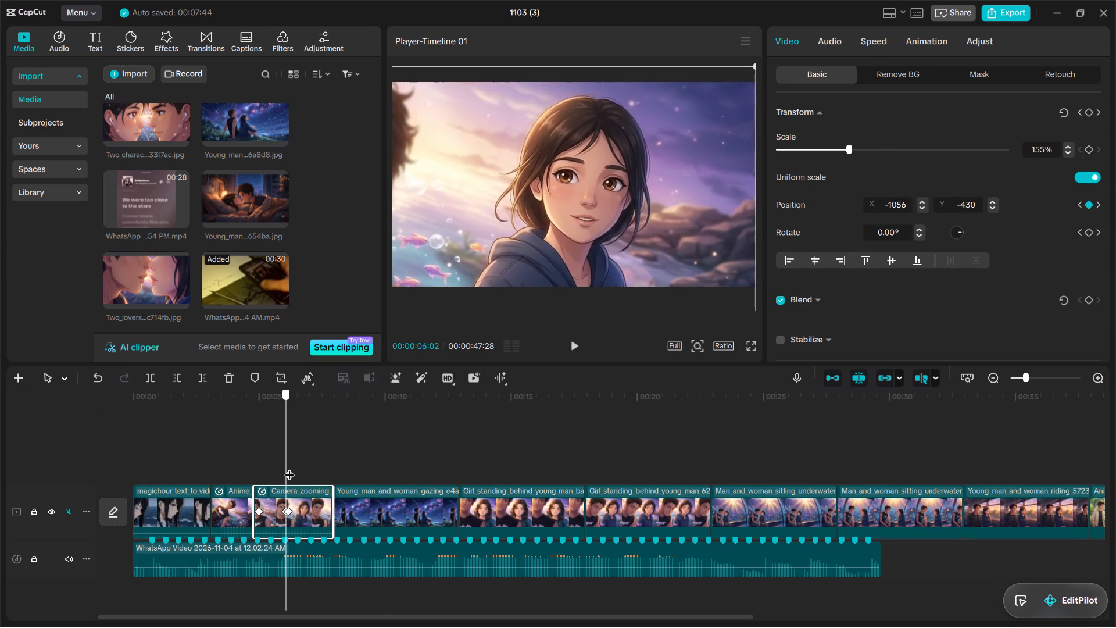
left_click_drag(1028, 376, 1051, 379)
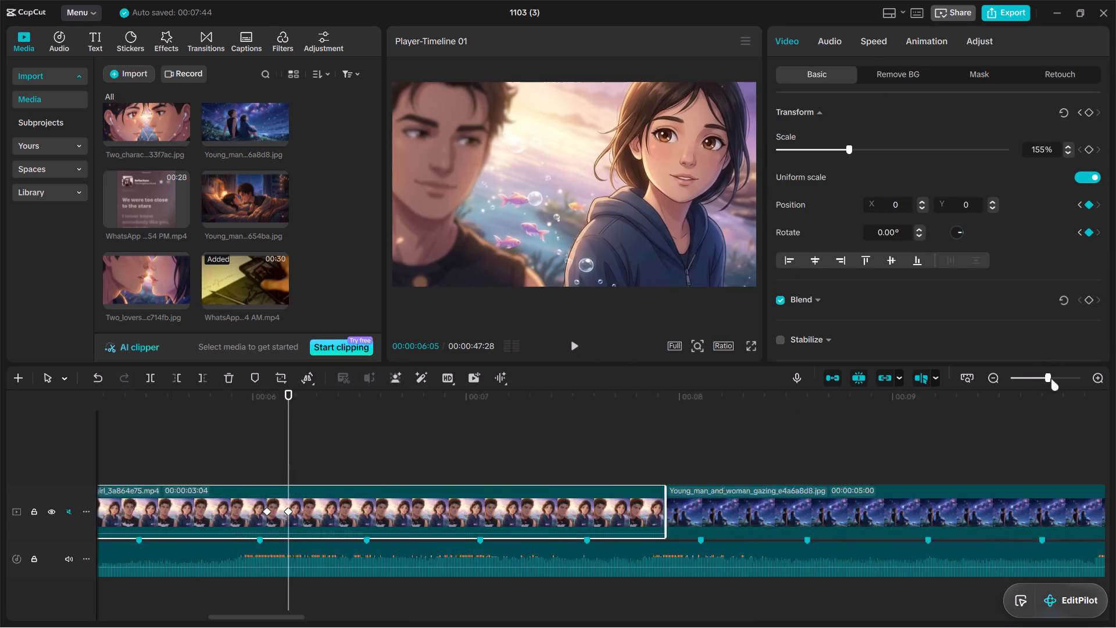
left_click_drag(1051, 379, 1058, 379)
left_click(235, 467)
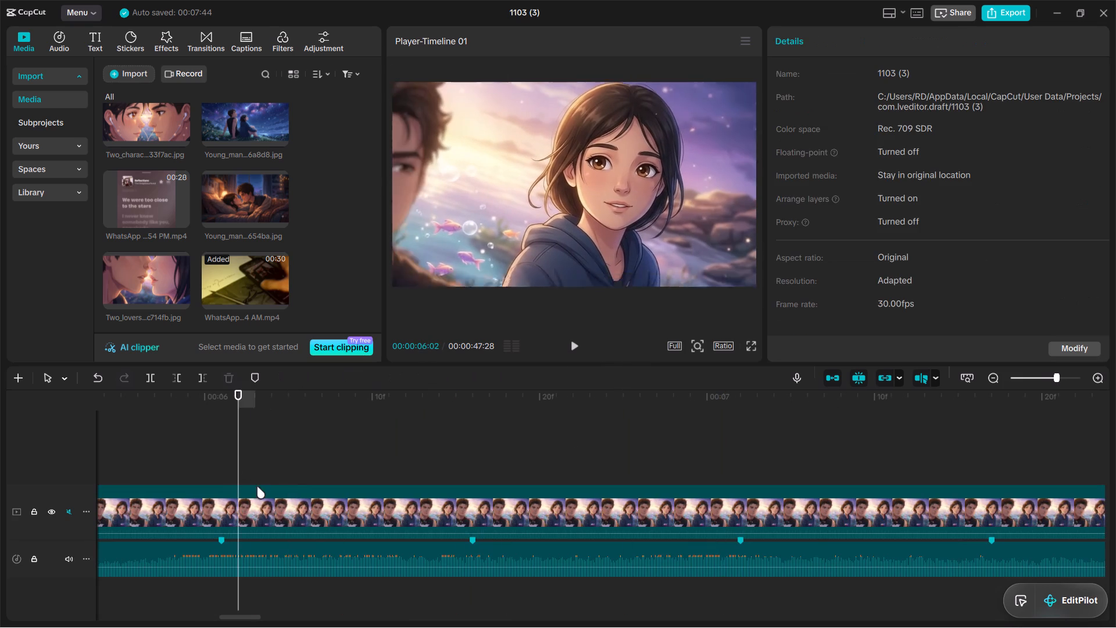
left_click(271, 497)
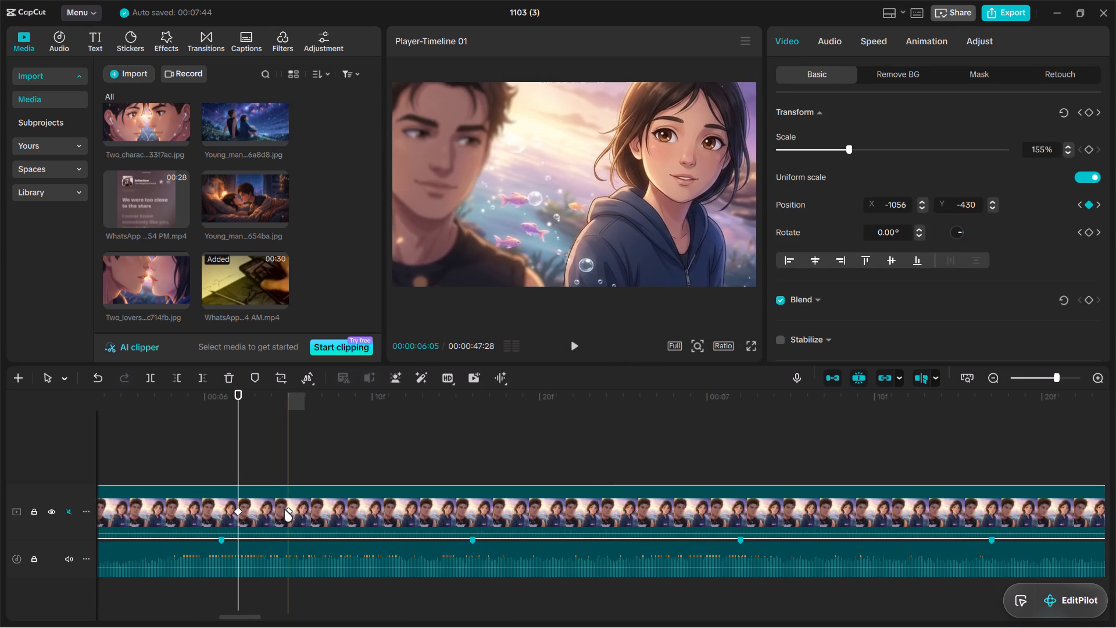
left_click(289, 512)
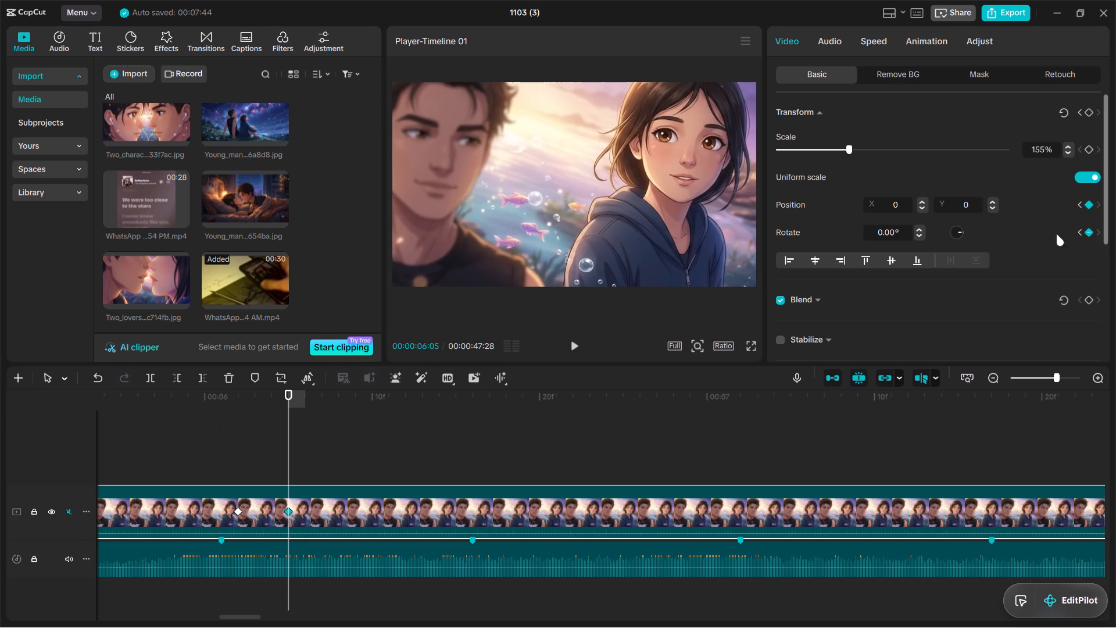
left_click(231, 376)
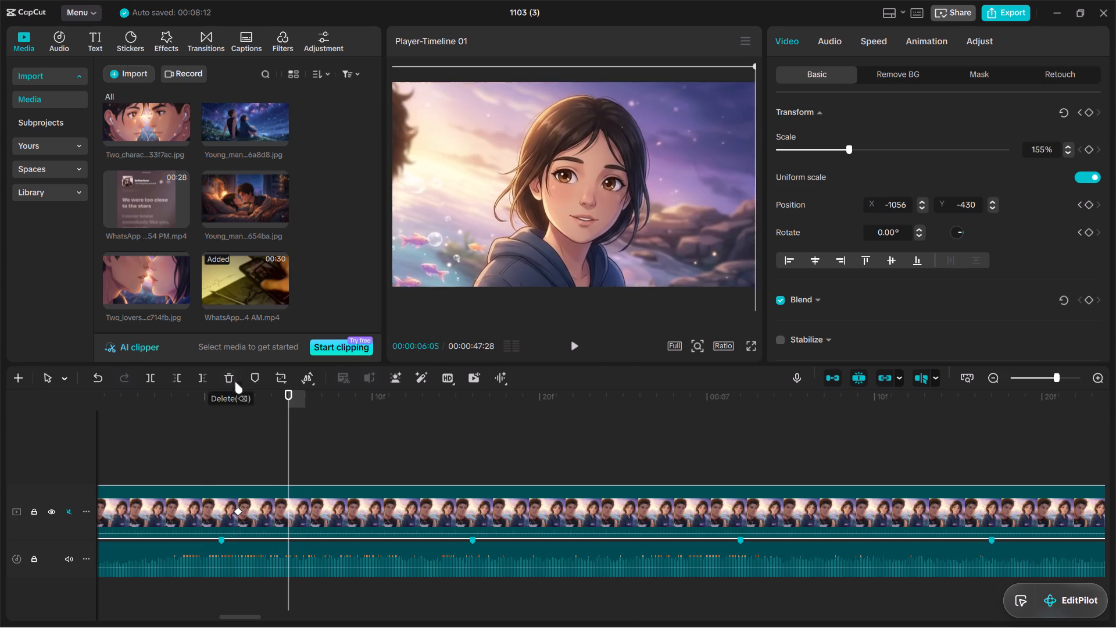
Play the Camera_zooming clip around 6 seconds and examine its zoom between the keyframes at 00:00:05:00 and 00:00:06:02.
left_click(196, 449)
left_click(576, 352)
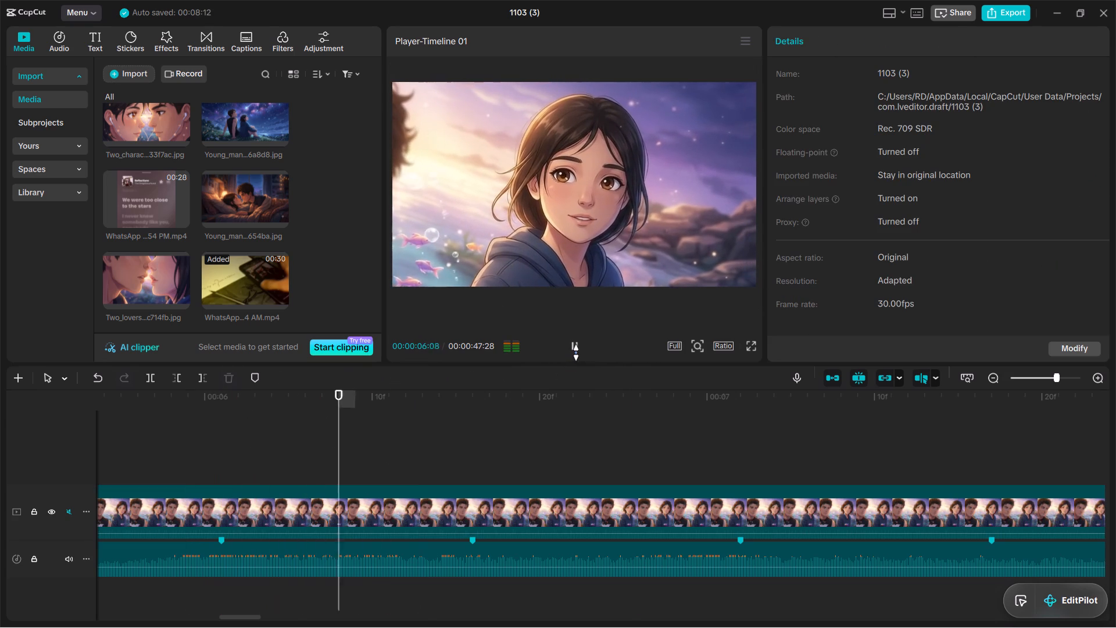
left_click(576, 352)
left_click(1037, 377)
left_click_drag(1035, 377, 1028, 379)
left_click(366, 445)
left_click(365, 445)
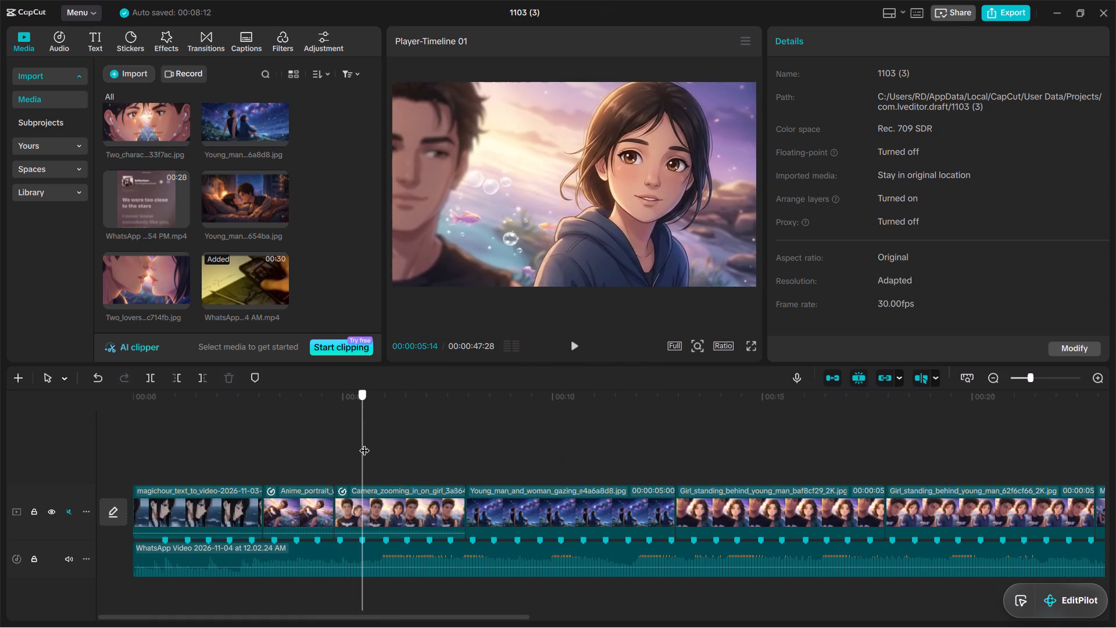
left_click(382, 500)
left_click(353, 468)
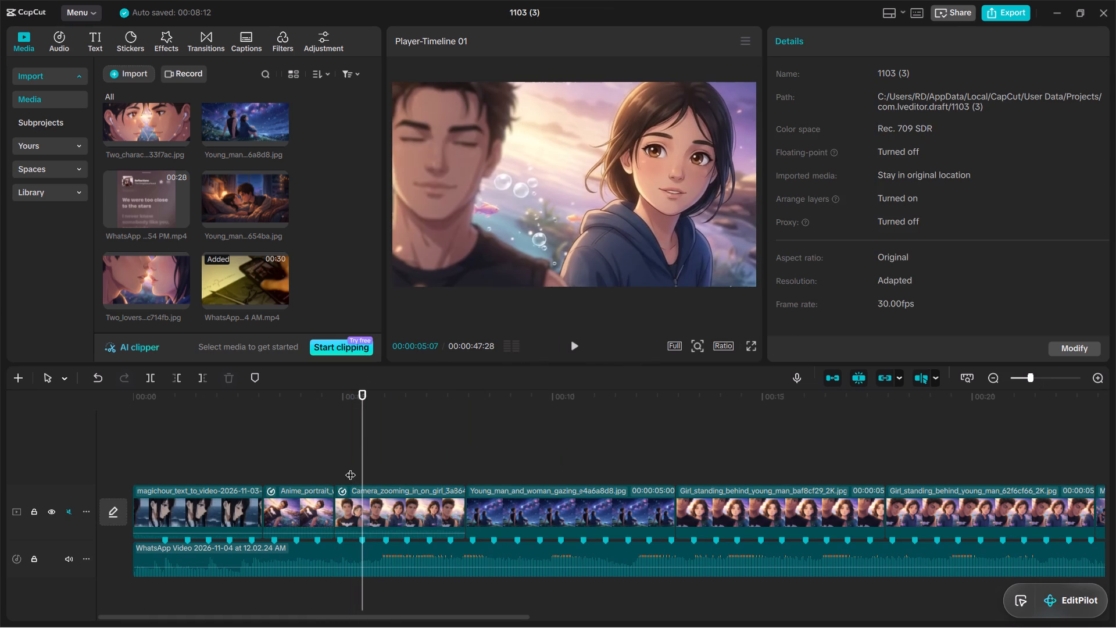
left_click(349, 466)
left_click(365, 498)
left_click_drag(352, 468, 344, 468)
left_click(344, 511)
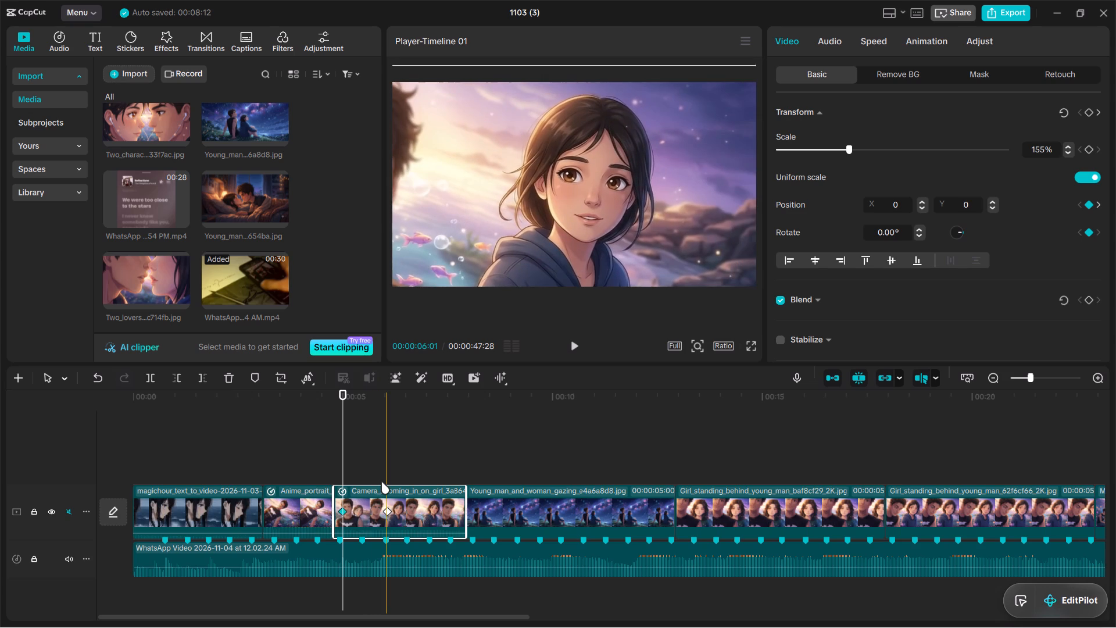
left_click(388, 509)
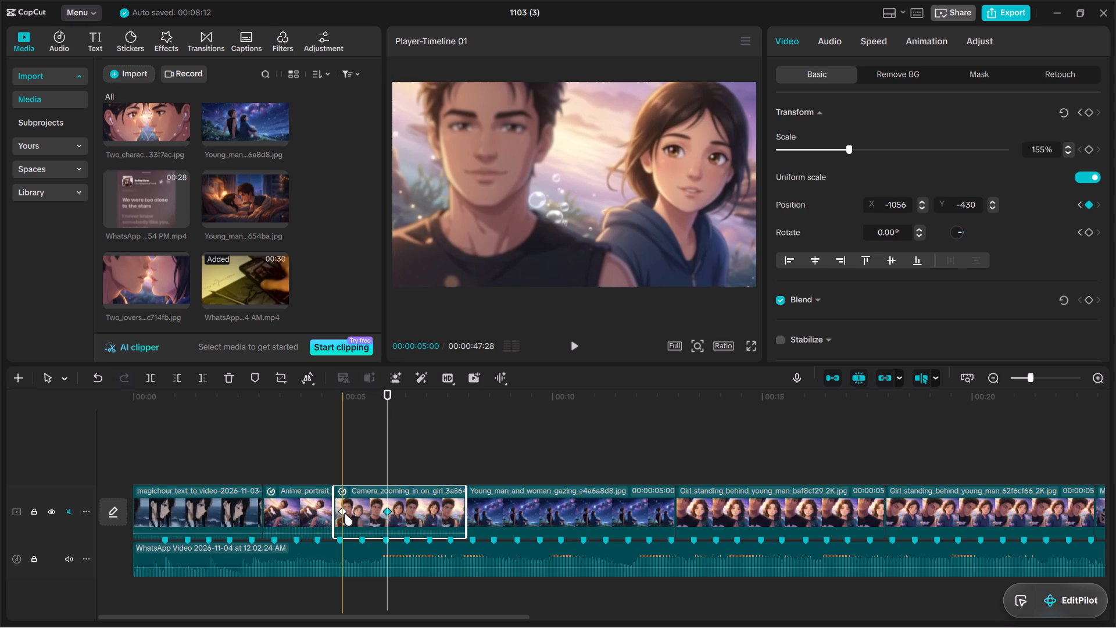
Undo the recent edits back past the audio beat markers and the Camera_zooming clip's enlargement, repositioning and keyframes.
triple_click(103, 377)
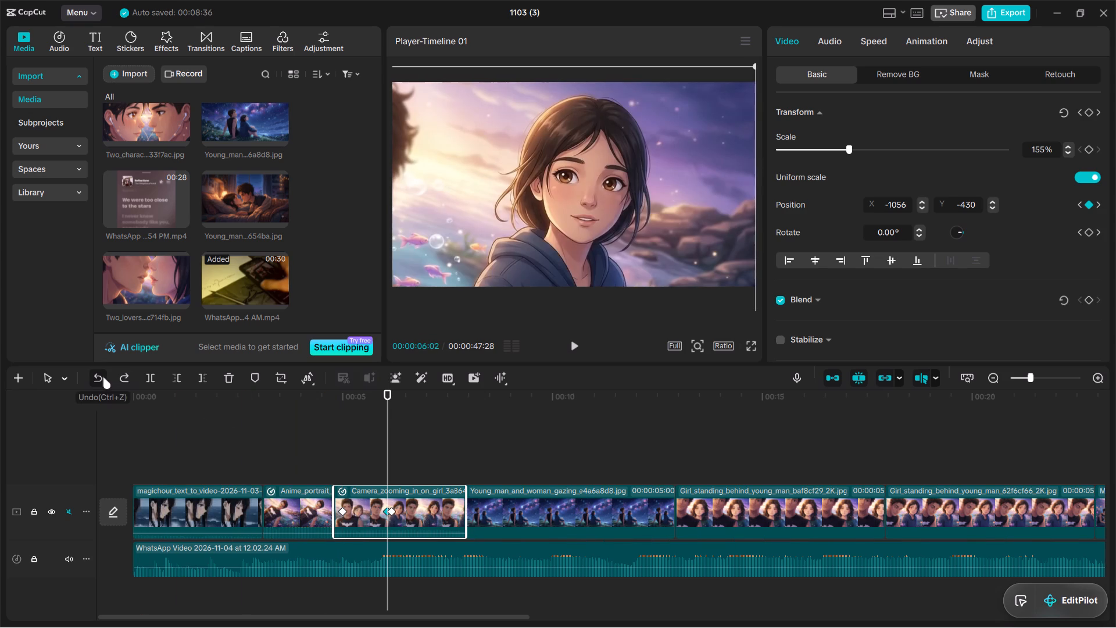
left_click(103, 377)
double_click(103, 377)
left_click(103, 377)
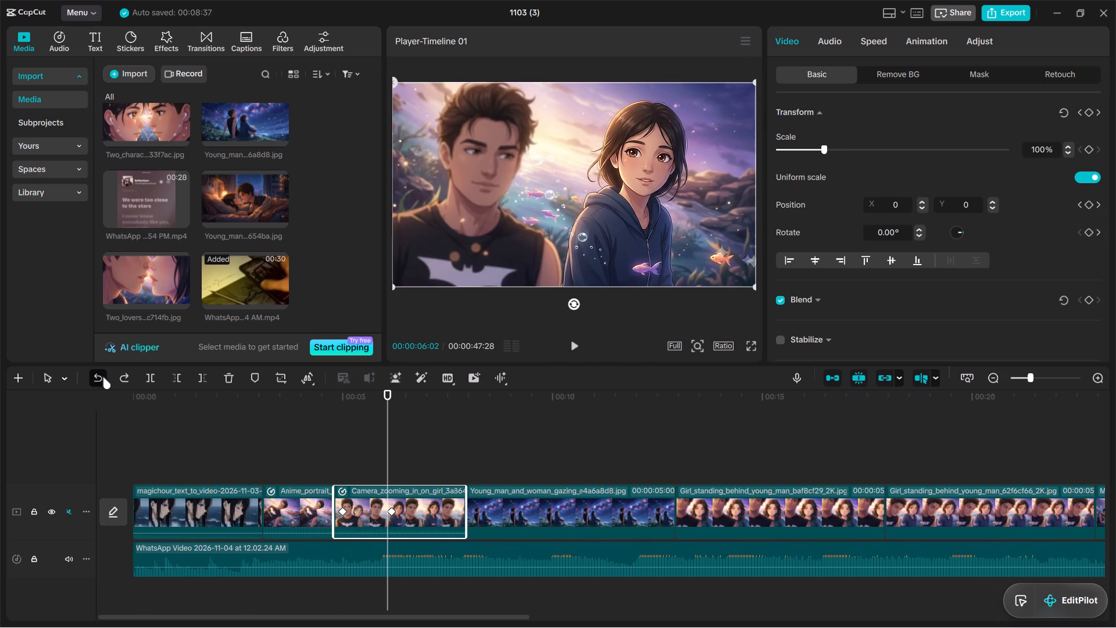
left_click(103, 377)
left_click(103, 377)
Play from 00:00:04:24 and scrub back to 00:00:05:27 to review the Camera_zooming clip without keyframes.
left_click(337, 432)
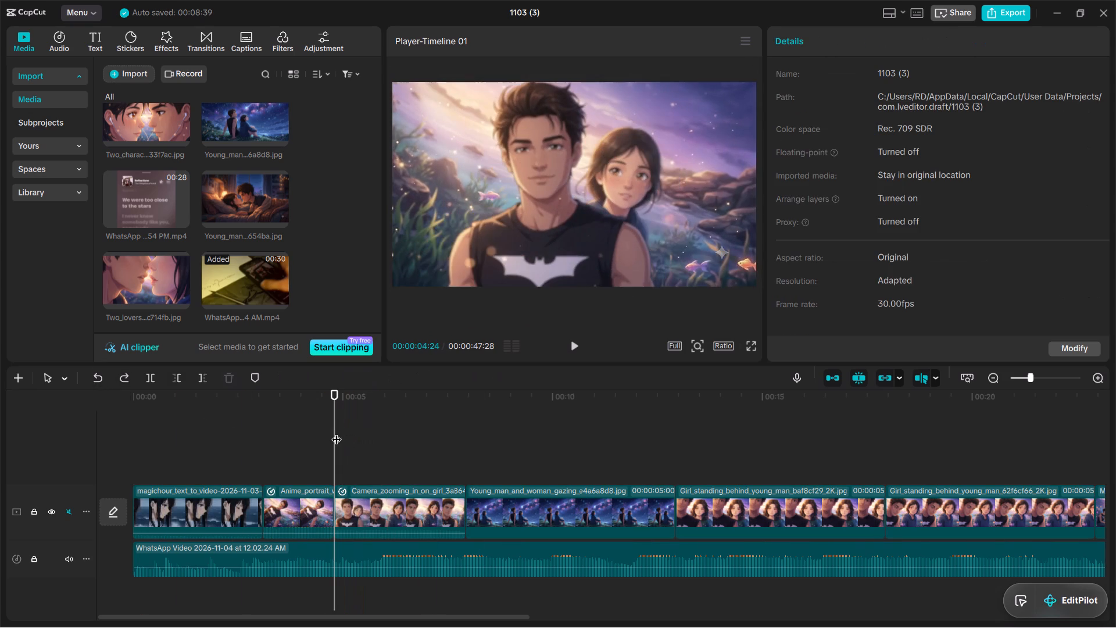
left_click(577, 349)
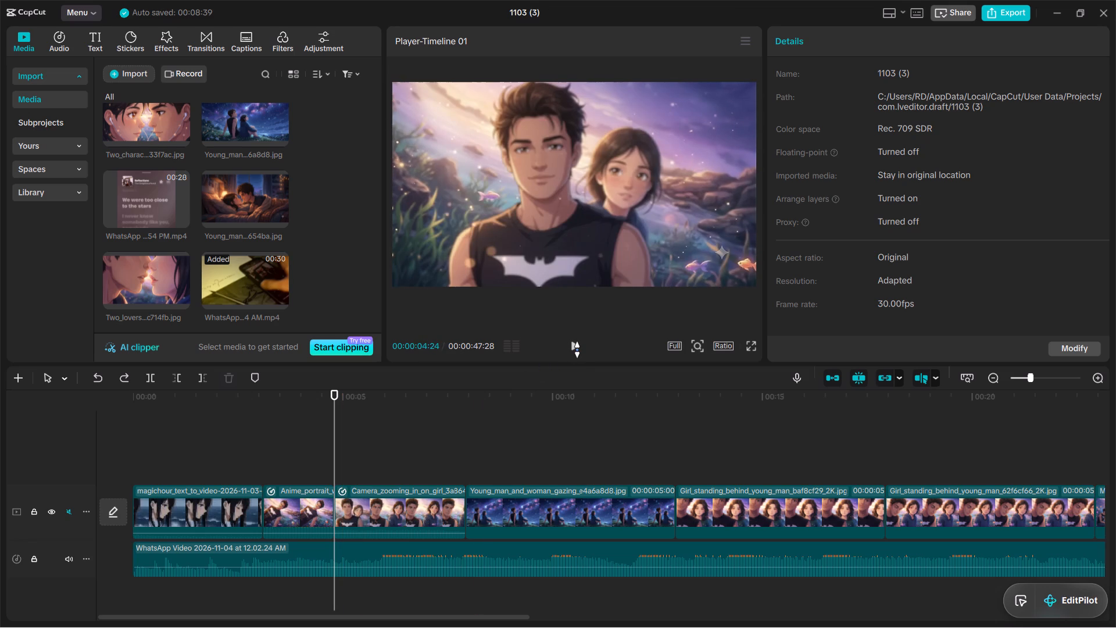
left_click(574, 347)
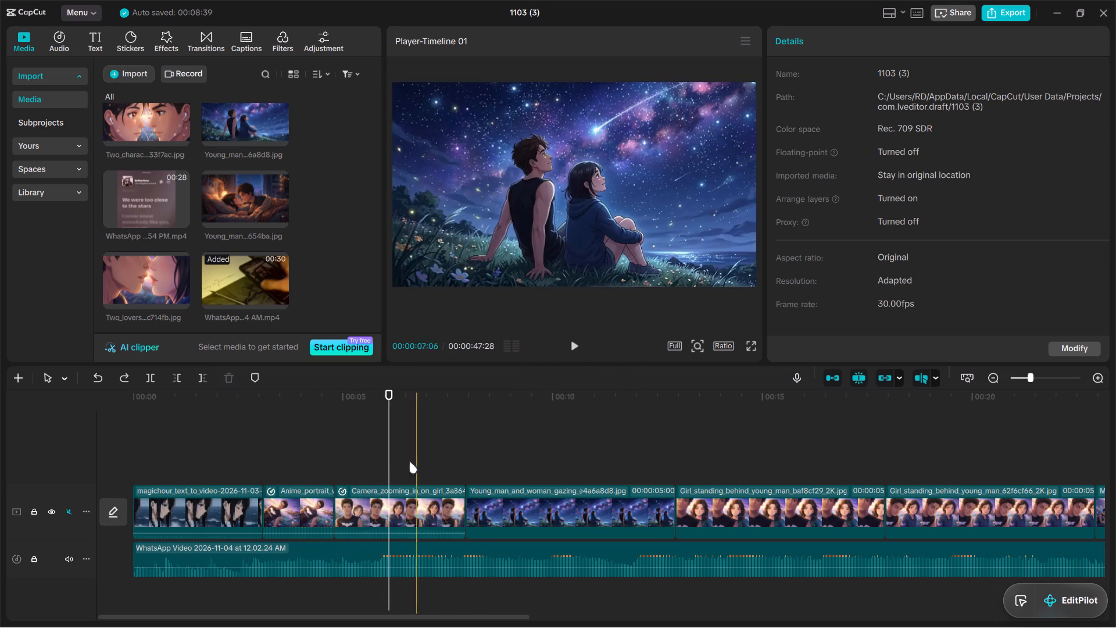
left_click_drag(387, 463, 380, 465)
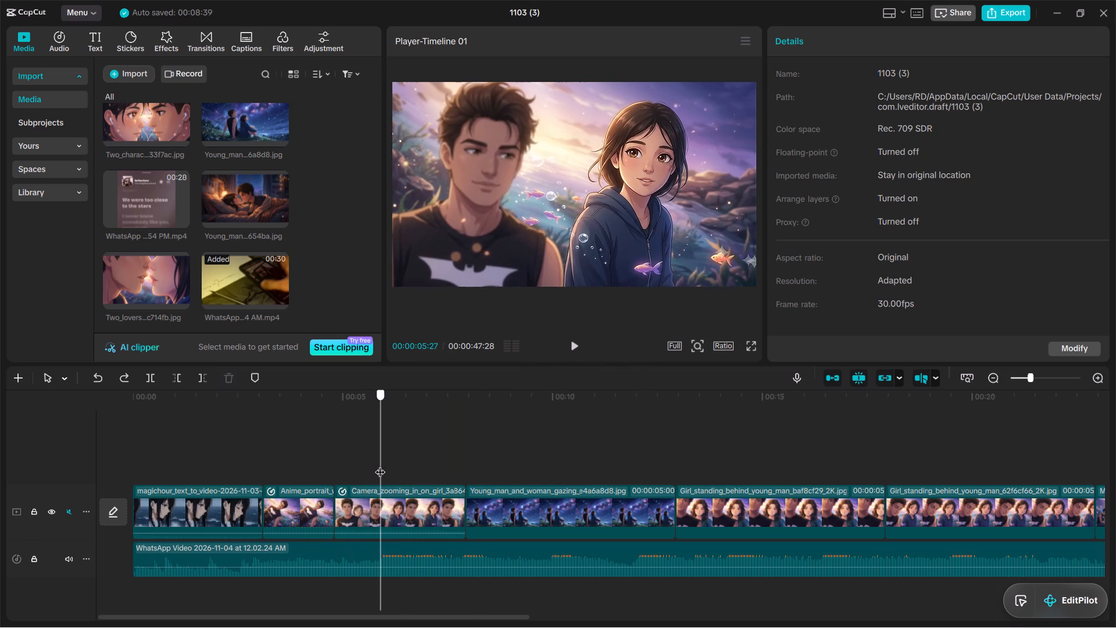
Add scale, position and rotation keyframes to the Camera_zooming clip at 00:00:04:24.
left_click_drag(380, 465, 338, 461)
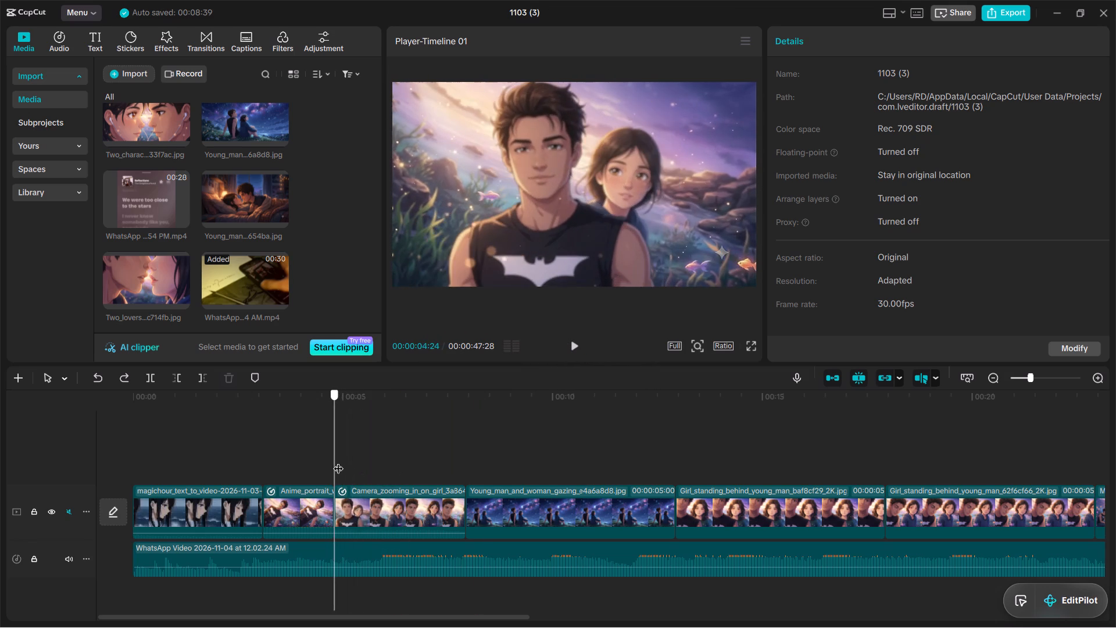
left_click_drag(338, 461, 338, 460)
left_click(396, 518)
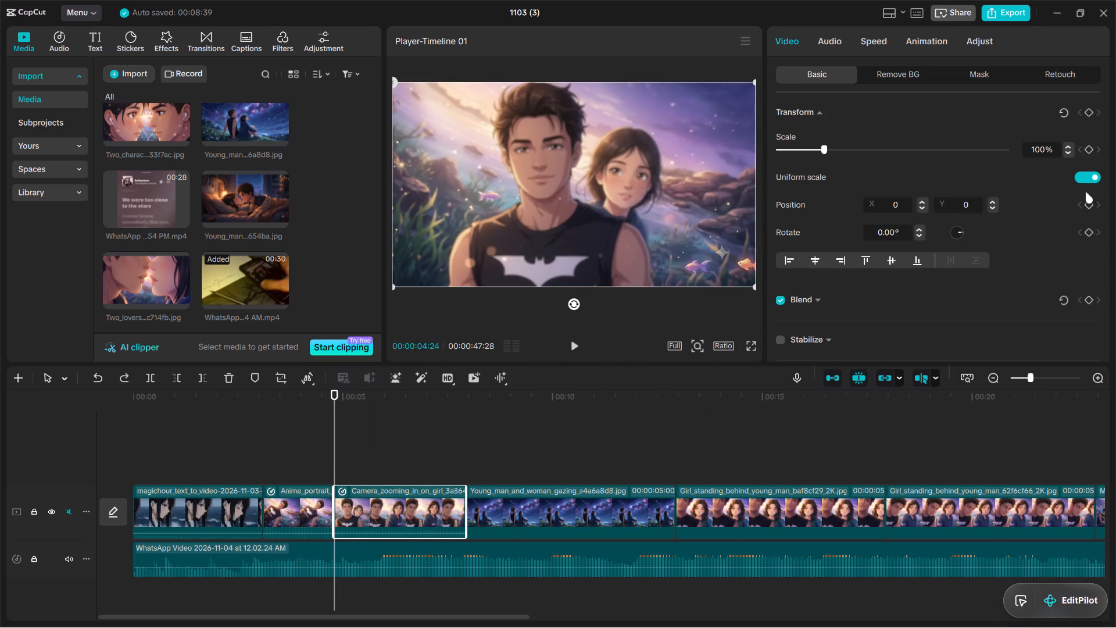
left_click(1087, 152)
scroll(985, 216, "up", 2)
left_click(1090, 112)
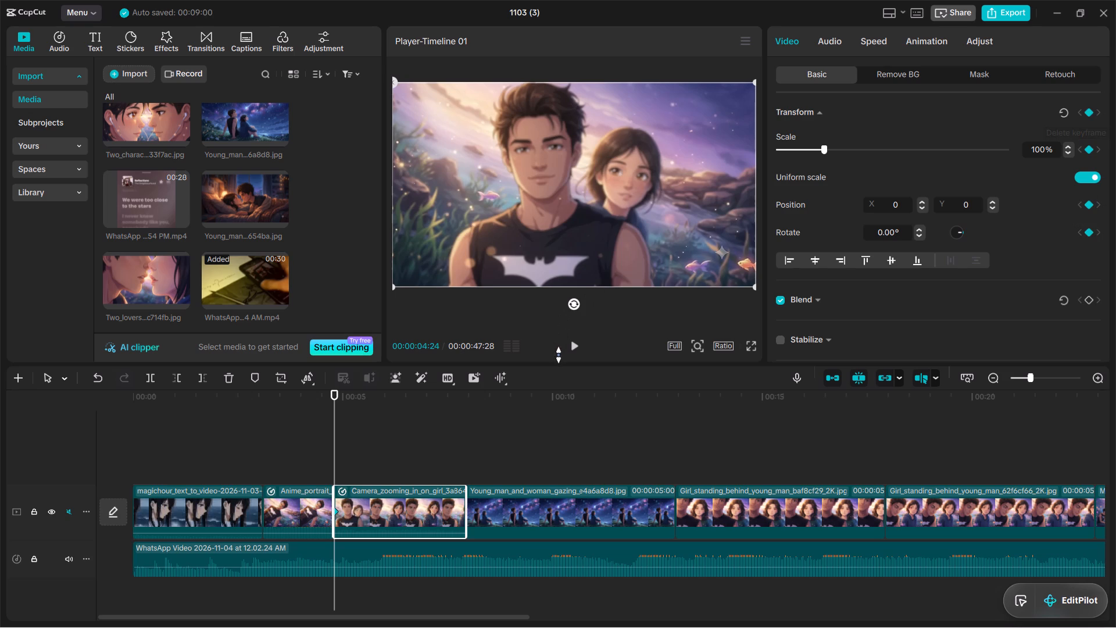
Play on from the first keyframe and add a scale keyframe to the Camera_zooming clip at 00:00:05:29.
left_click(574, 351)
left_click(574, 351)
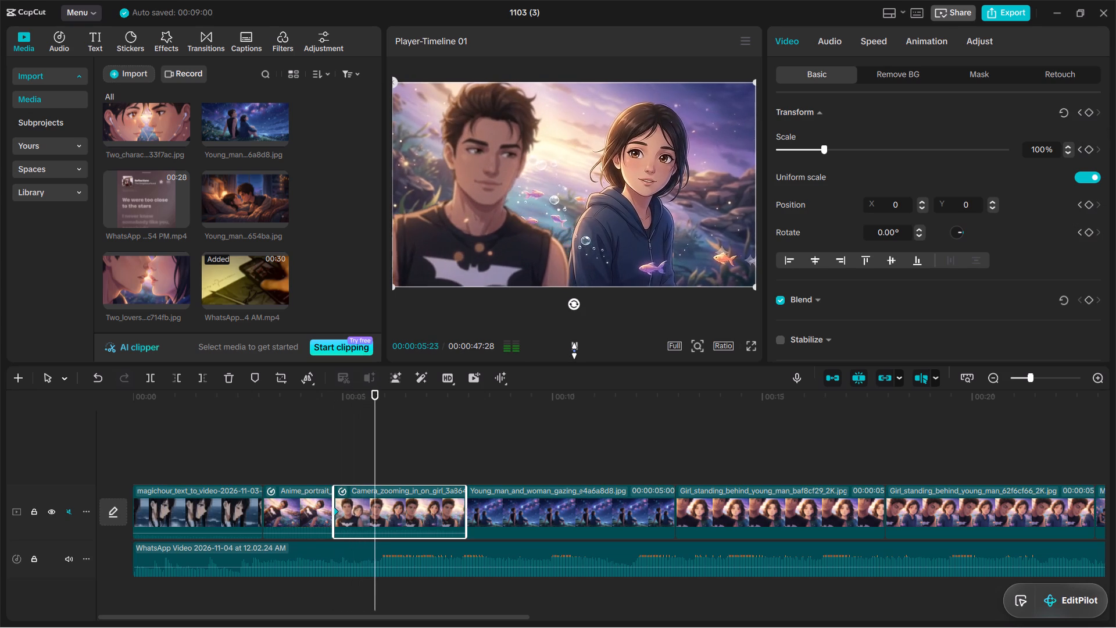
double_click(574, 351)
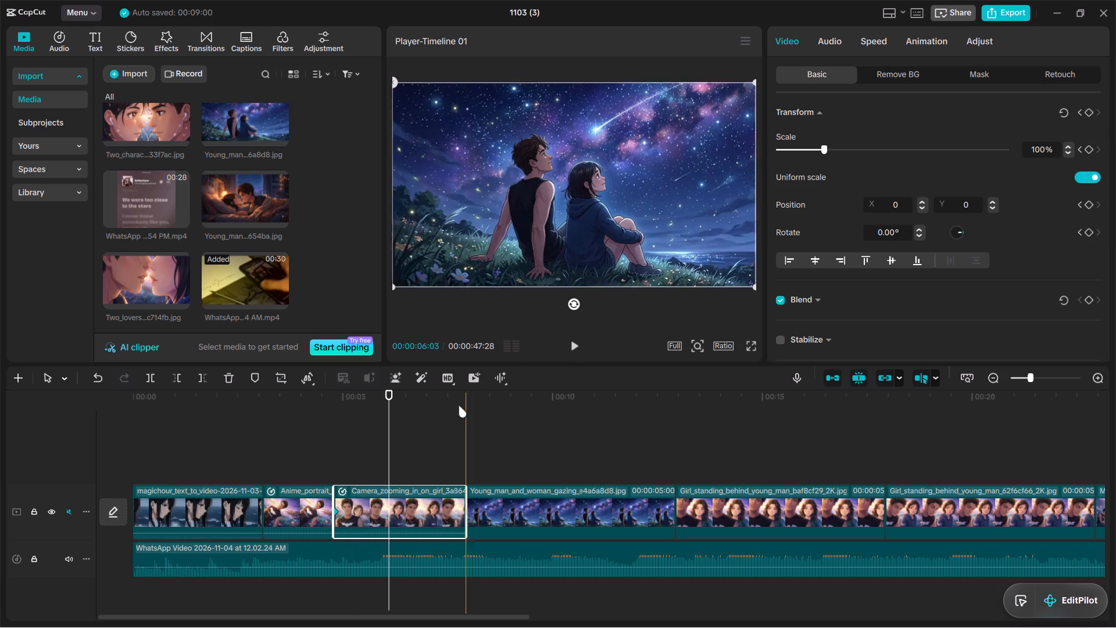
left_click_drag(391, 432, 384, 435)
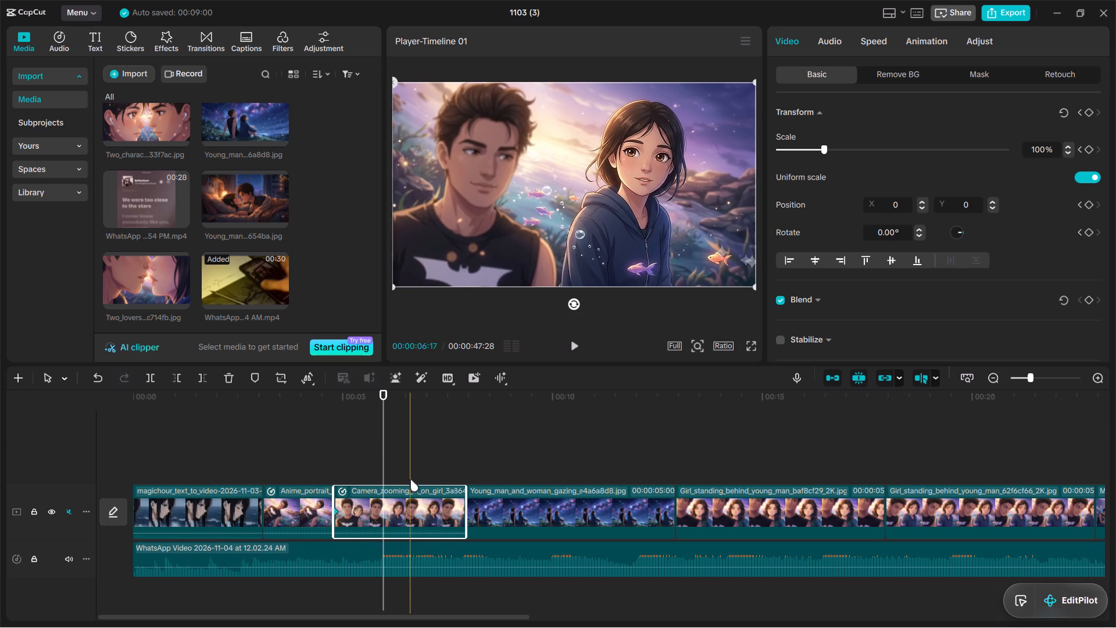
left_click(1086, 151)
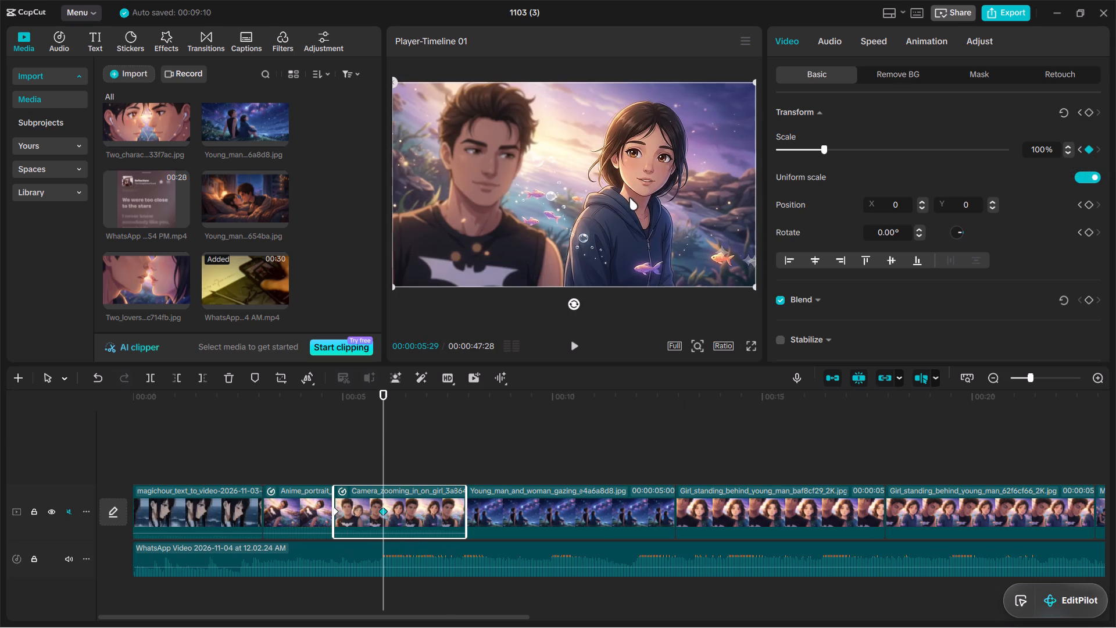
At 00:00:05:29, enlarge the Camera_zooming clip to about 220% and reposition it to about X -1626, Y -656, framing the girl's face.
left_click_drag(635, 207, 584, 220)
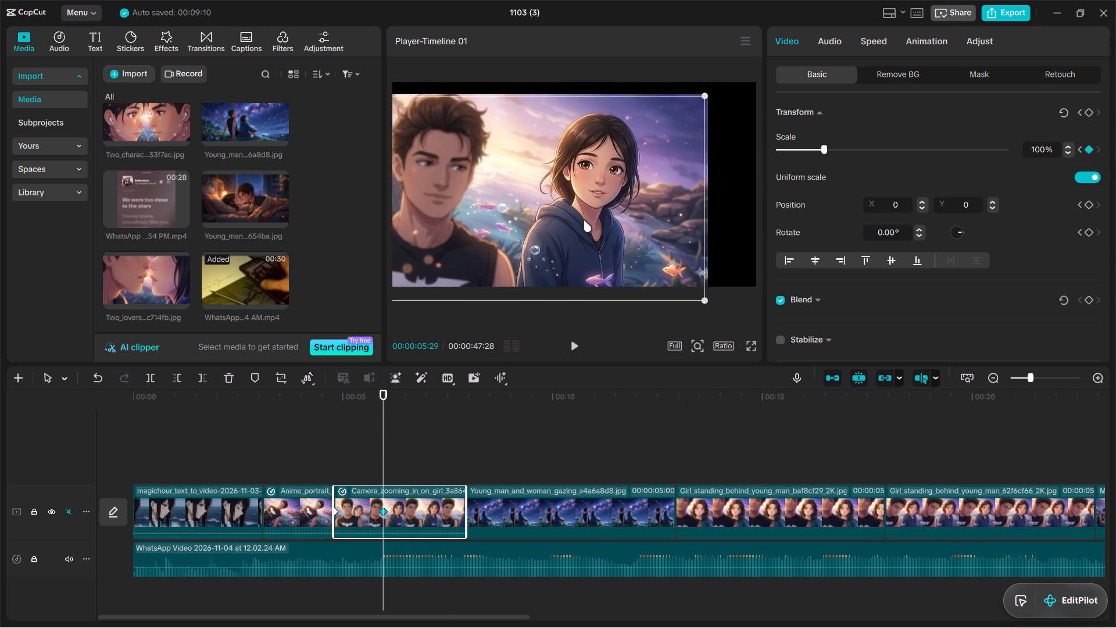
left_click_drag(584, 220, 571, 221)
left_click_drag(692, 97, 1074, 3)
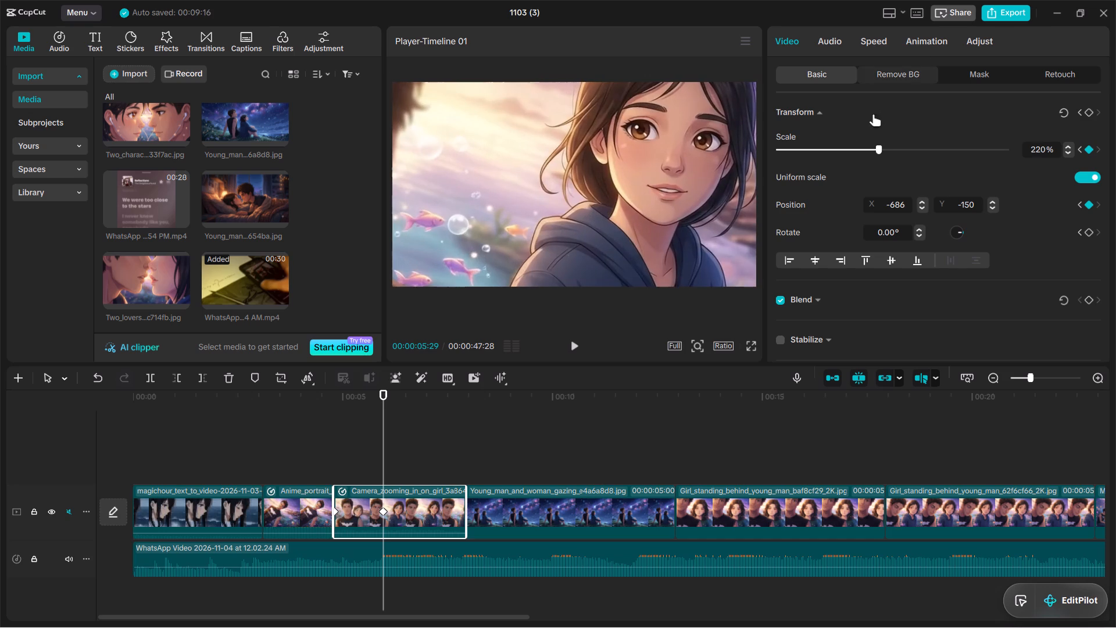
left_click_drag(714, 181, 628, 229)
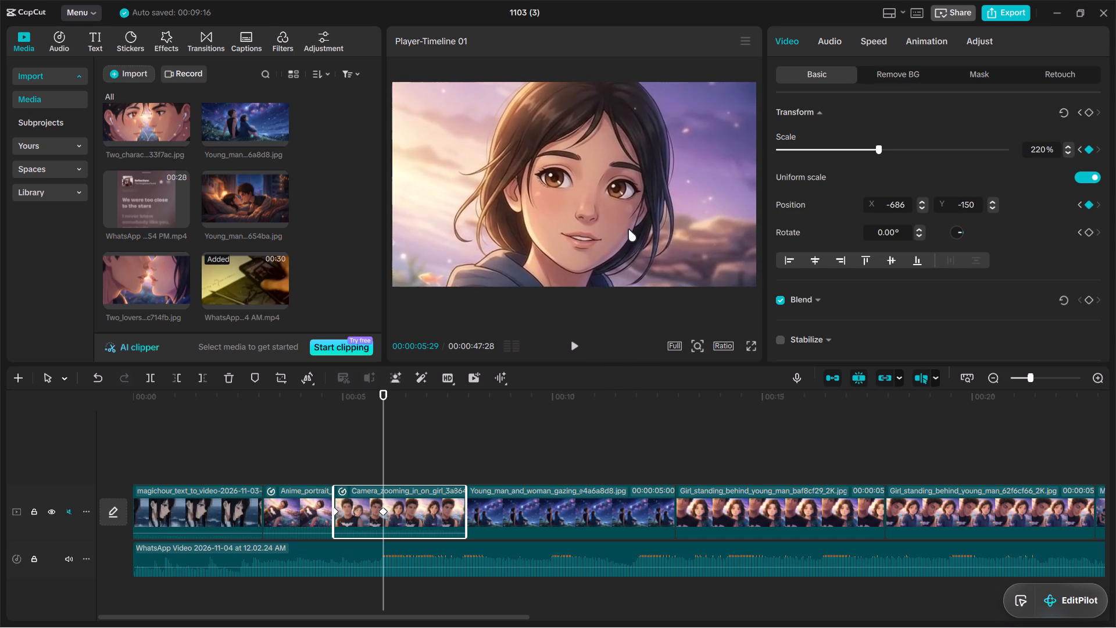
left_click_drag(628, 229, 625, 230)
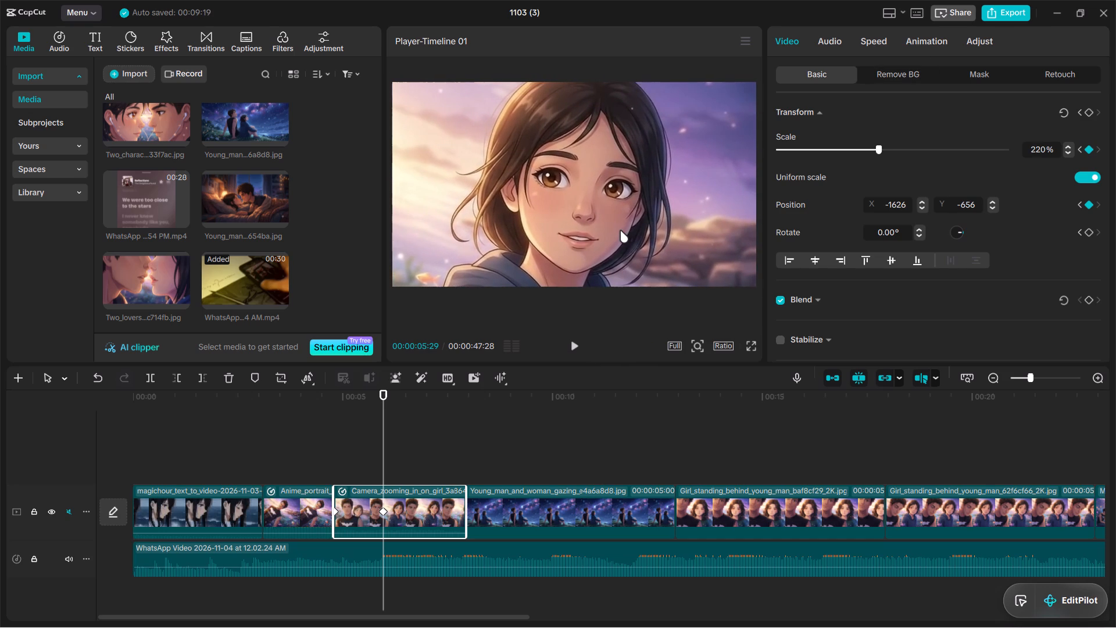
Undo the enlargement, repositioning and keyframes on the Camera_zooming clip.
left_click(253, 439)
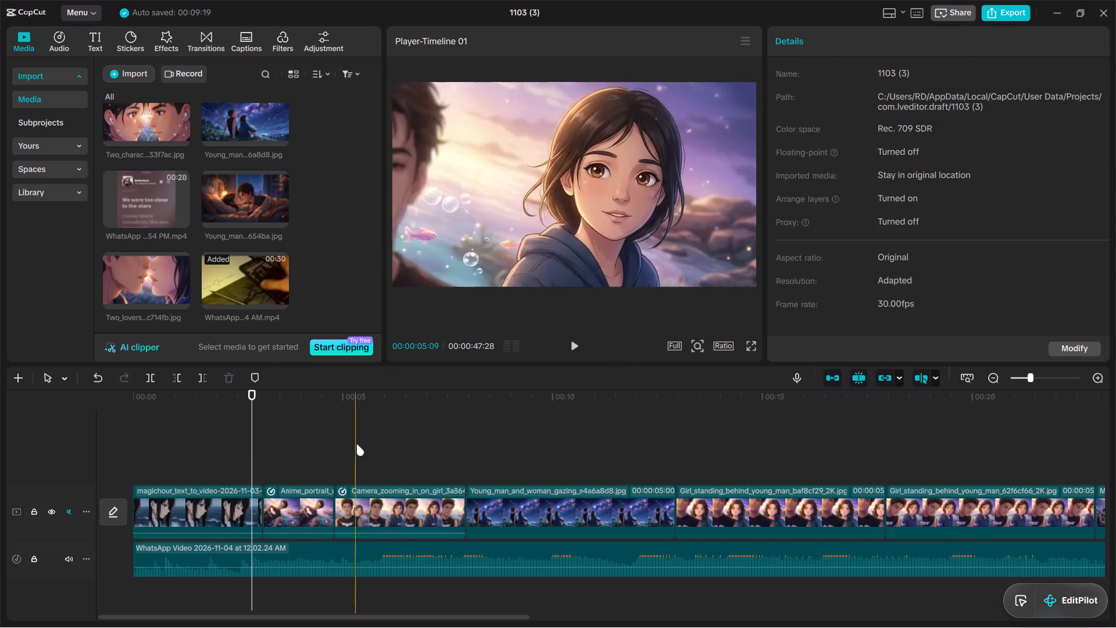
left_click(385, 502)
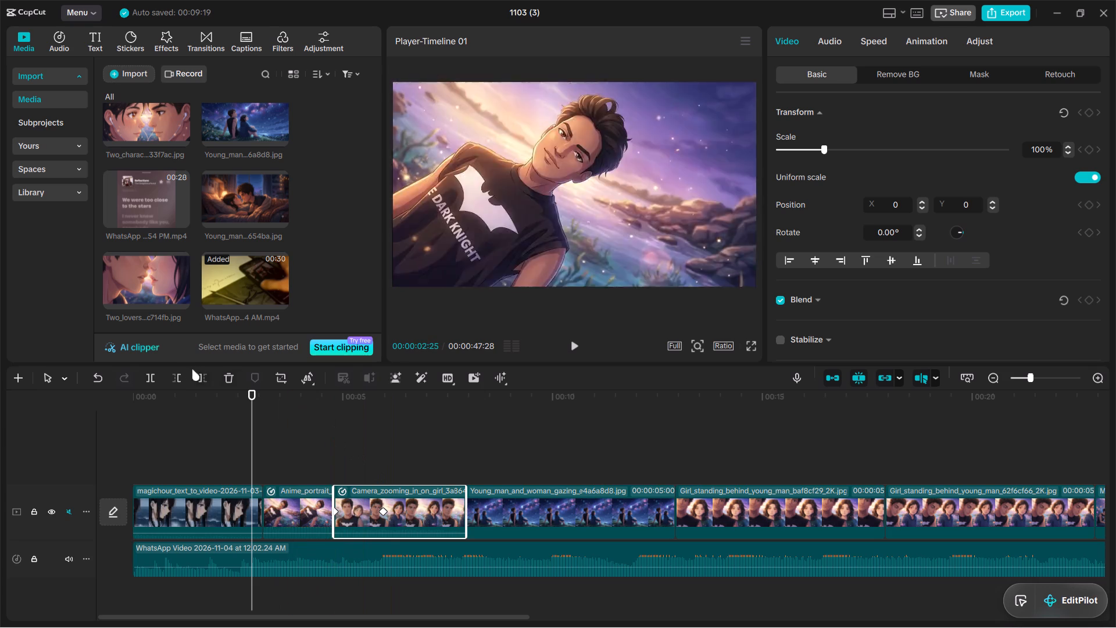
left_click(97, 381)
left_click(97, 381)
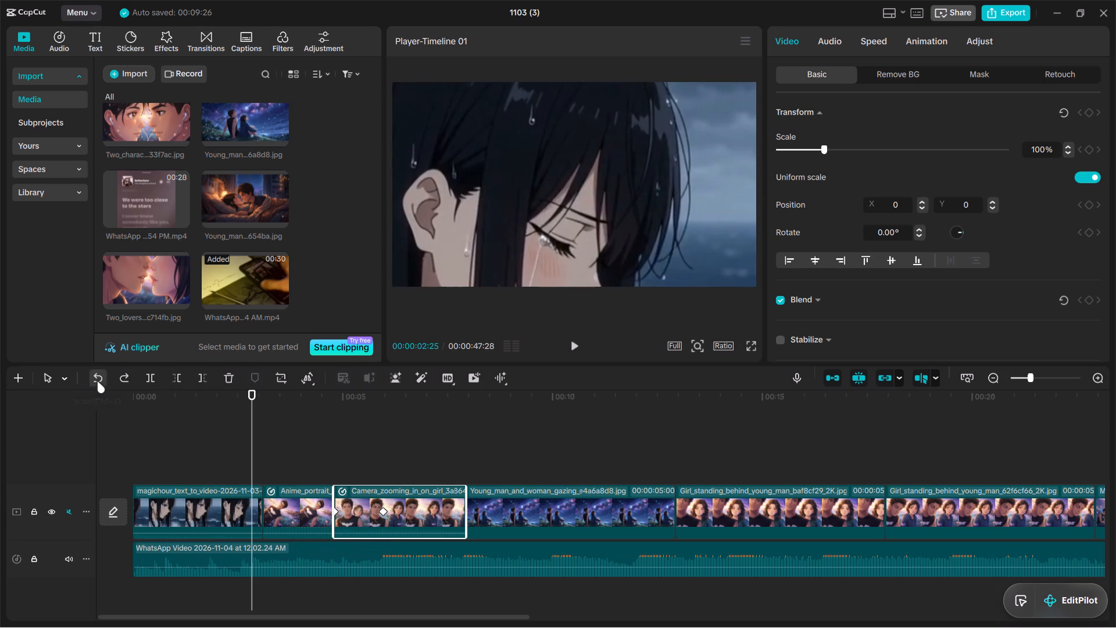
left_click(97, 381)
left_click(97, 381)
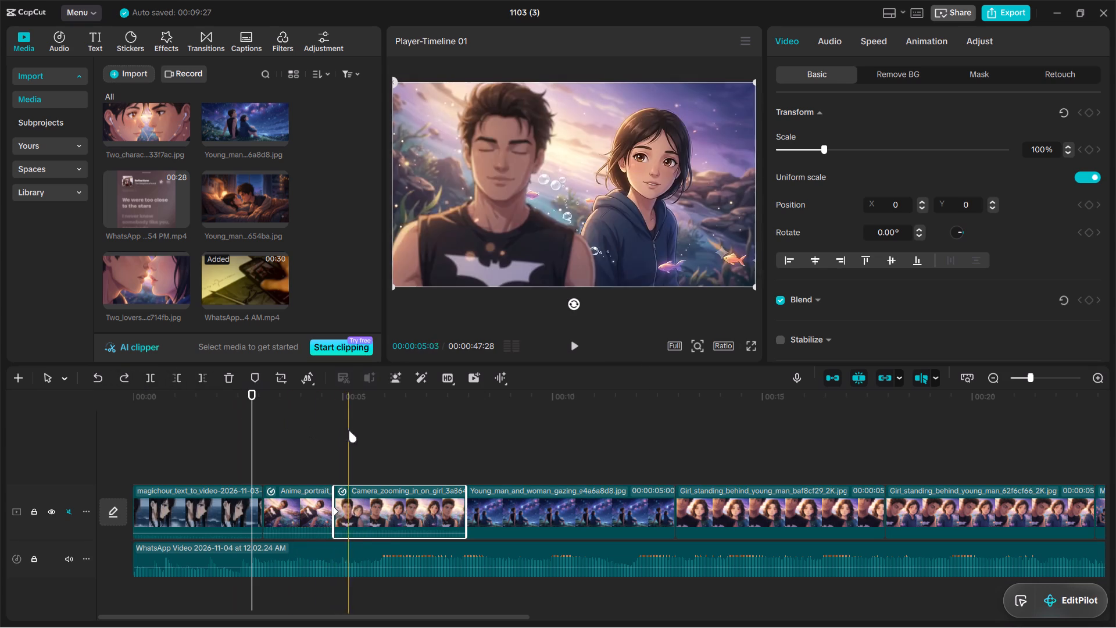
Add scale keyframes to the Camera_zooming clip at 00:00:05:25 and 00:00:06:00.
left_click(375, 434)
left_click(386, 506)
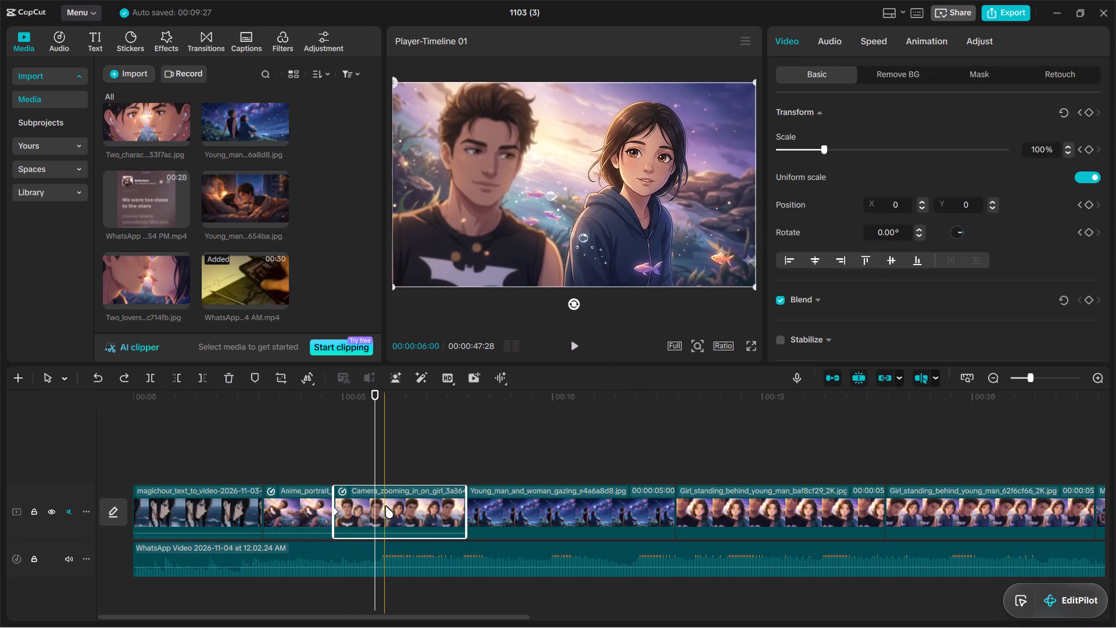
left_click(373, 463)
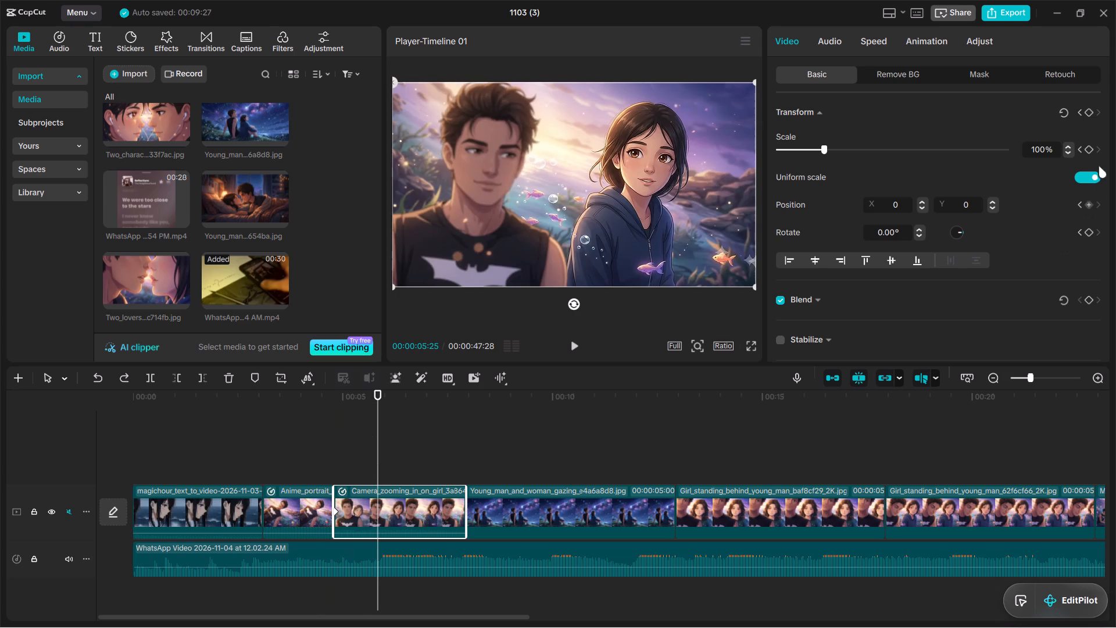
left_click(1088, 149)
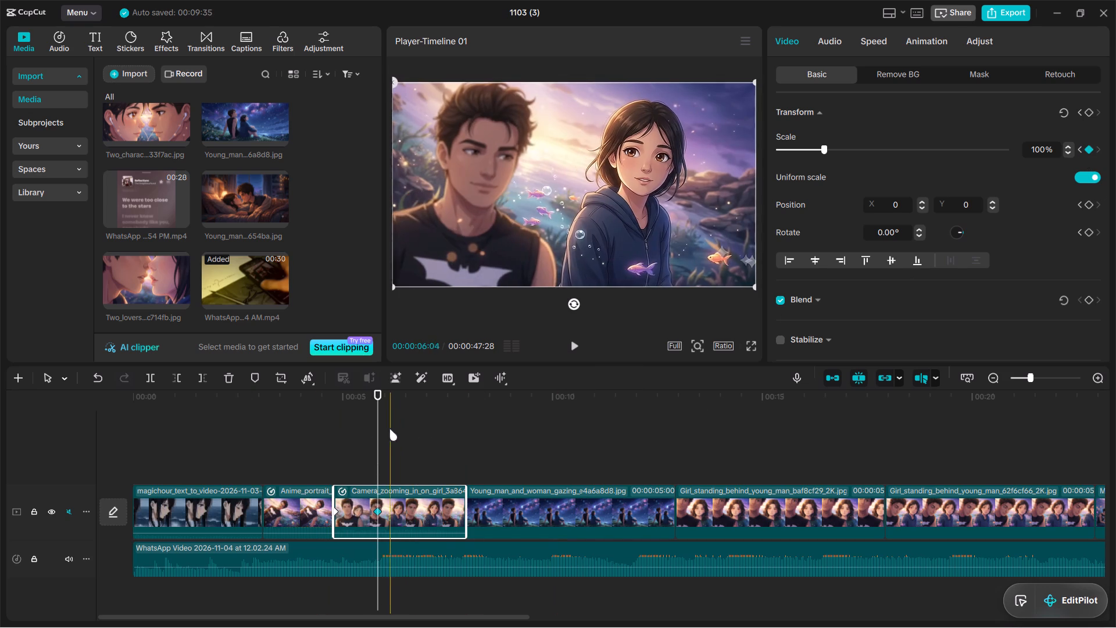
left_click_drag(380, 429, 385, 429)
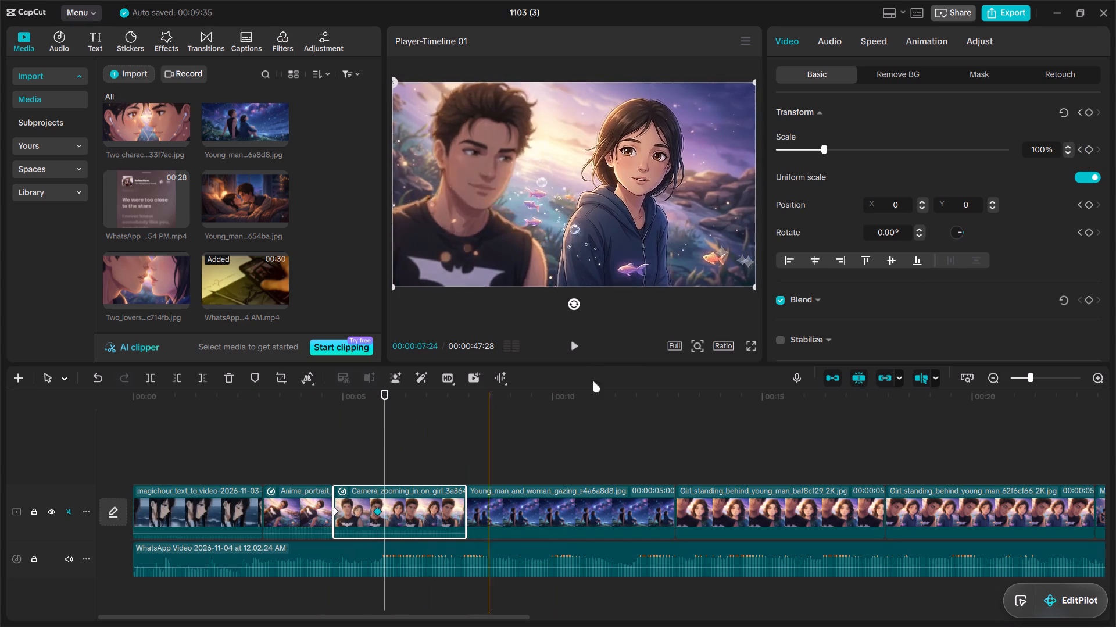
left_click(1089, 155)
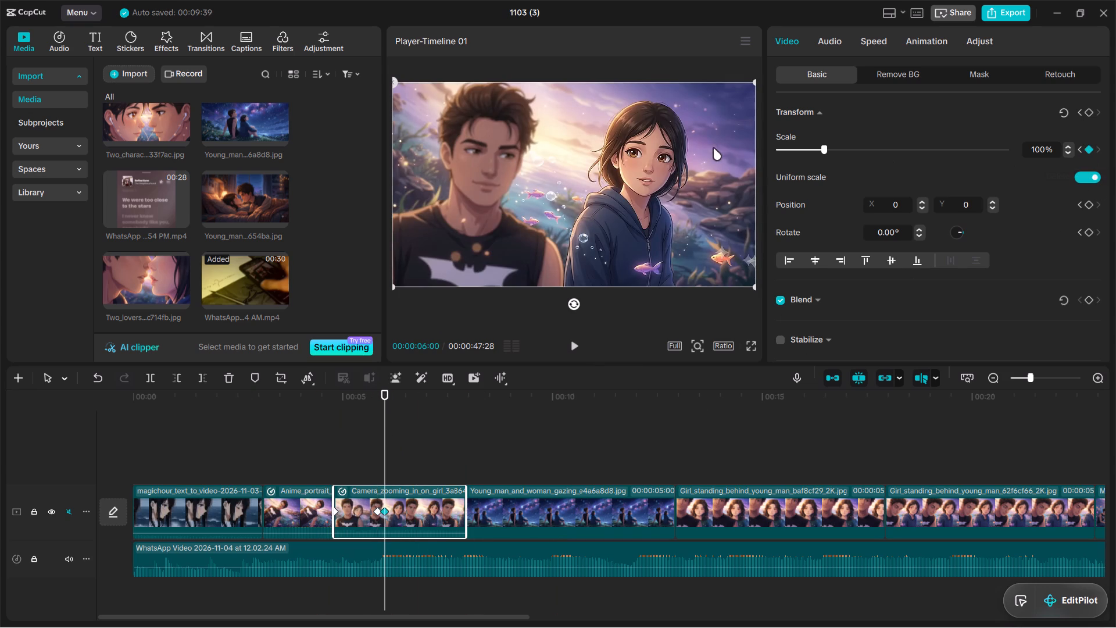
At 00:00:06:00, enlarge the Camera_zooming clip to about 185% and reposition it to about X -1415, Y -606, framing the girl's face.
left_click_drag(686, 174, 572, 201)
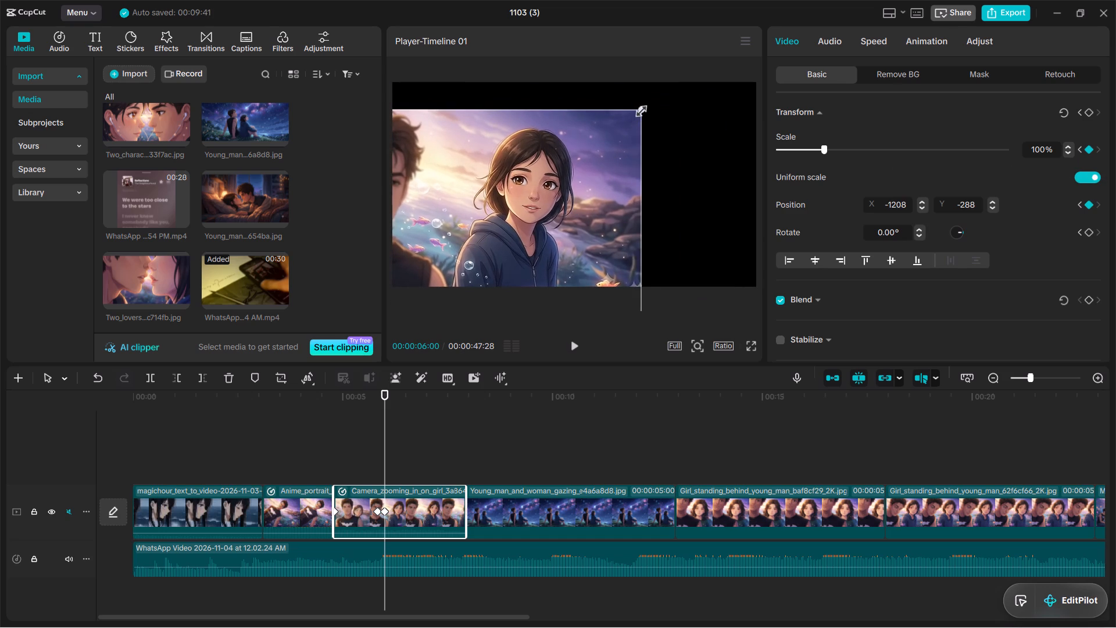
left_click_drag(642, 108, 921, 56)
left_click_drag(670, 174, 650, 204)
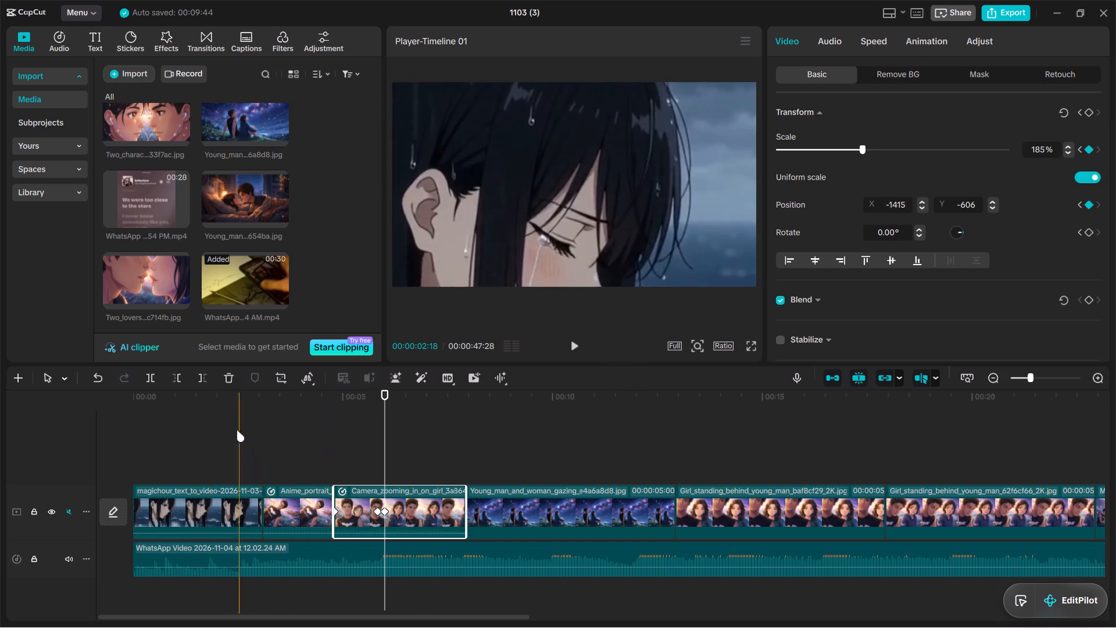
Play from the opening clip into the Camera_zooming clip to review the keyframed zoom.
left_click(210, 429)
left_click(572, 342)
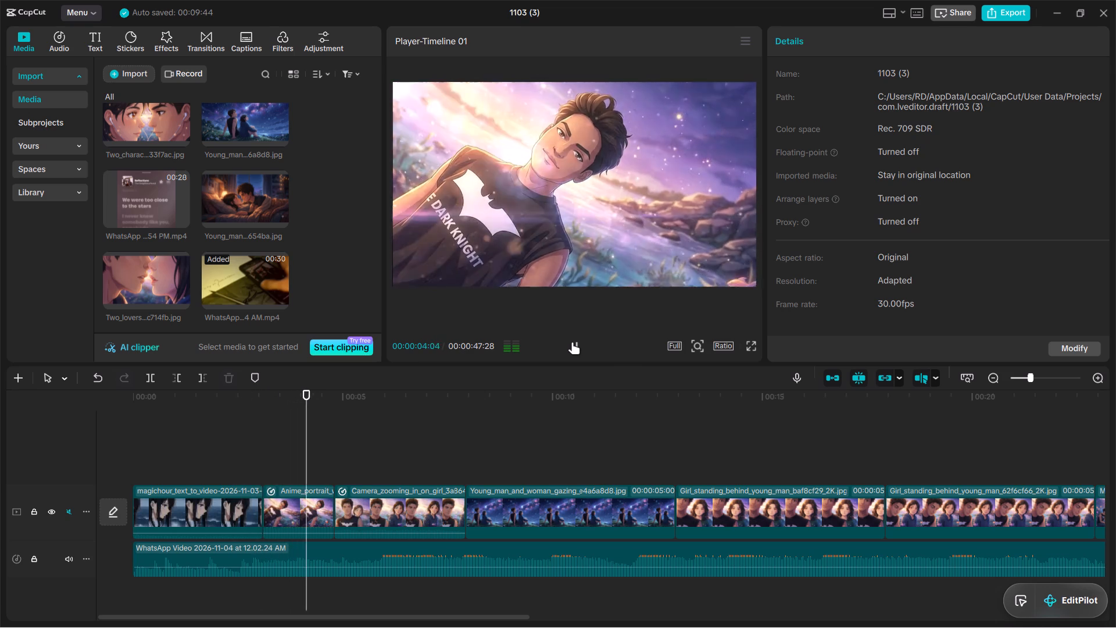
left_click(572, 342)
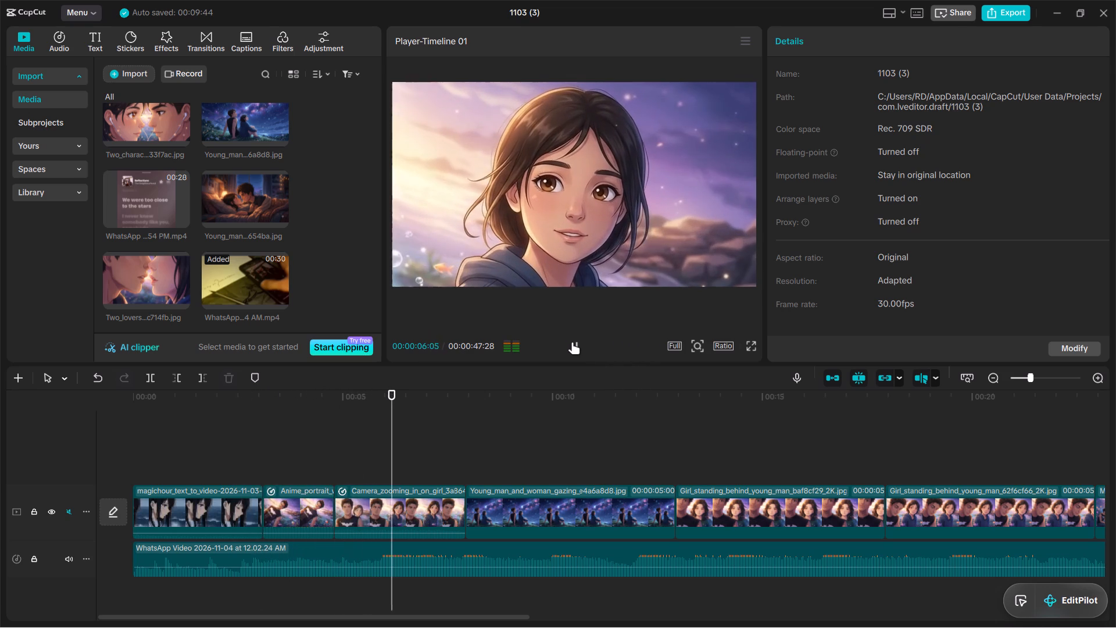
At the 00:00:05:25 keyframe of the Camera_zooming clip, add position and rotation keyframes and reposition the frame to X 0, Y 0.
left_click(366, 499)
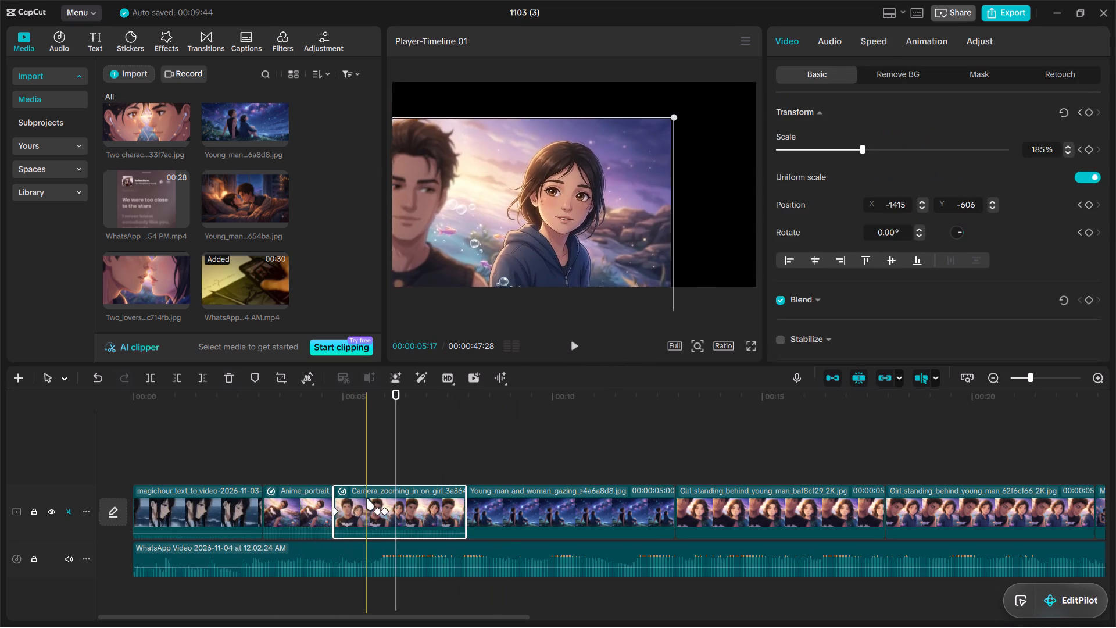
left_click(375, 510)
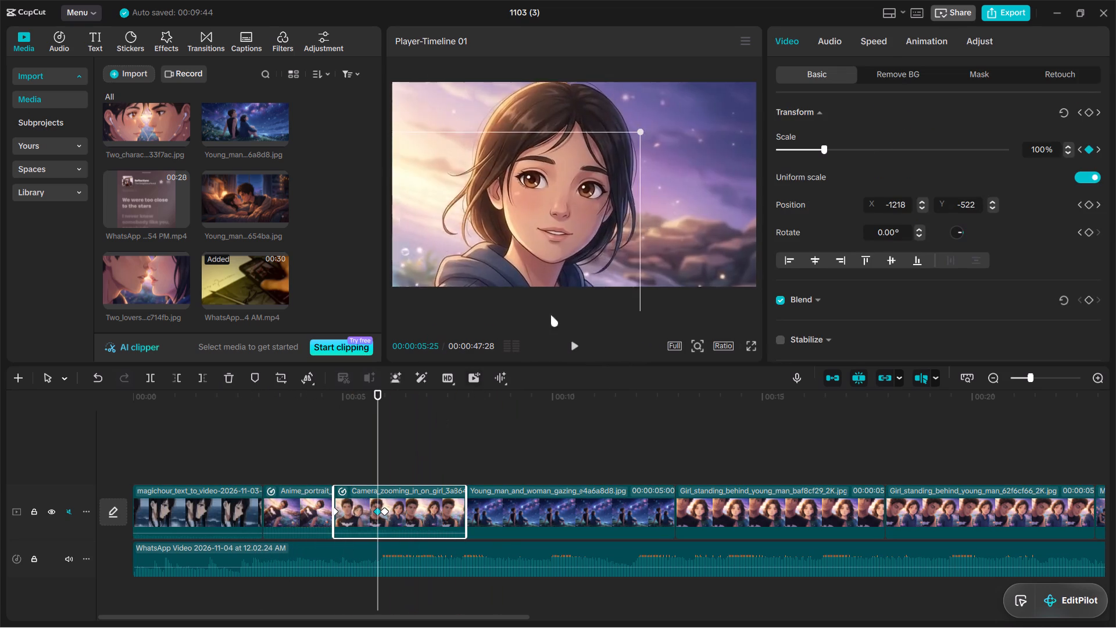
left_click(1084, 206)
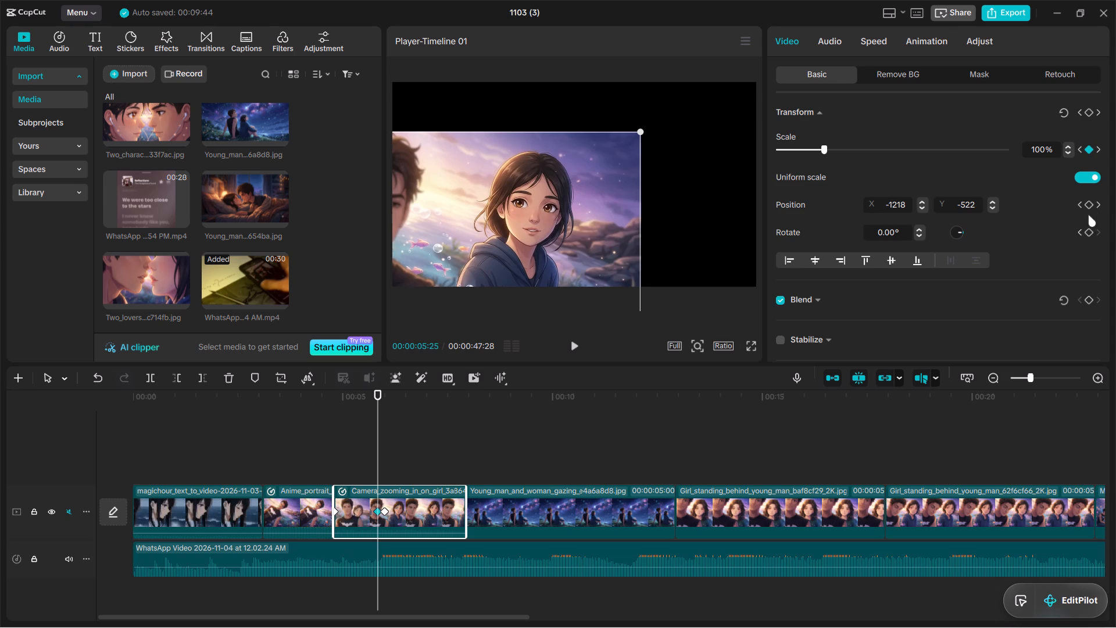
left_click(1090, 208)
left_click(1089, 231)
left_click_drag(550, 231, 665, 188)
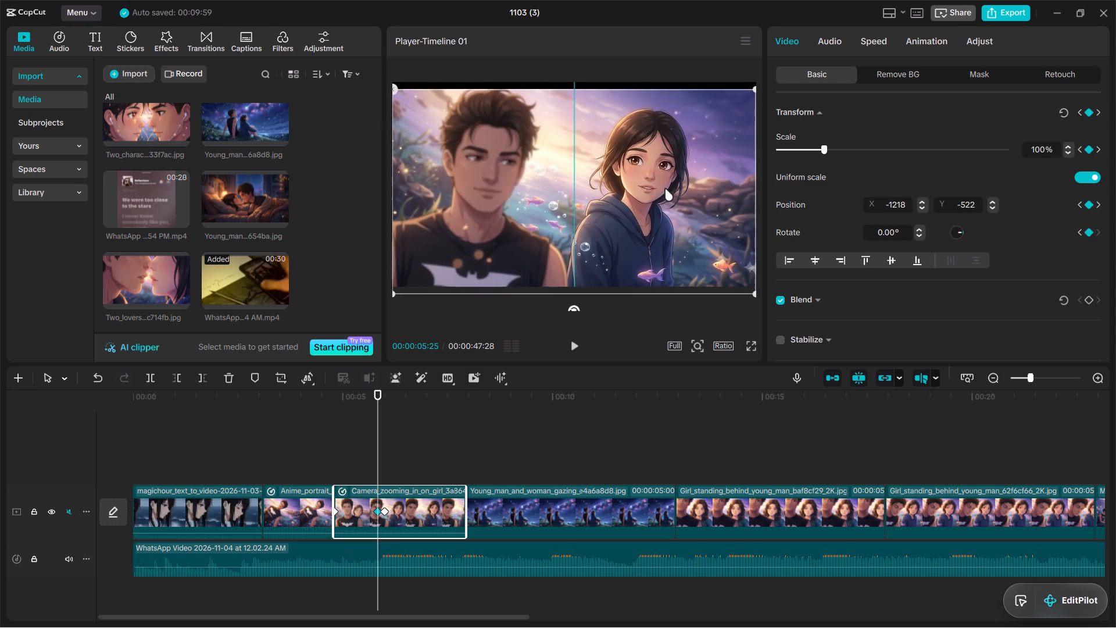
left_click_drag(665, 188, 663, 183)
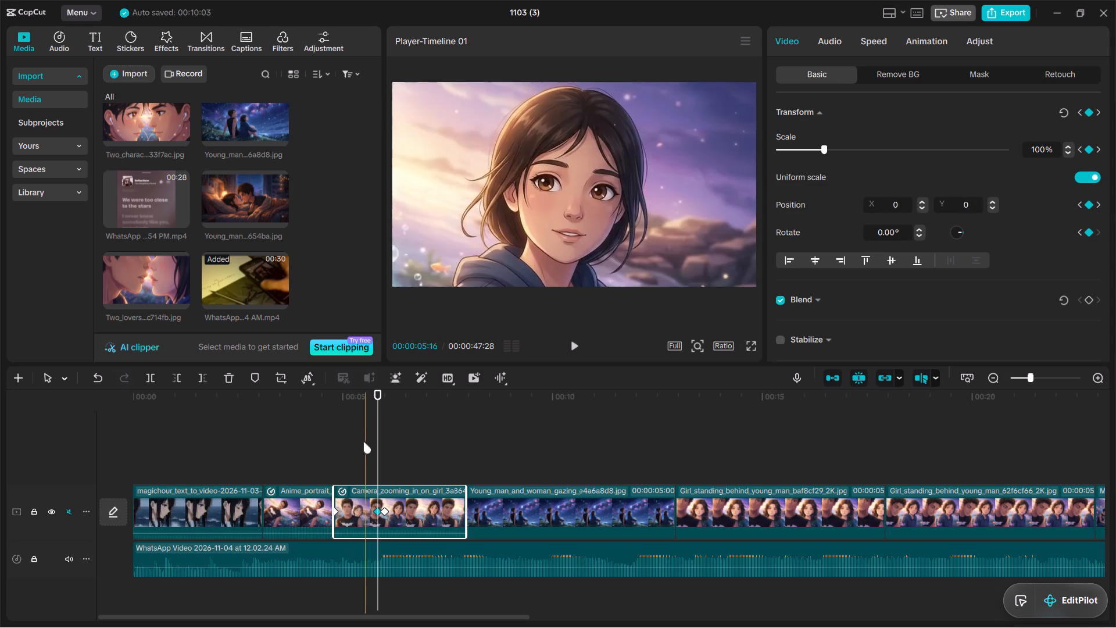
Play the Camera_zooming clip from near its start to review the corrected zoom.
left_click(335, 437)
left_click(573, 346)
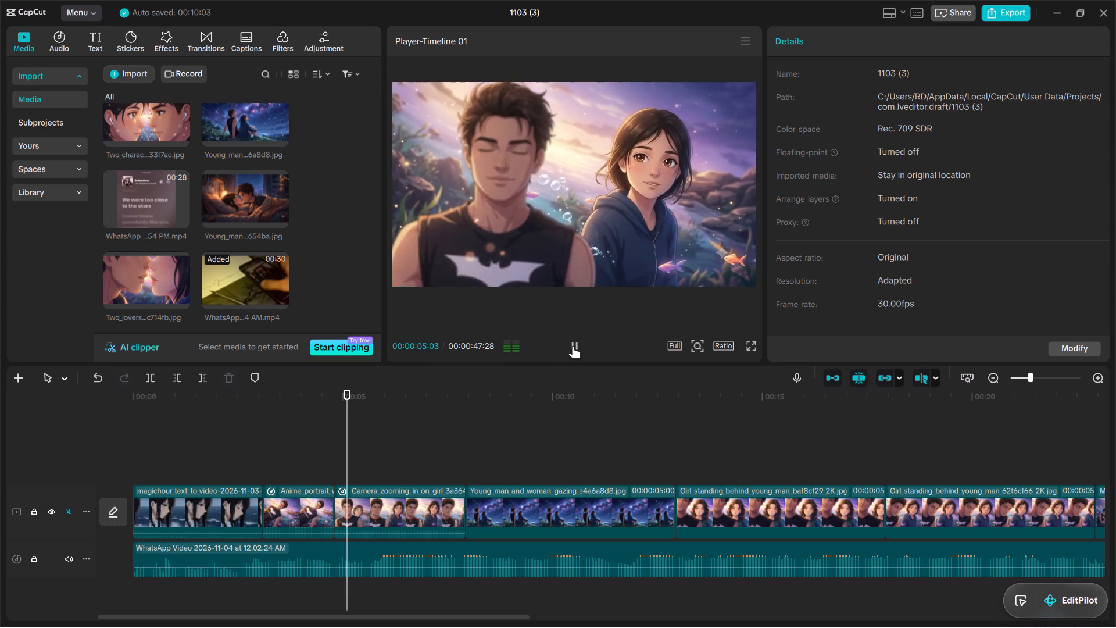
left_click(573, 346)
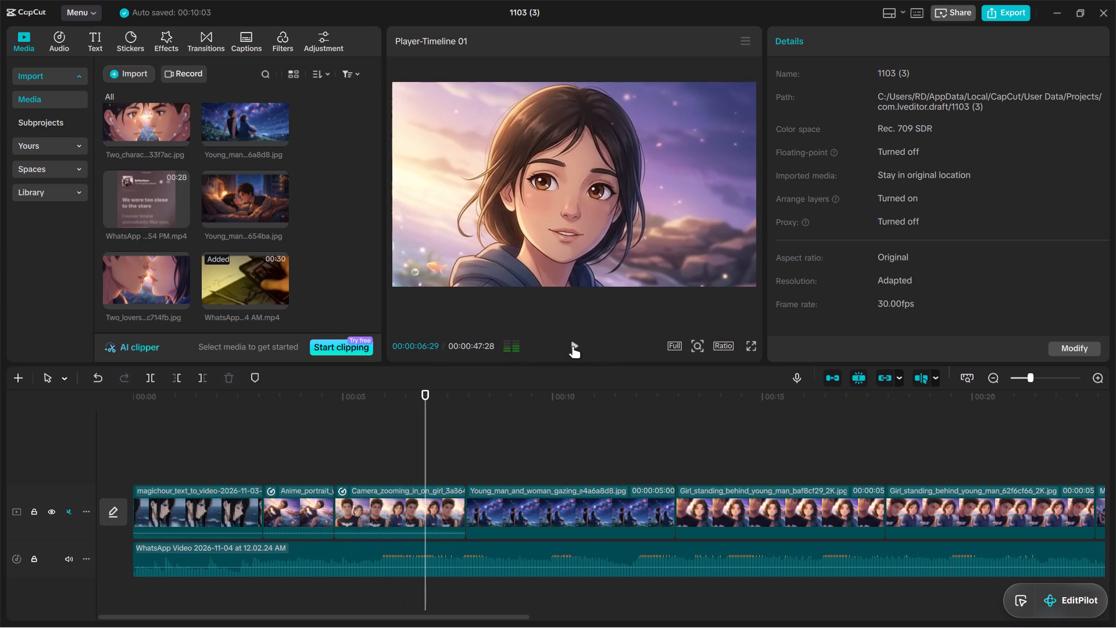
Enable Smooth slow-mo for the Camera_zooming clip's speed curve.
left_click(441, 505)
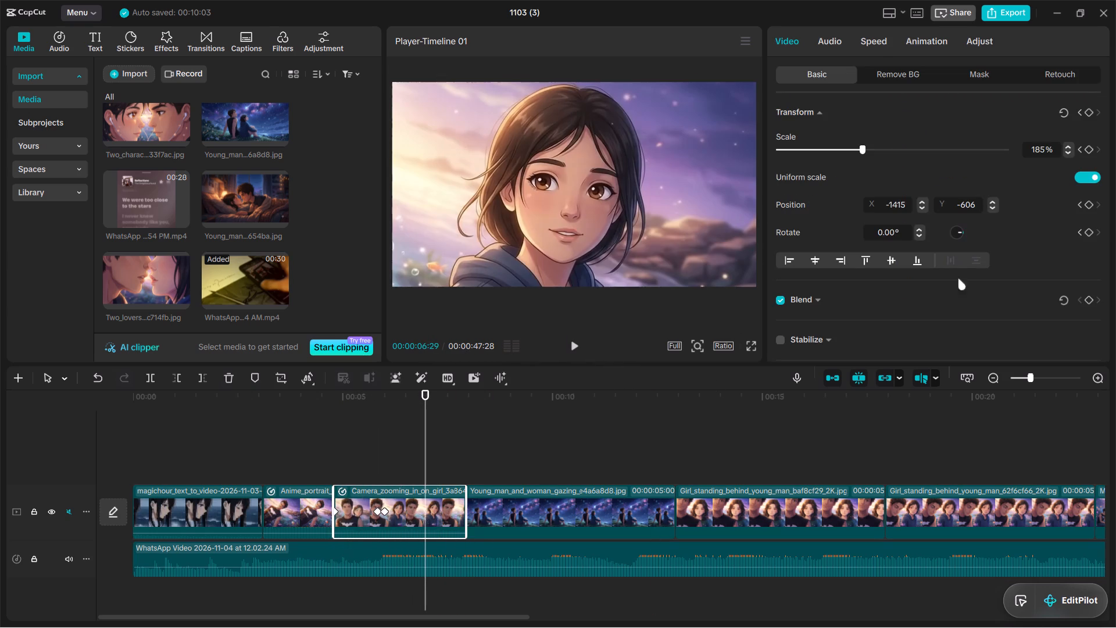
left_click(879, 41)
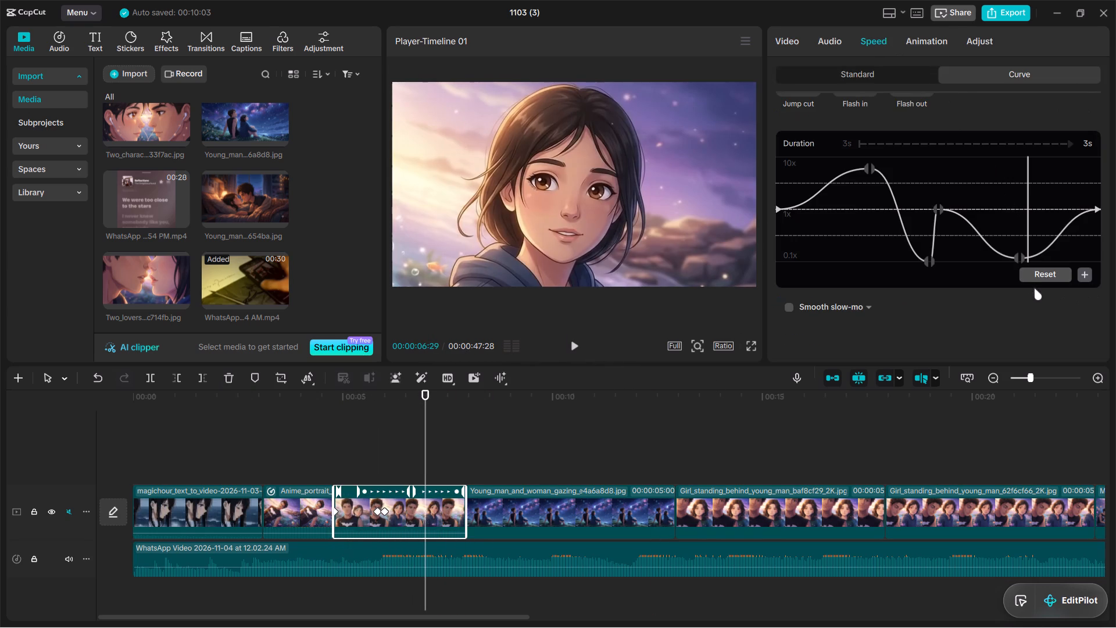
left_click(789, 307)
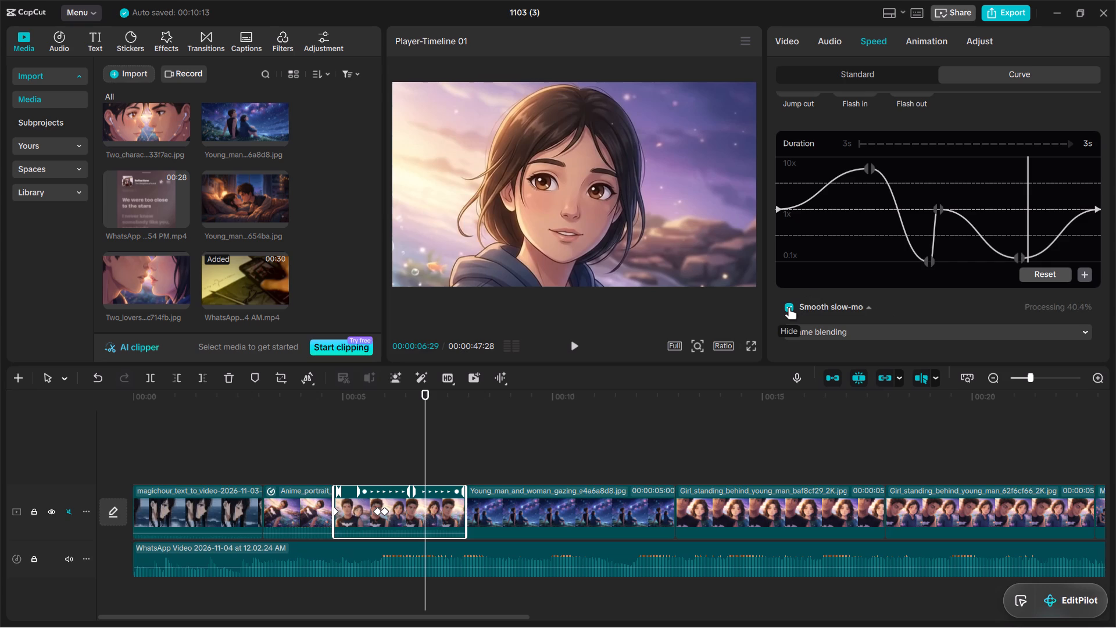
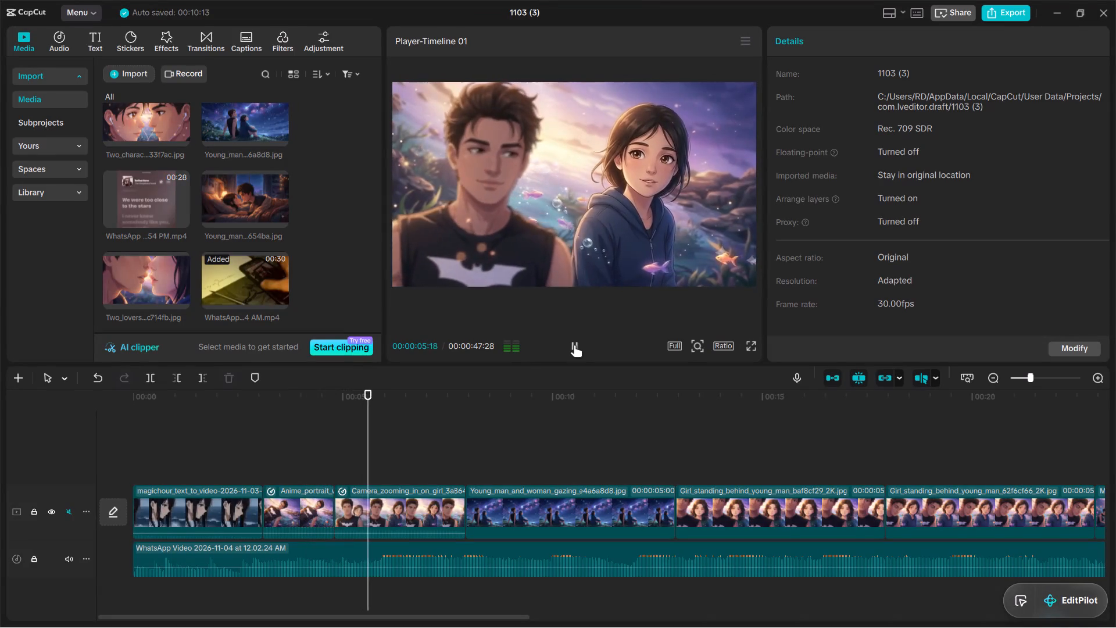
Play the Camera_zooming clip to find its cut point, and trim its end back to just past 7 seconds on the timeline.
left_click(574, 345)
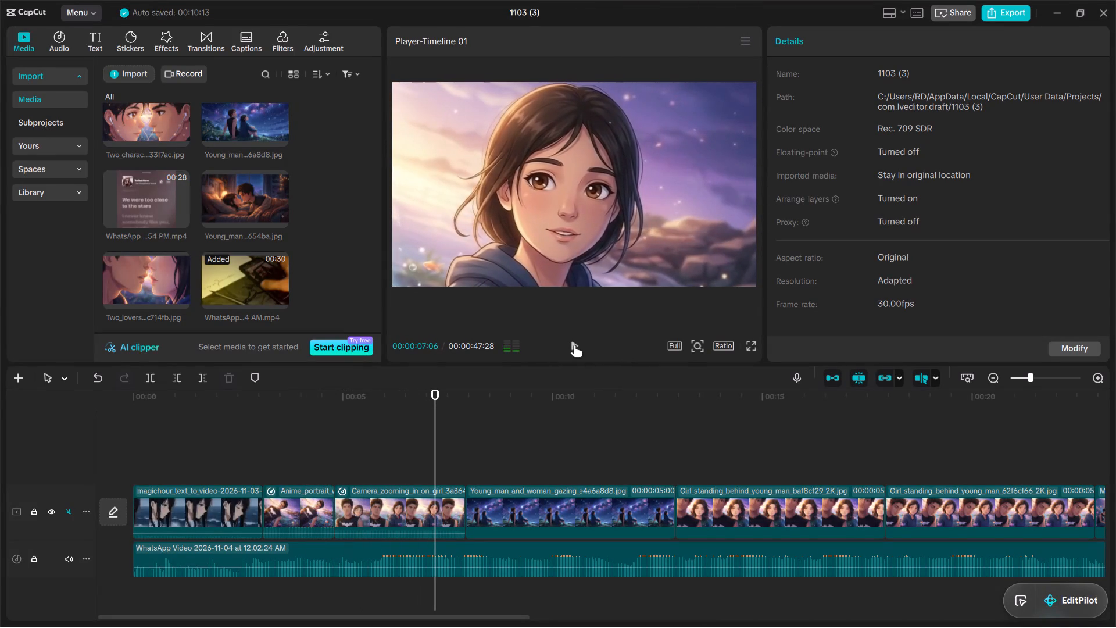
double_click(574, 345)
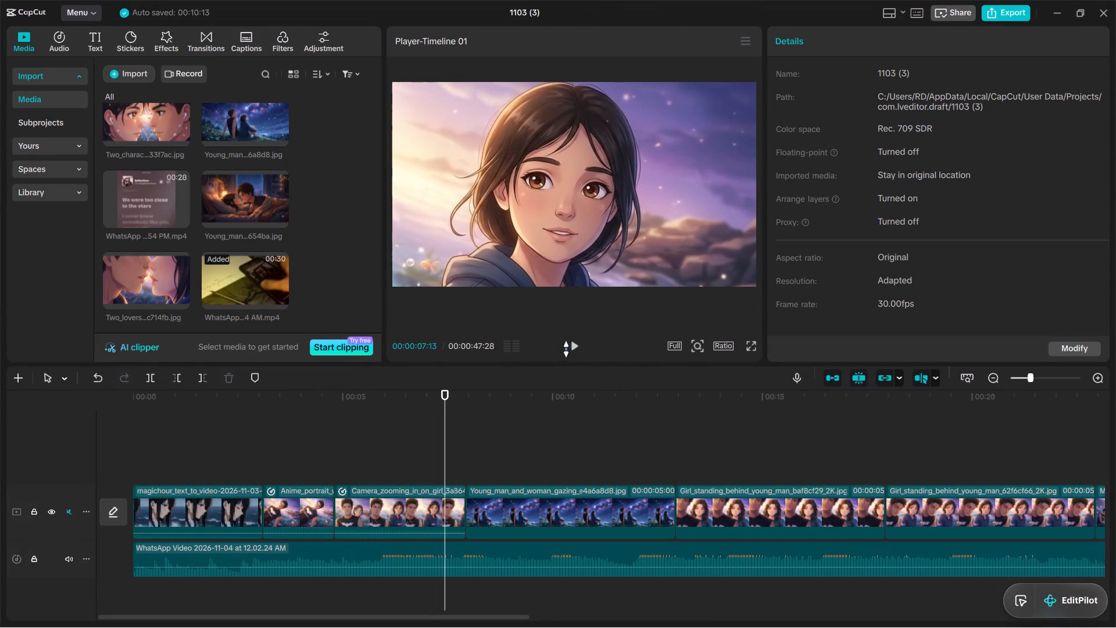
left_click(575, 350)
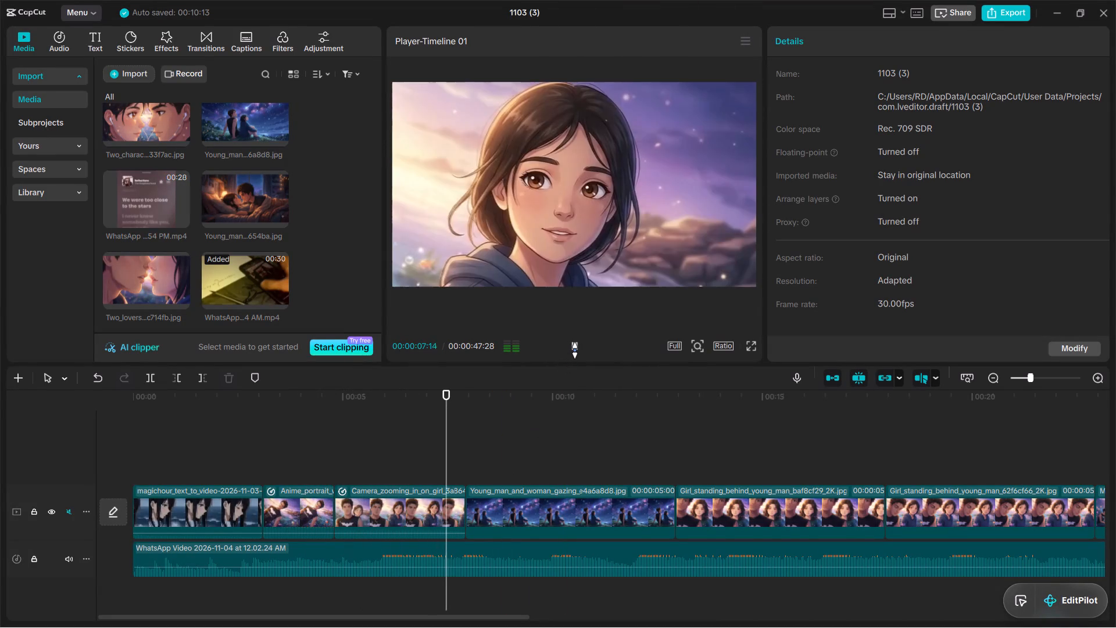
left_click(575, 350)
left_click(427, 459)
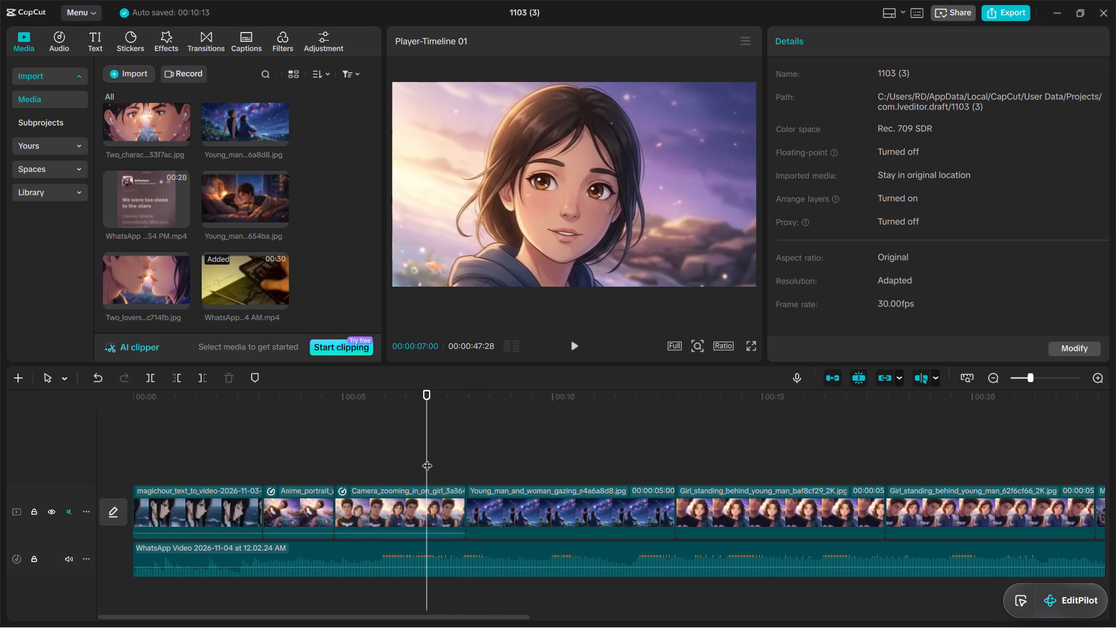
left_click_drag(427, 458, 441, 456)
left_click(451, 512)
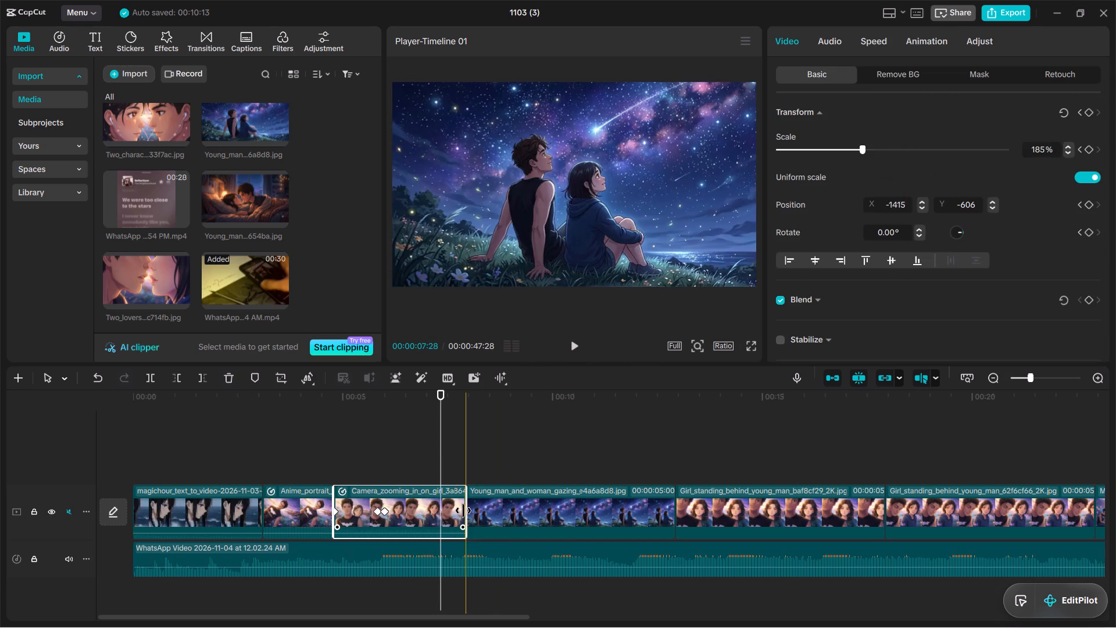
left_click_drag(463, 511, 442, 512)
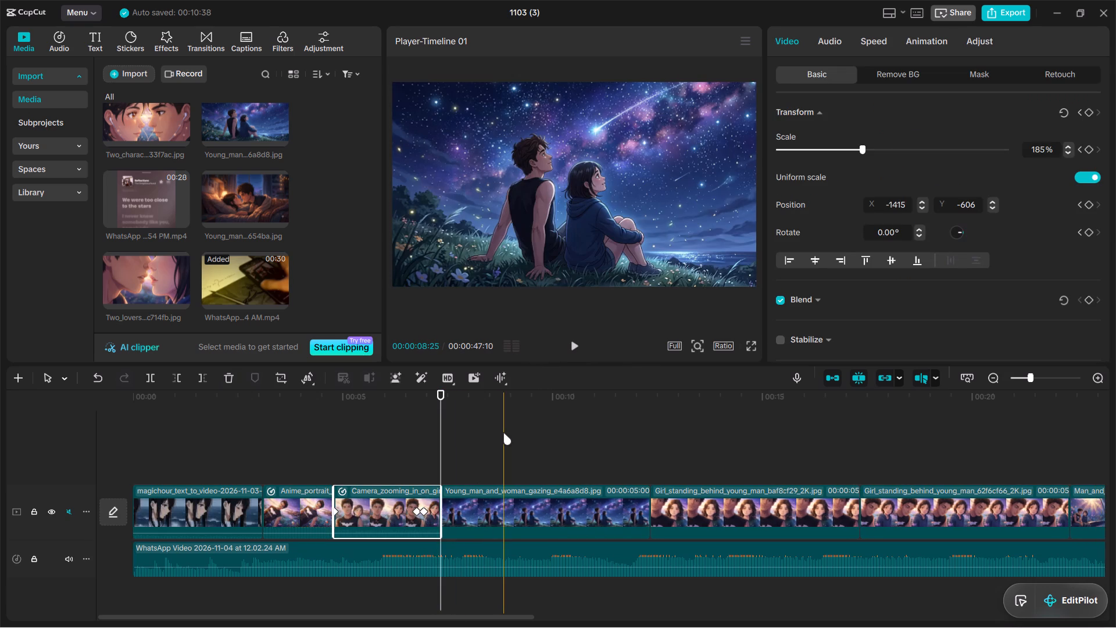
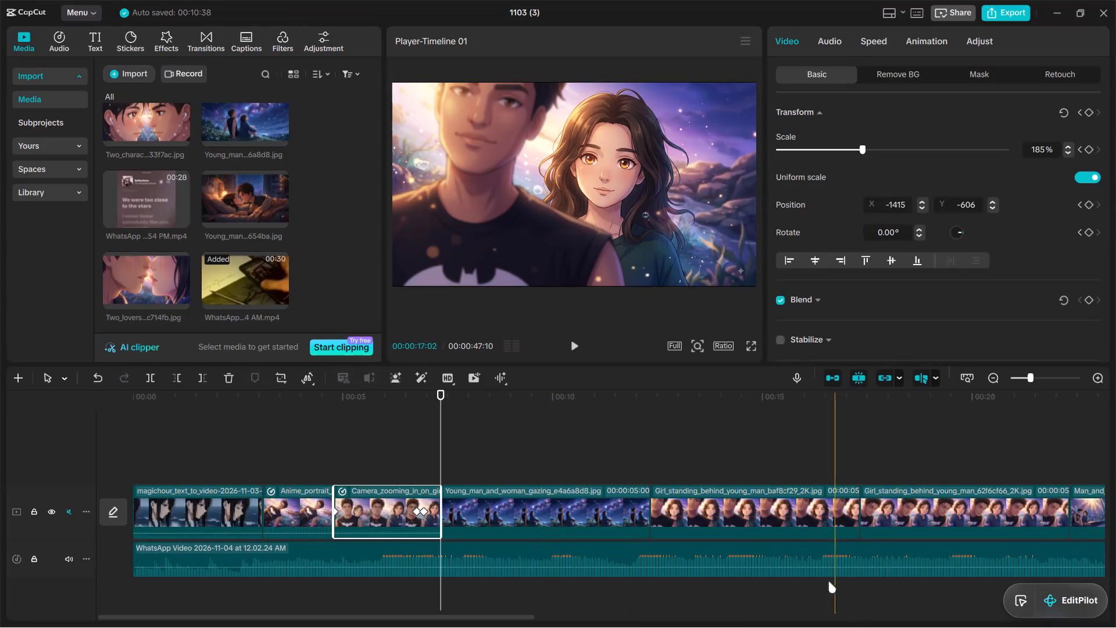
Play the opening magichour clip from the start of the timeline to review it.
left_click(781, 556)
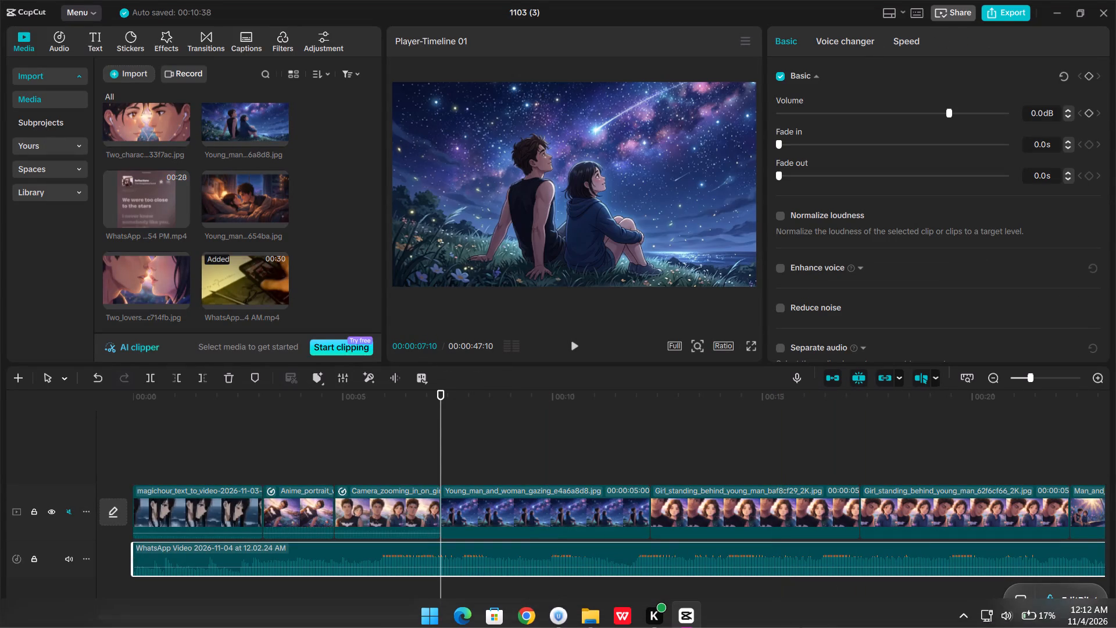
left_click(217, 427)
left_click_drag(212, 429, 68, 433)
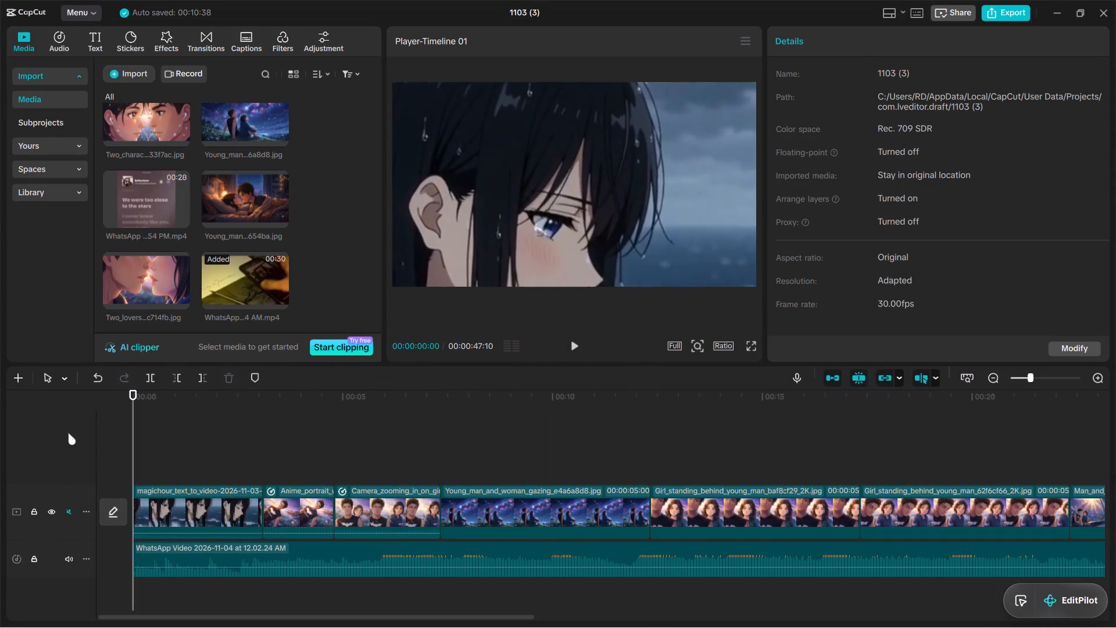
left_click(574, 348)
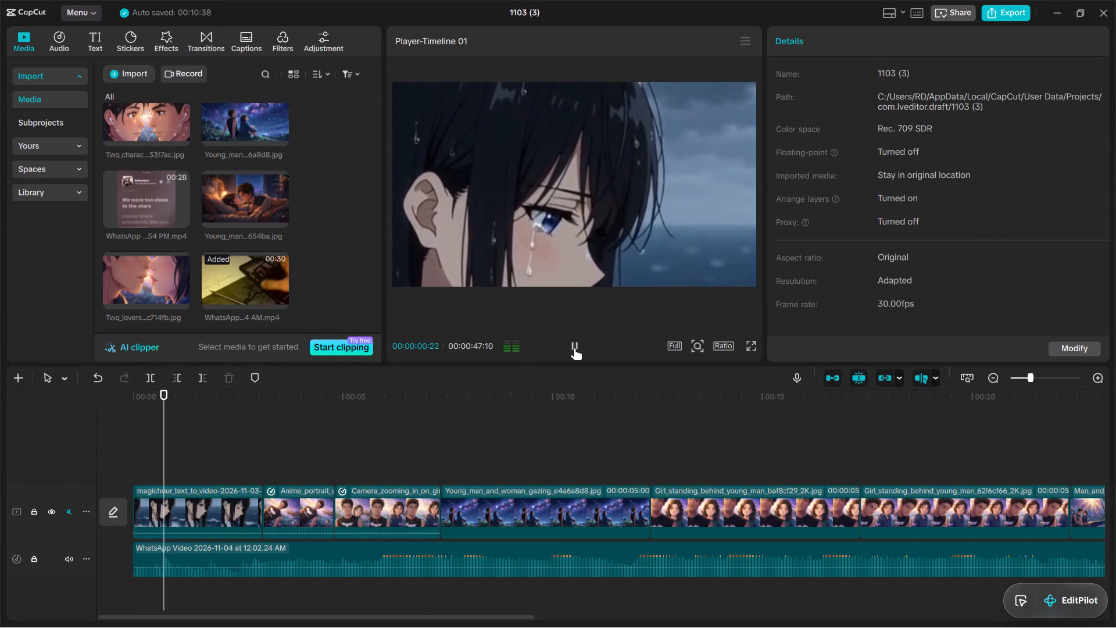
left_click(574, 348)
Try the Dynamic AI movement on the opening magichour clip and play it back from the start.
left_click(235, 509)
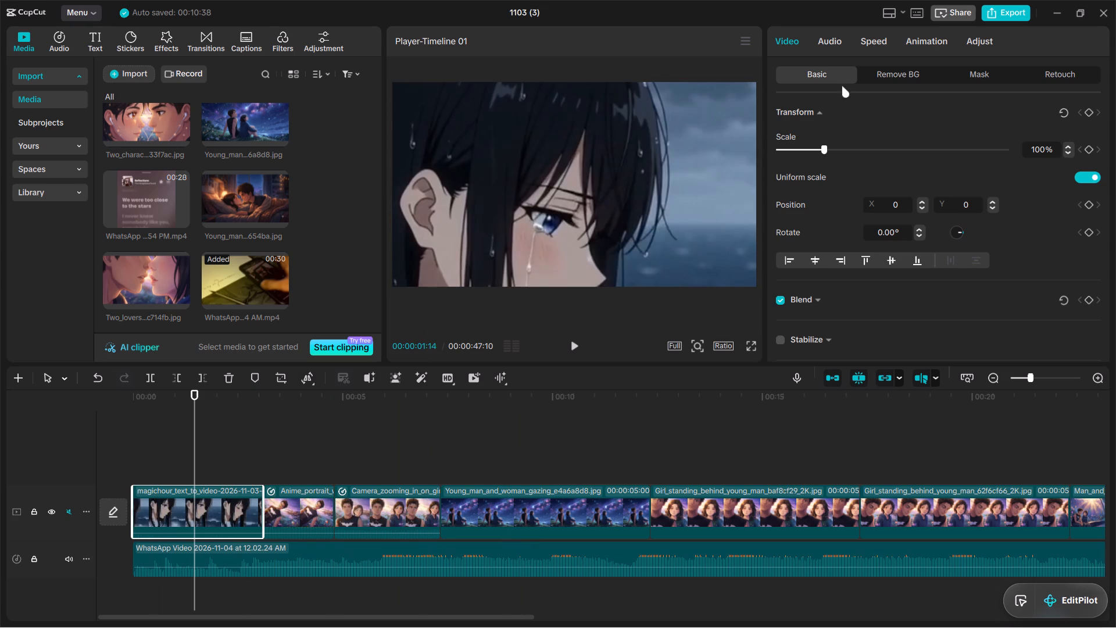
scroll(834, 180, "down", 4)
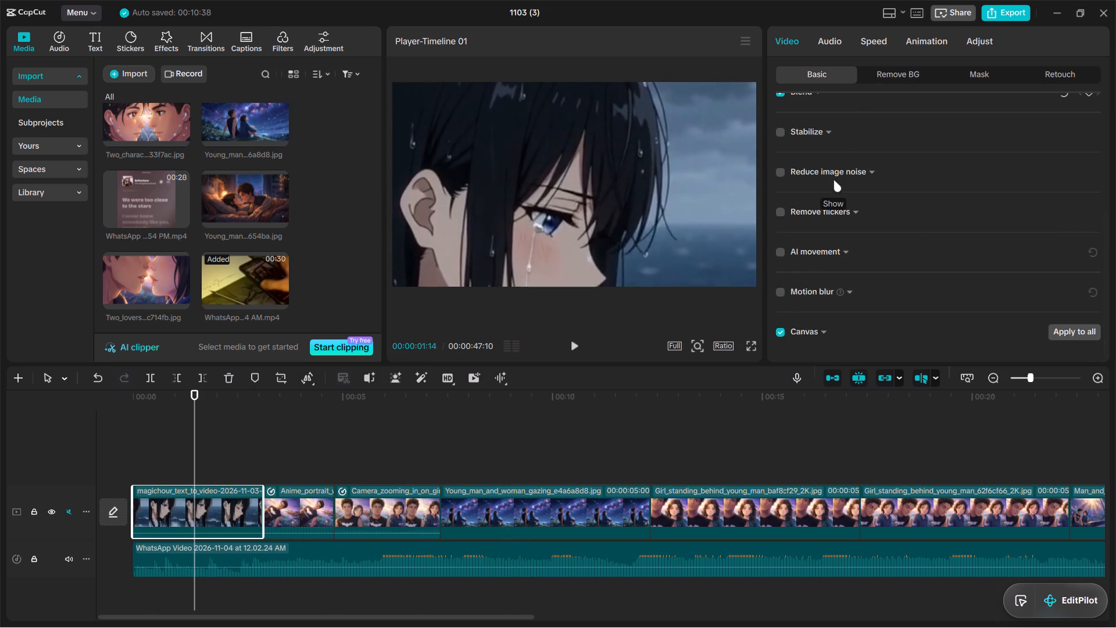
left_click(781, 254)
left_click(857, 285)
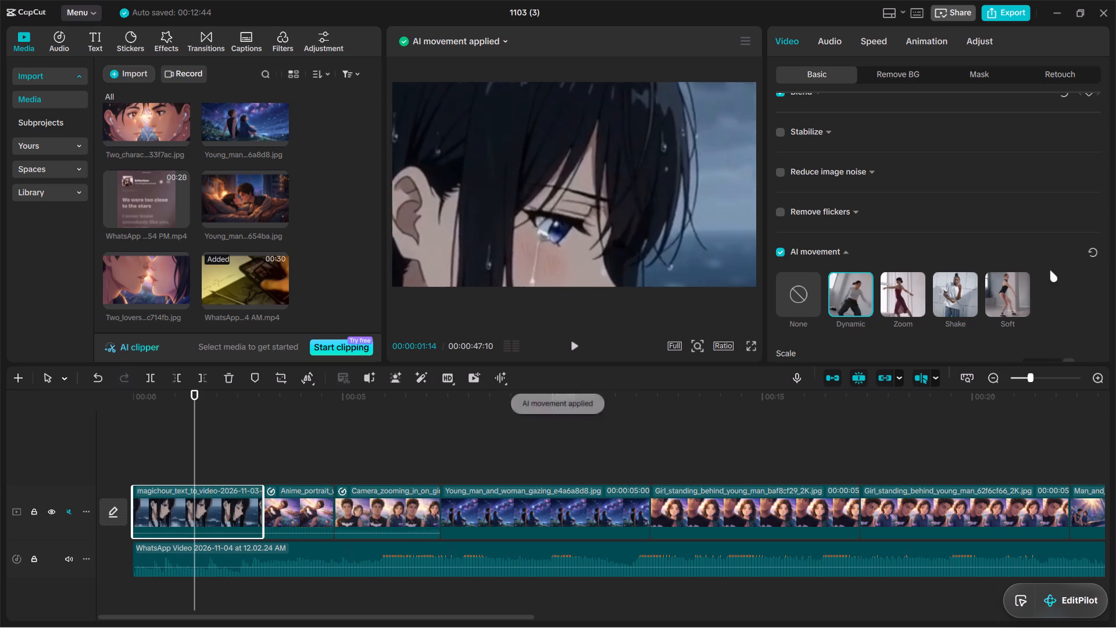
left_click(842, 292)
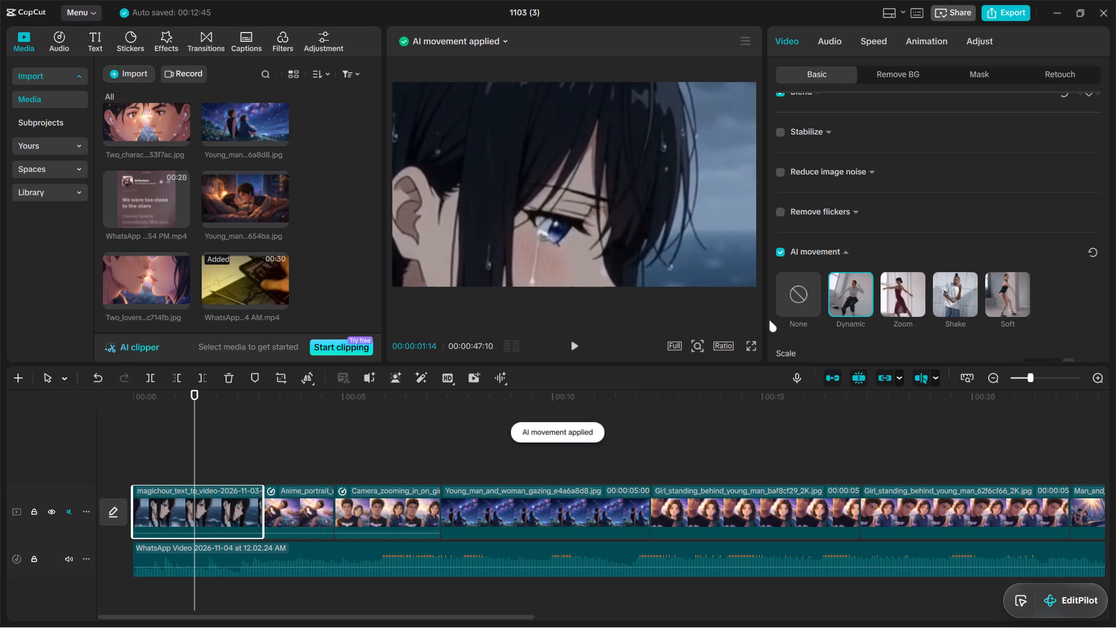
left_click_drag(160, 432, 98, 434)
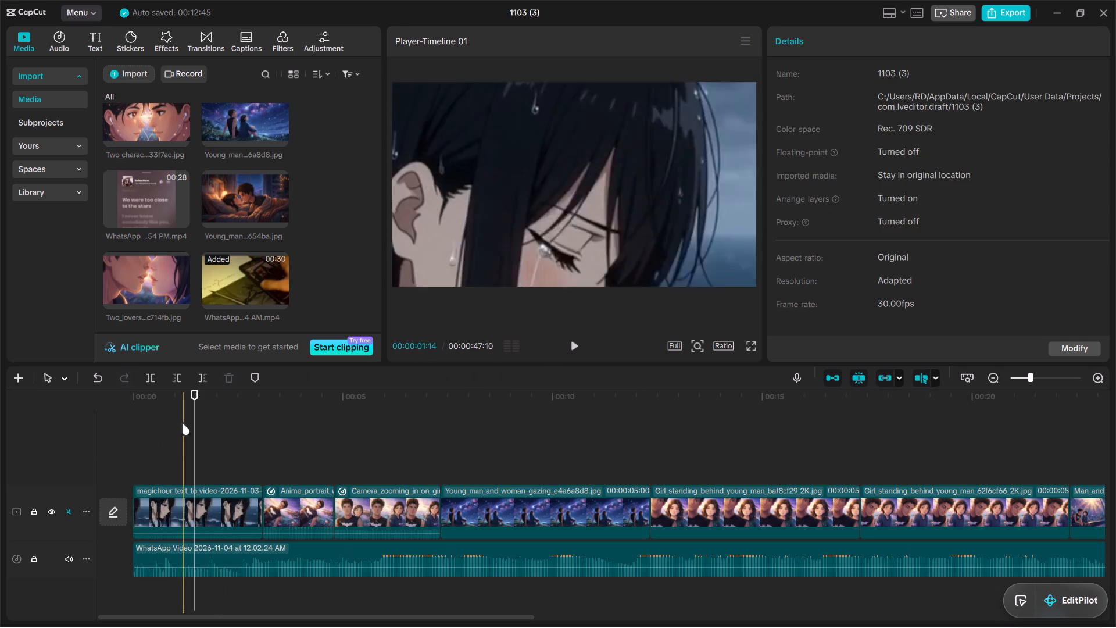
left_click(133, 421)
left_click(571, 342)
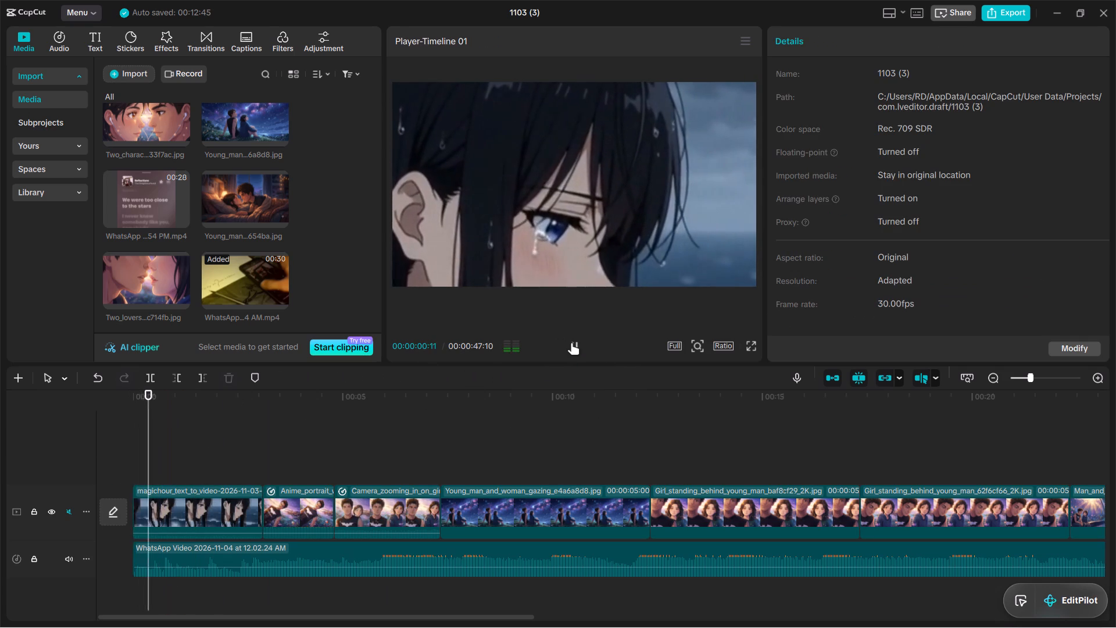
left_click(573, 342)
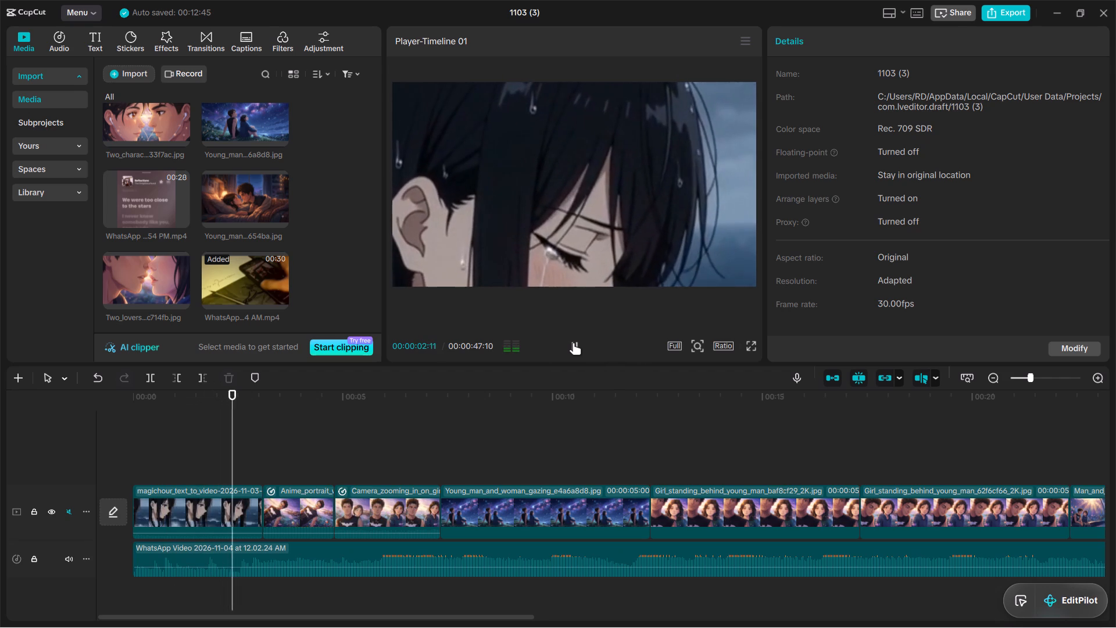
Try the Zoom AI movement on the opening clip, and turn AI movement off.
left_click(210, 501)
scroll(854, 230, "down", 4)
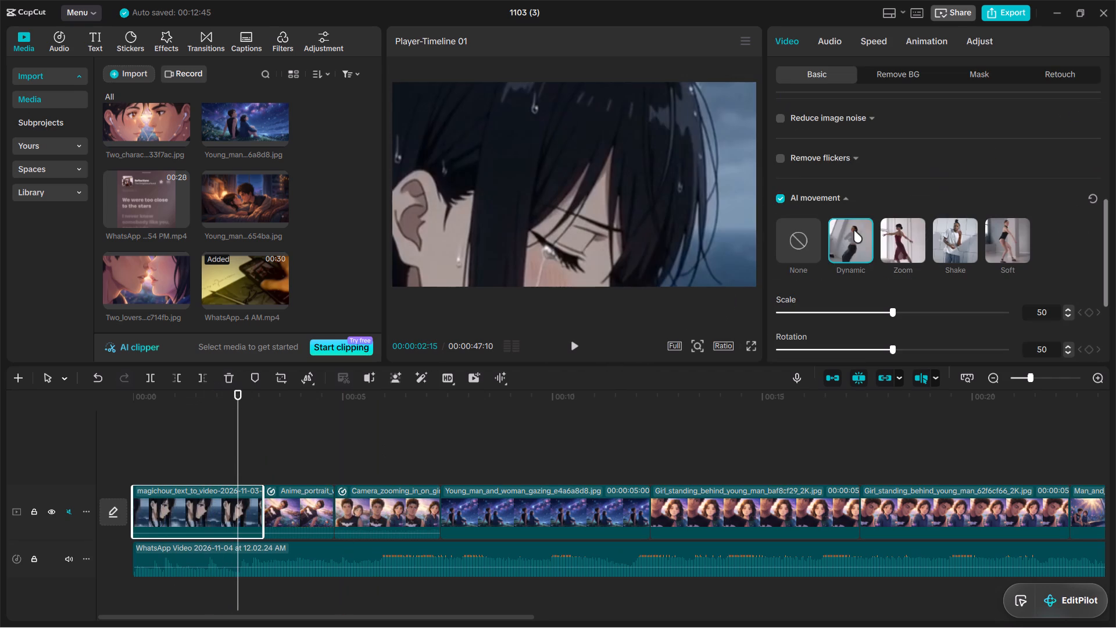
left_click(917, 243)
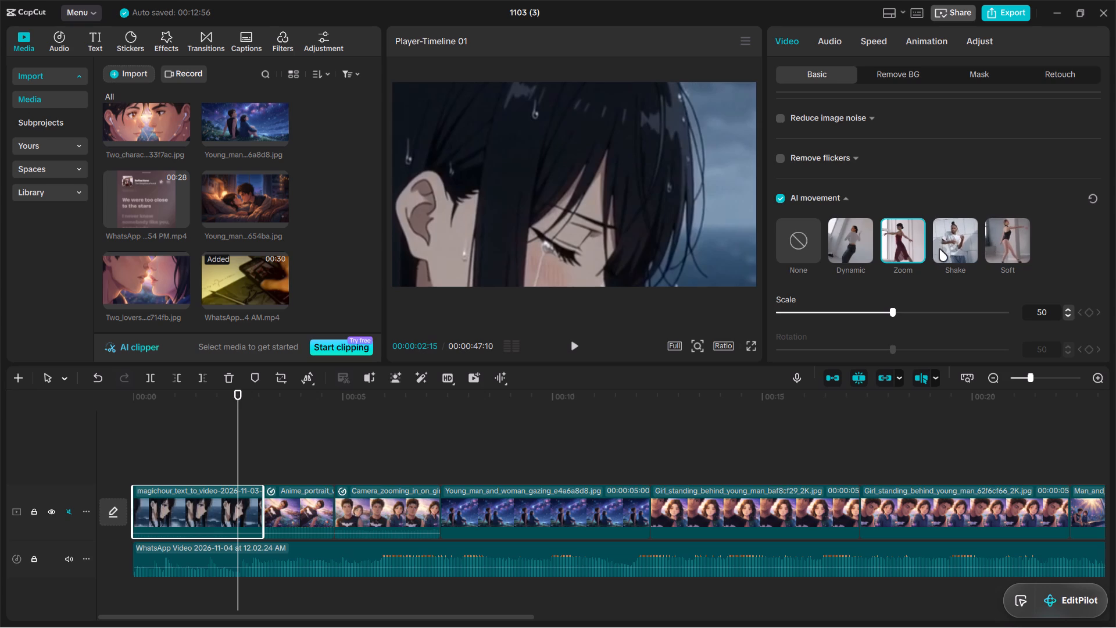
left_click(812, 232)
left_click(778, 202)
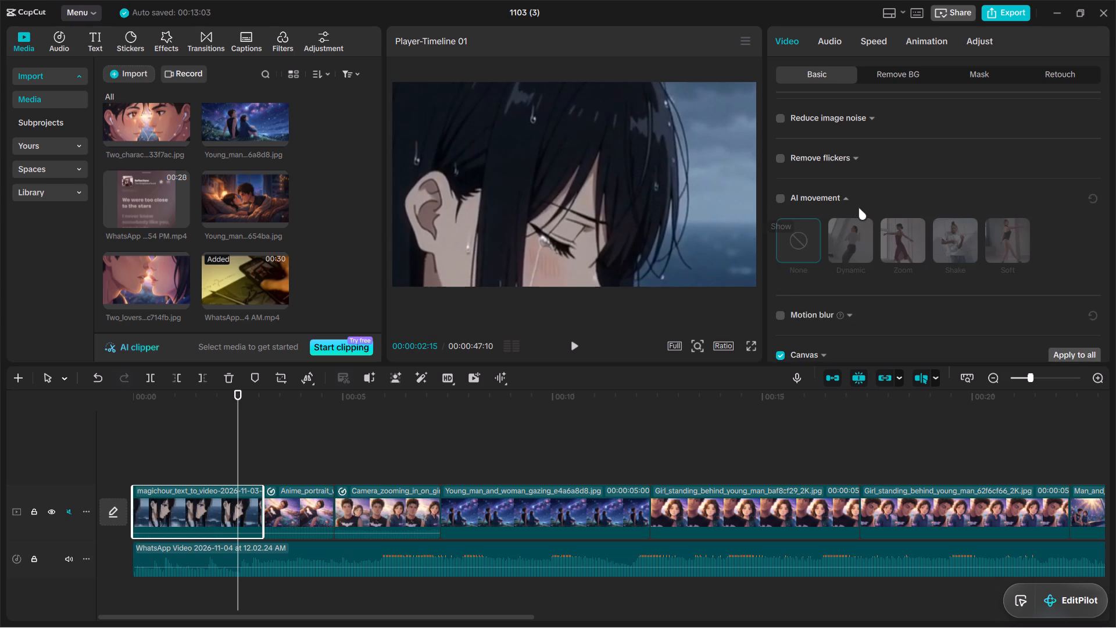
Apply the Quake Glow In animation to the opening magichour clip.
scroll(859, 208, "down", 4)
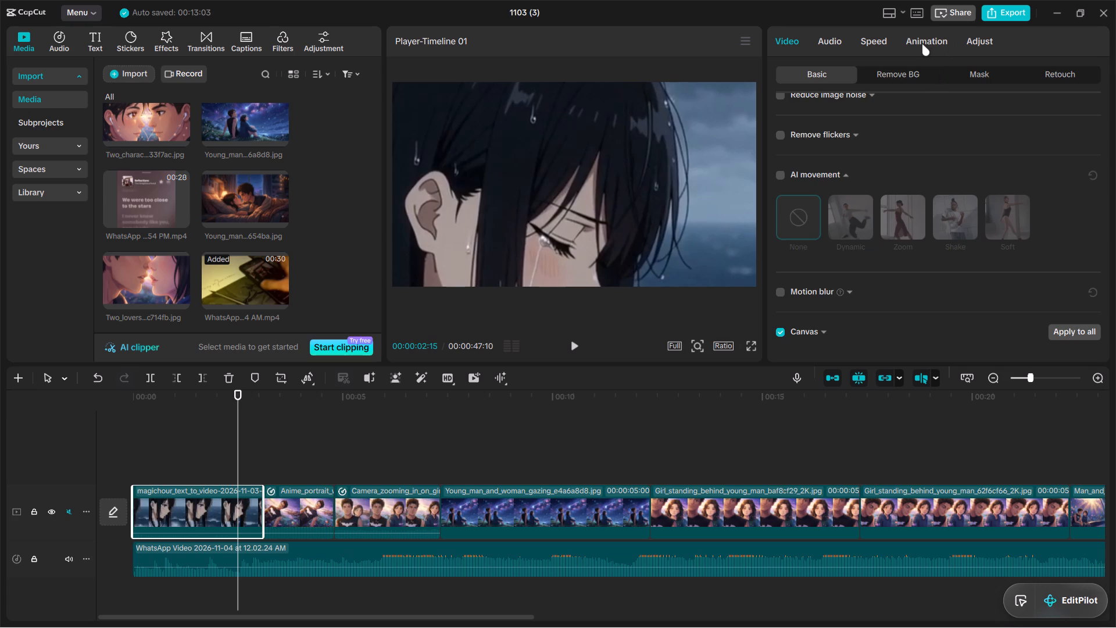
left_click(922, 44)
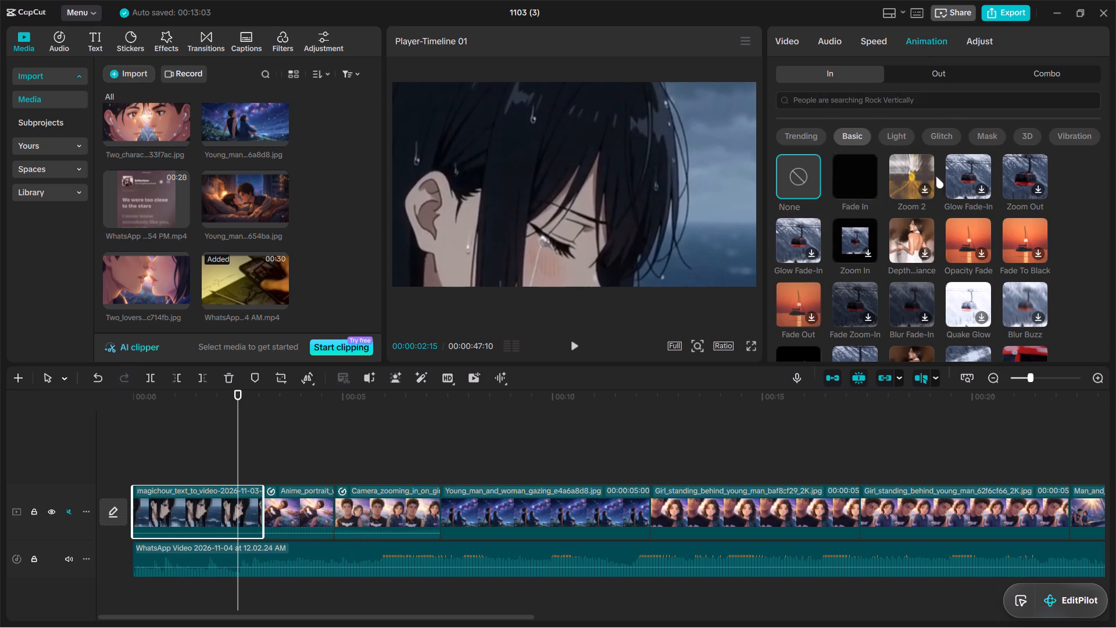
scroll(964, 176, "down", 1)
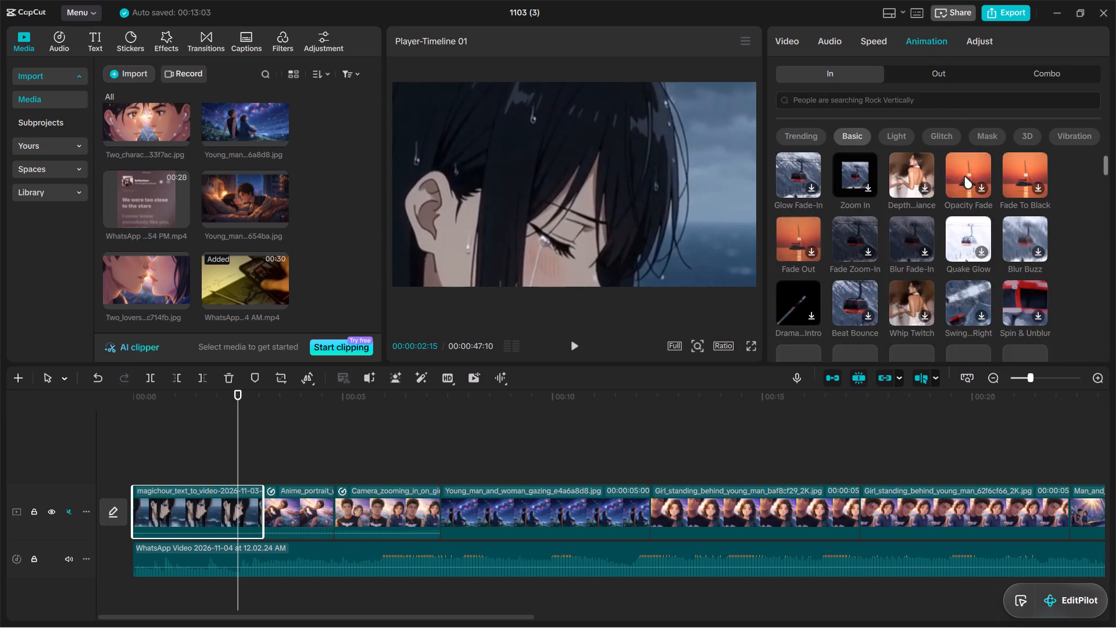
scroll(964, 176, "down", 1)
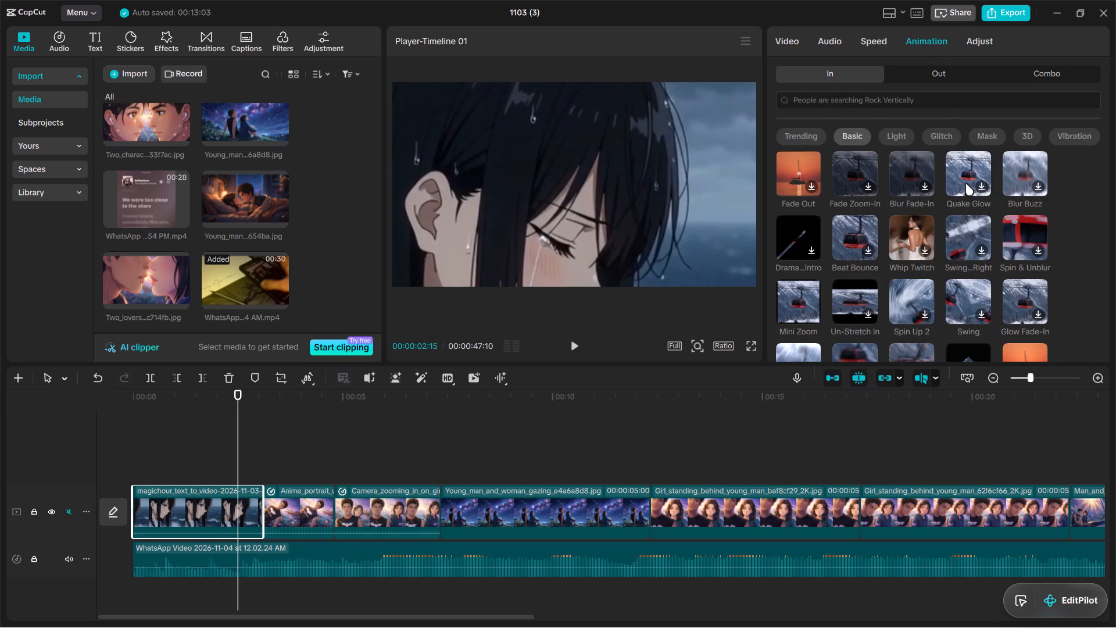
left_click(965, 183)
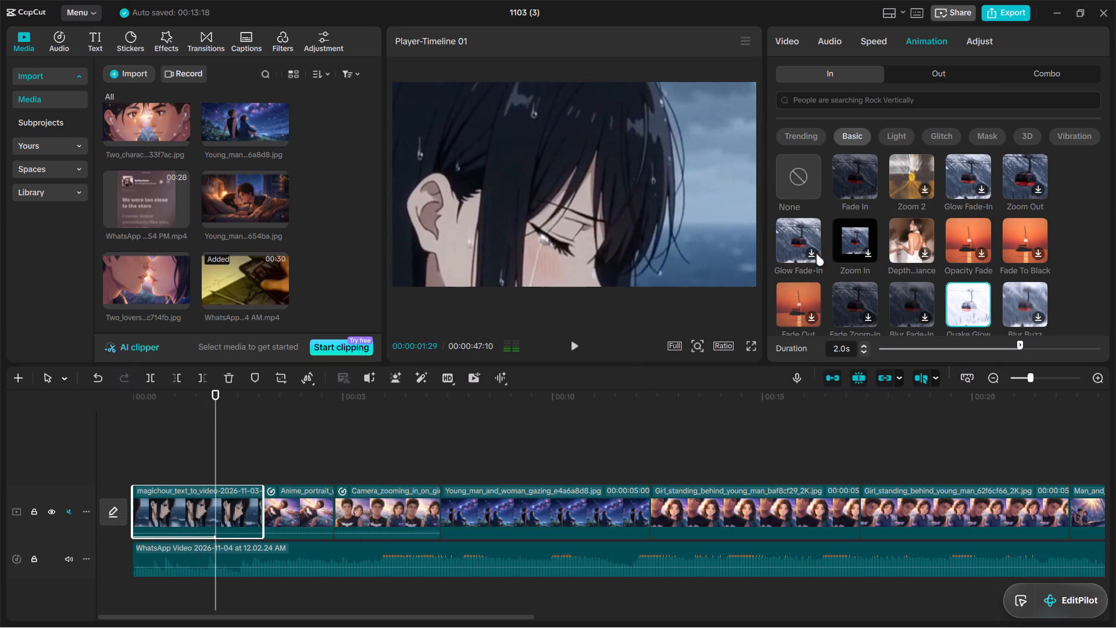
scroll(859, 184, "down", 2)
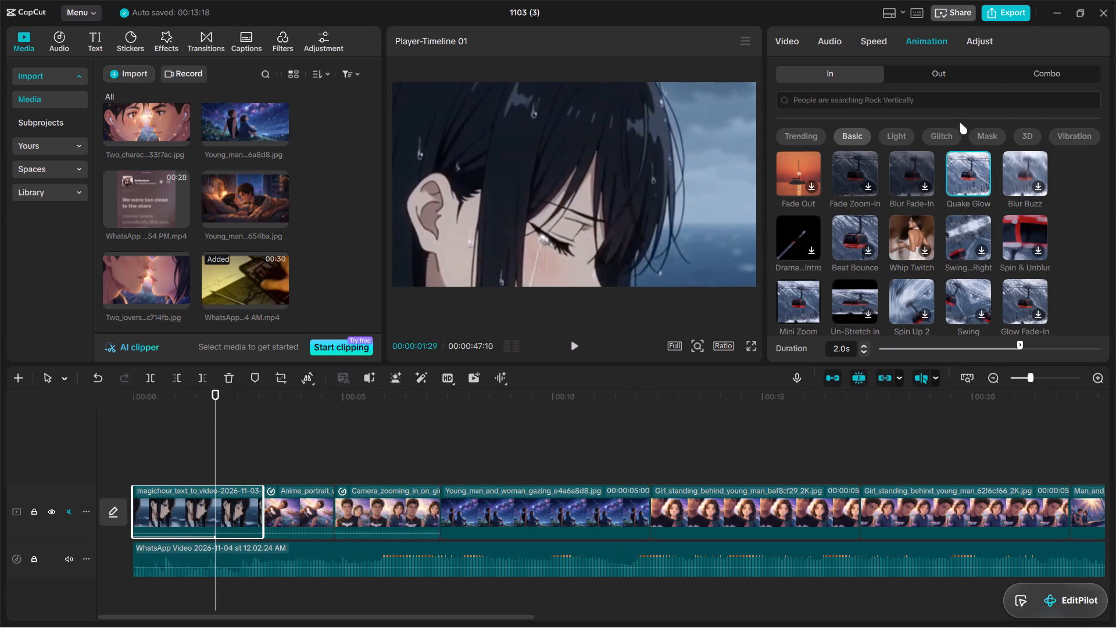
Adjust the opening clip's picture to exposure -7, contrast 15 and clarity 72.
left_click(990, 39)
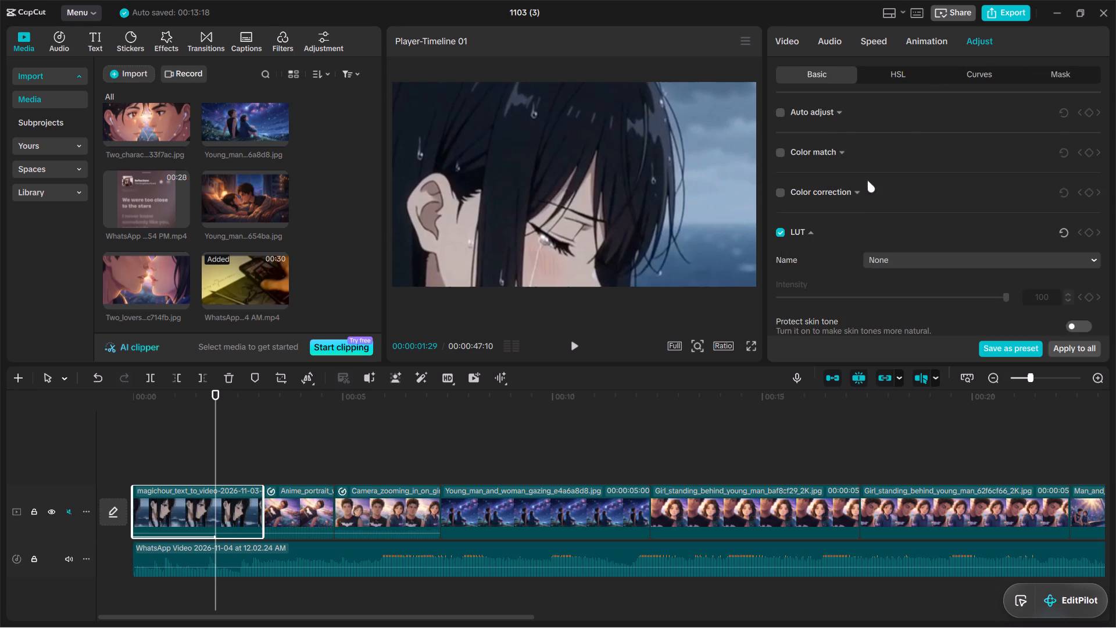
scroll(867, 180, "down", 5)
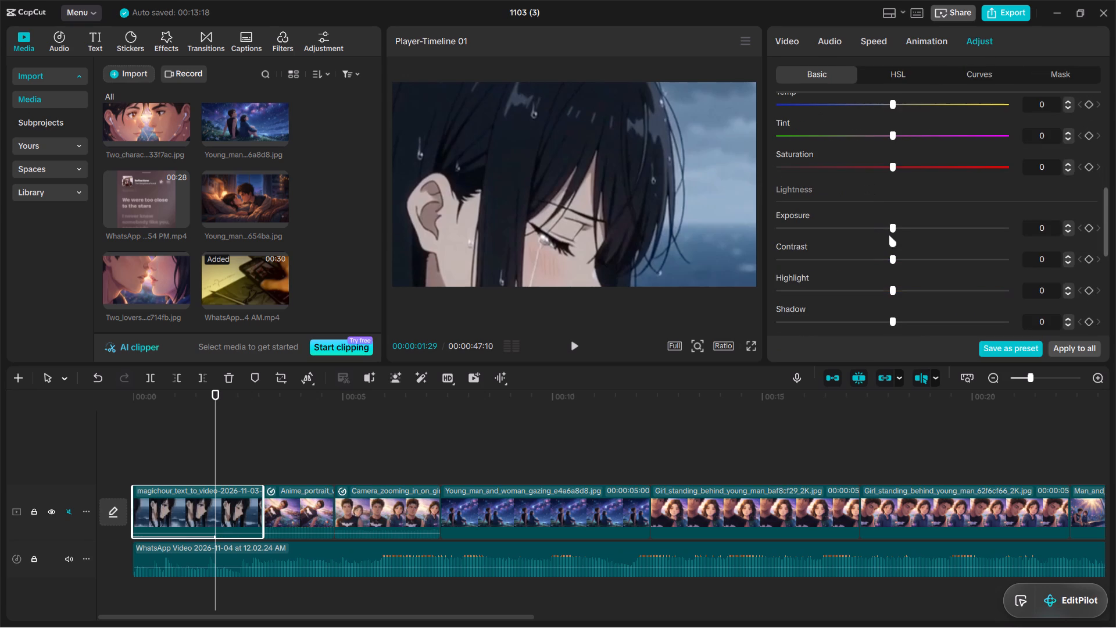
left_click_drag(894, 230, 873, 234)
left_click_drag(892, 257, 967, 256)
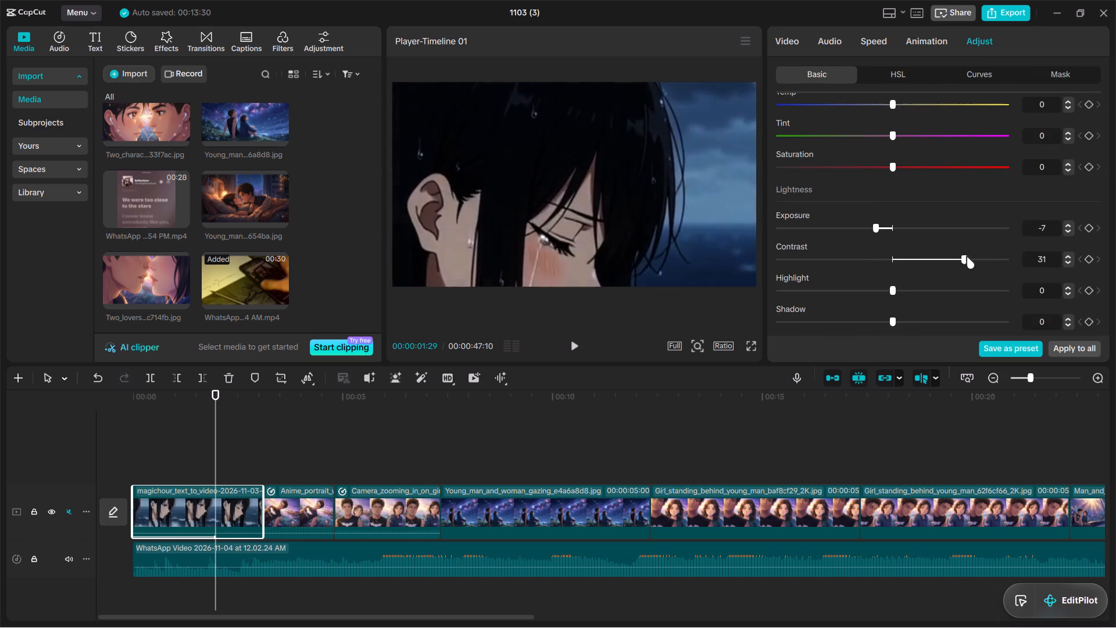
left_click_drag(967, 256, 946, 289)
left_click_drag(946, 289, 924, 291)
scroll(881, 227, "down", 2)
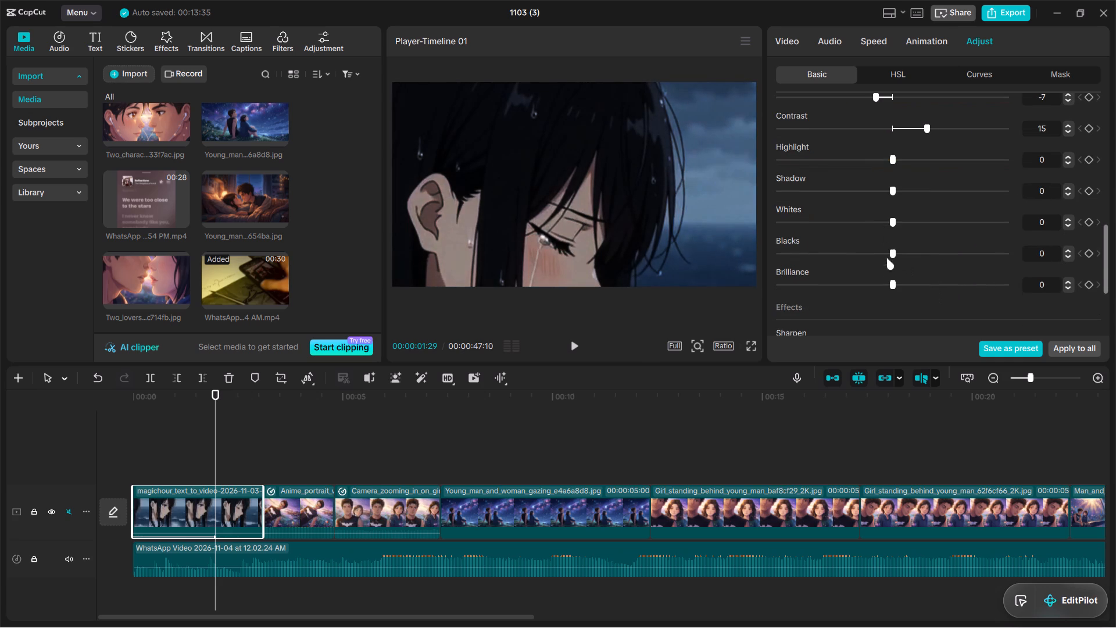
scroll(888, 273, "down", 2)
left_click_drag(779, 244, 1115, 248)
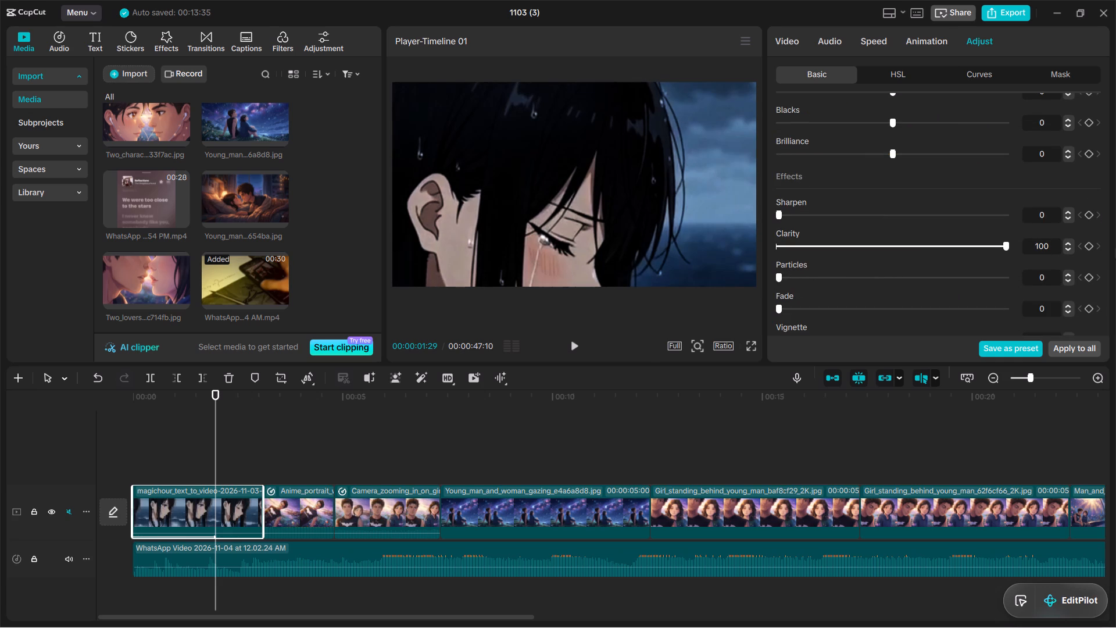
left_click_drag(1115, 248, 940, 283)
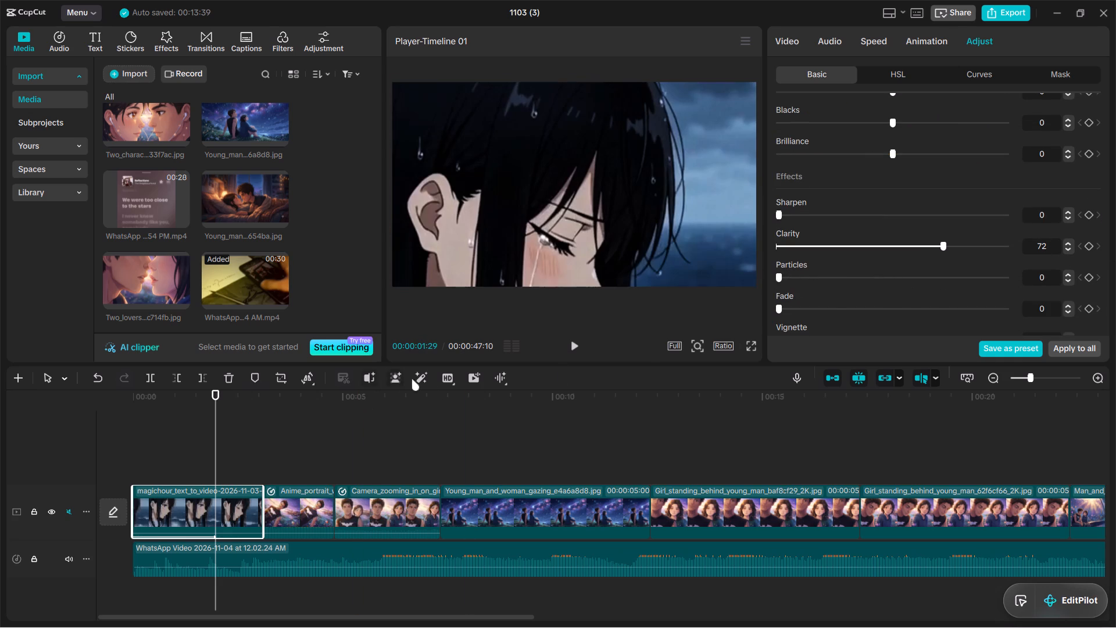
Turn on Enhance quality for the opening magichour clip at the UHD level.
left_click(452, 466)
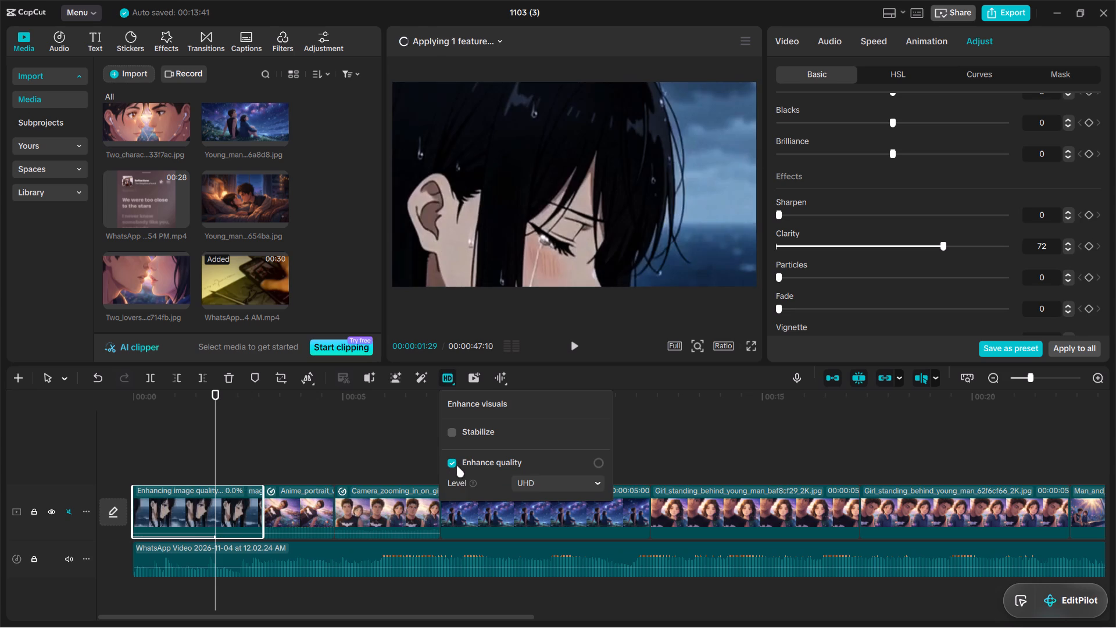
left_click(548, 478)
left_click(555, 553)
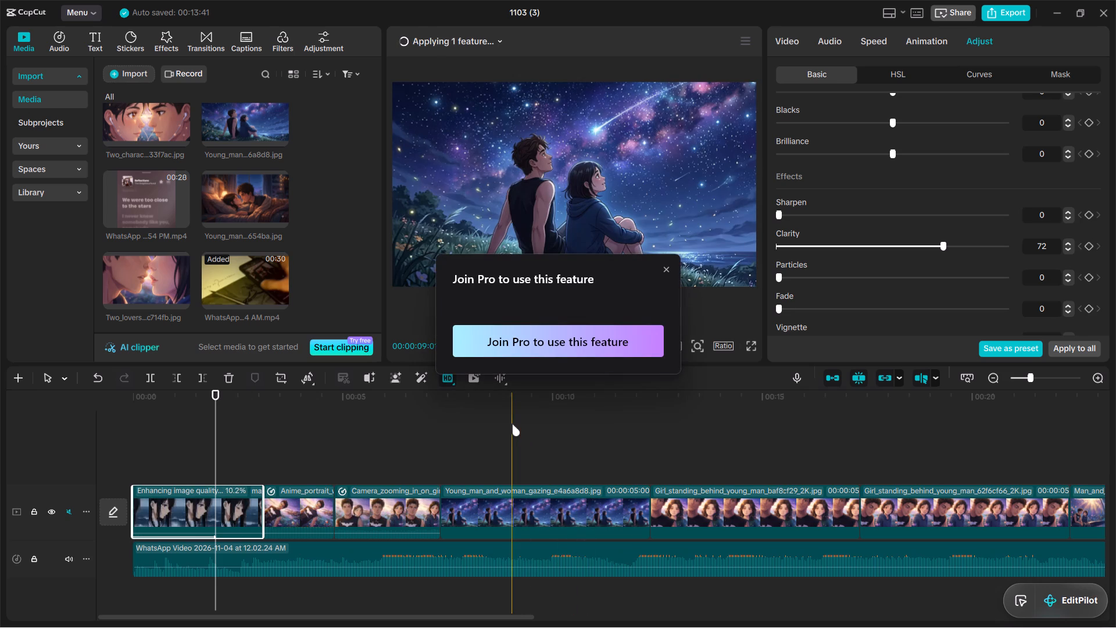
left_click(667, 266)
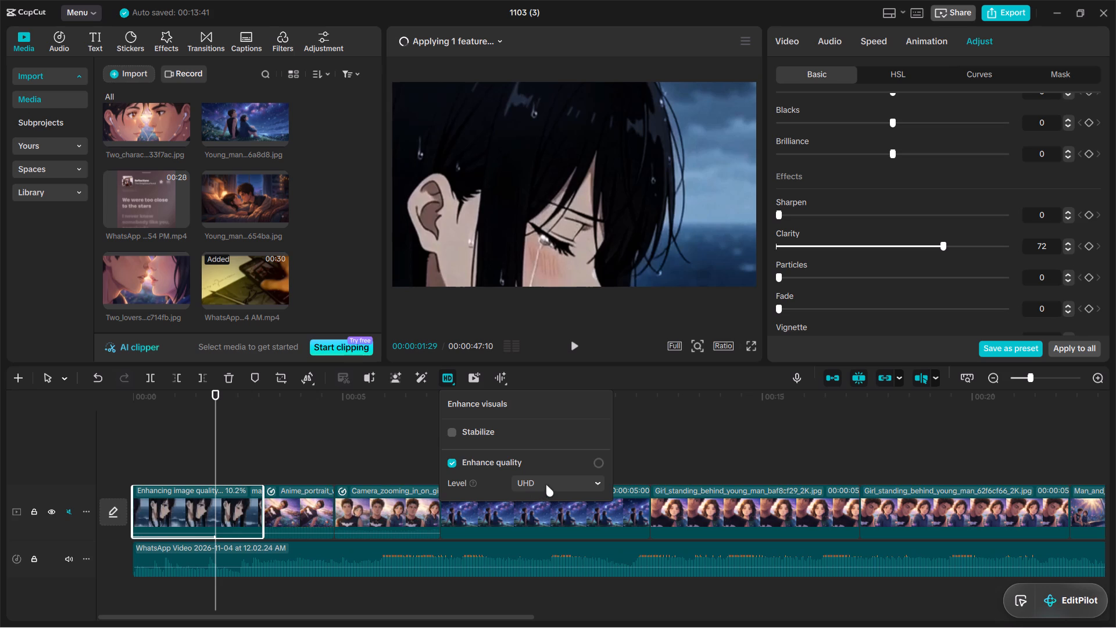
left_click(546, 484)
left_click(404, 451)
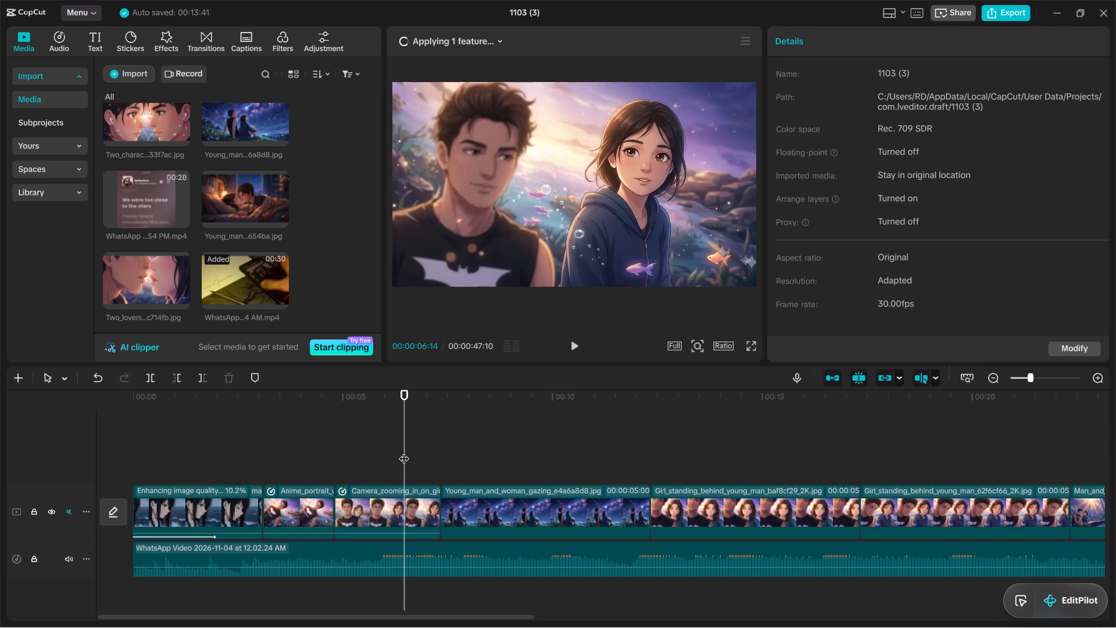
Play the opening clip from the start to check its animation and picture adjustments.
left_click(171, 448)
left_click_drag(171, 448, 103, 448)
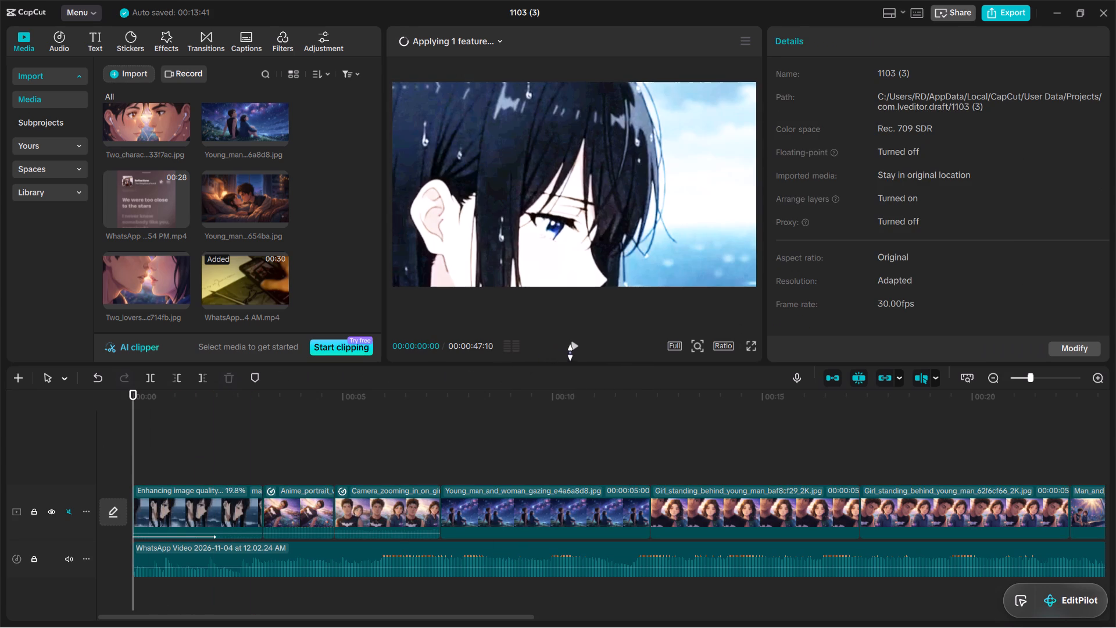
left_click(578, 349)
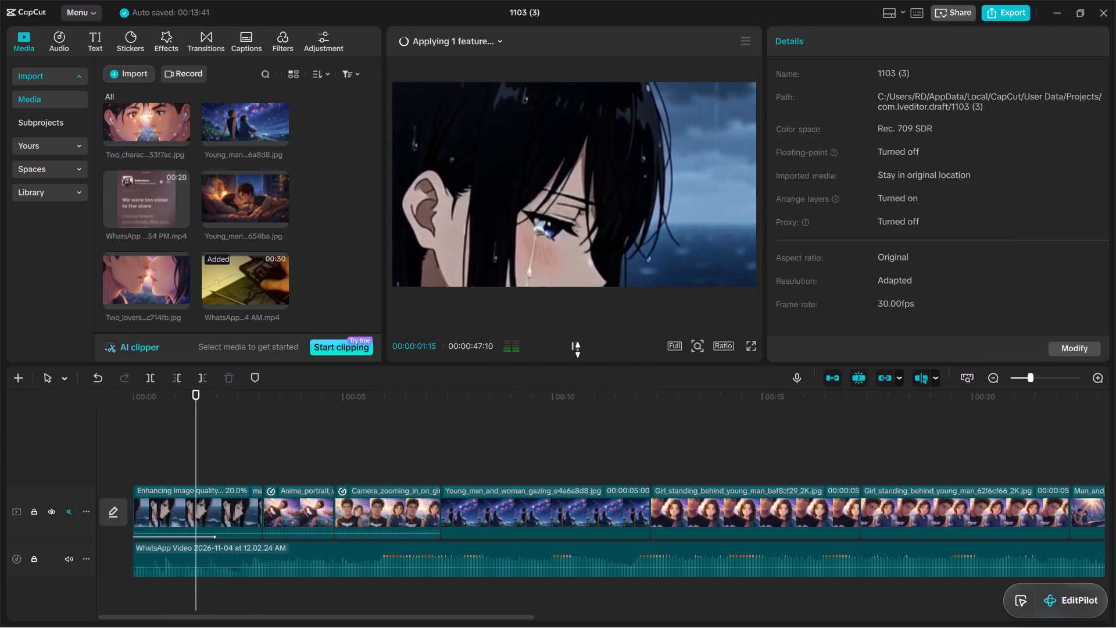
left_click(578, 349)
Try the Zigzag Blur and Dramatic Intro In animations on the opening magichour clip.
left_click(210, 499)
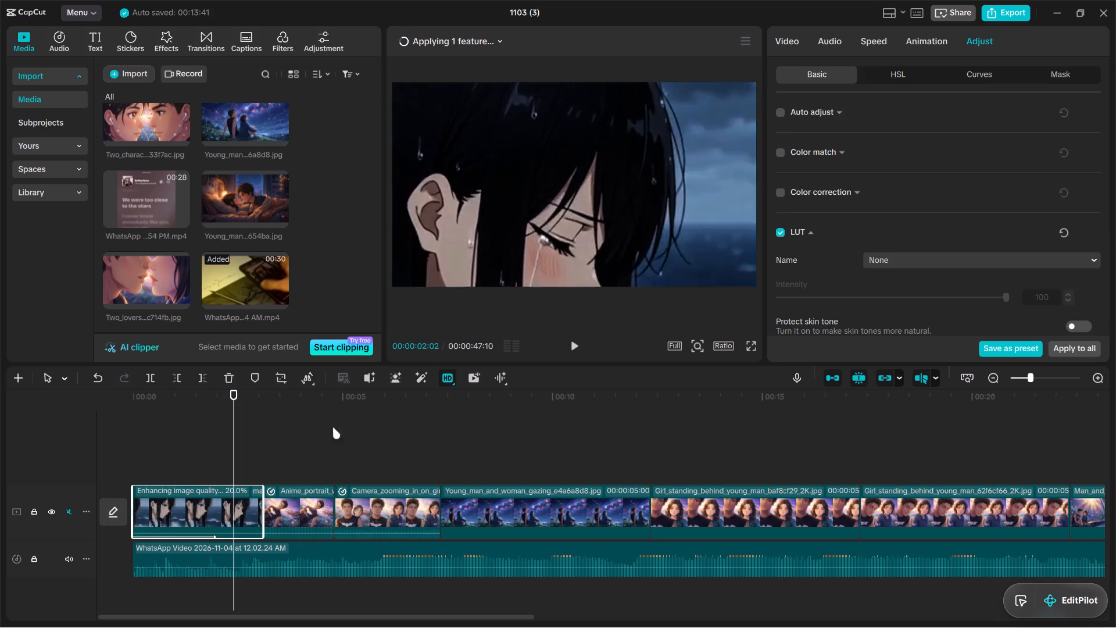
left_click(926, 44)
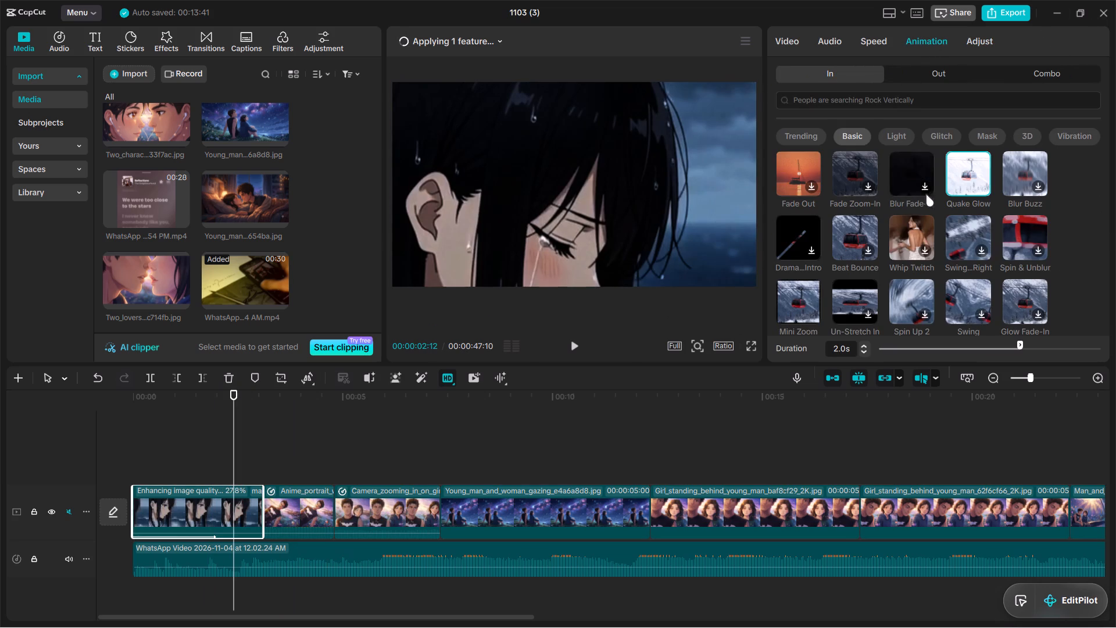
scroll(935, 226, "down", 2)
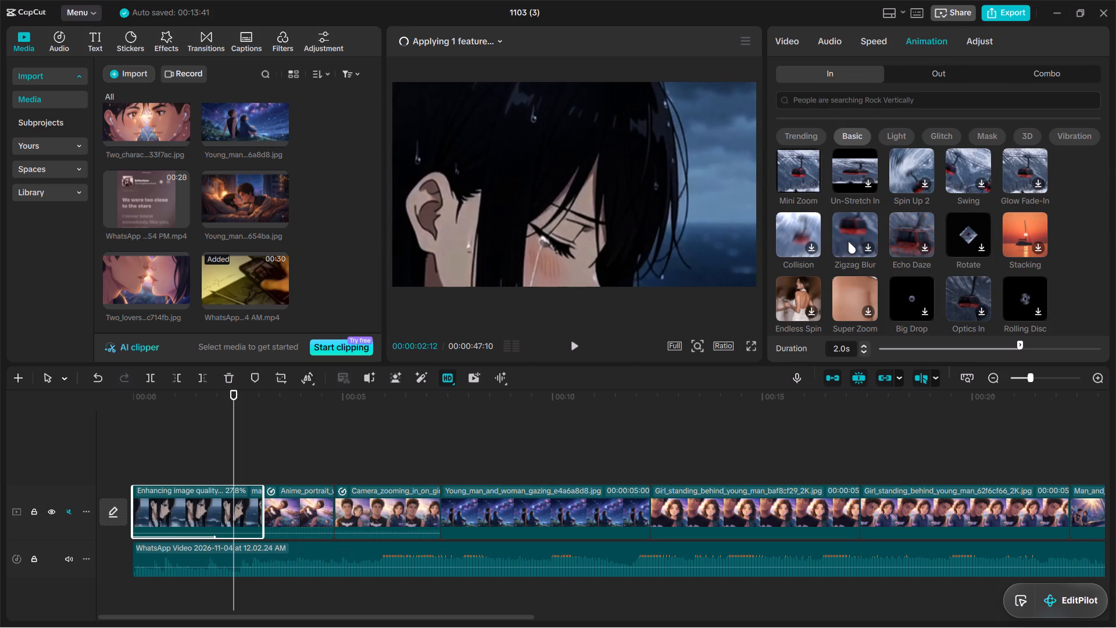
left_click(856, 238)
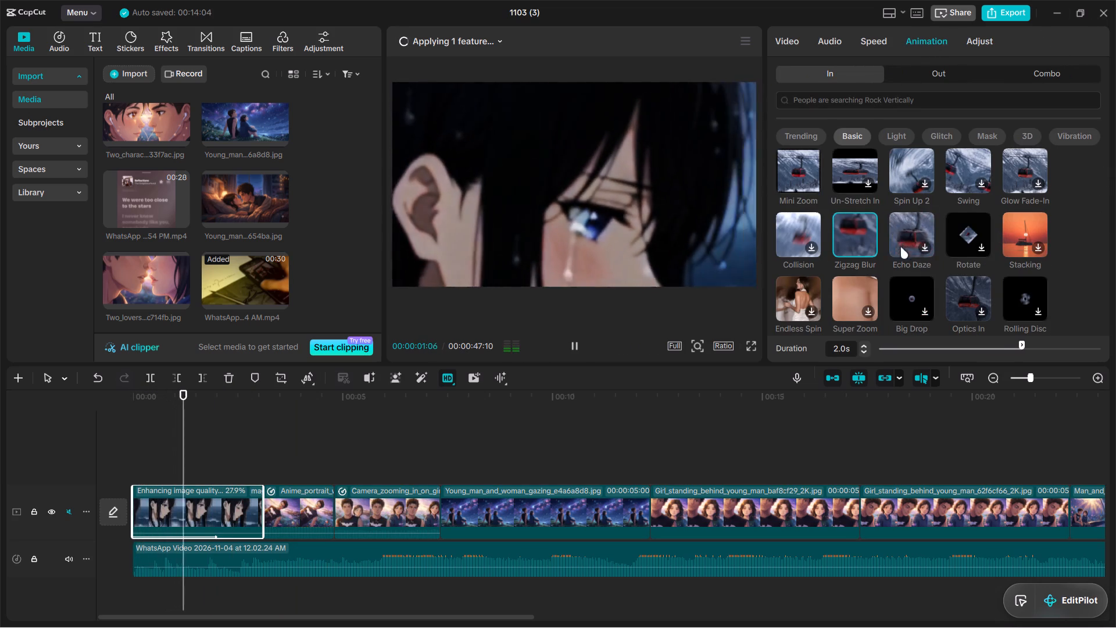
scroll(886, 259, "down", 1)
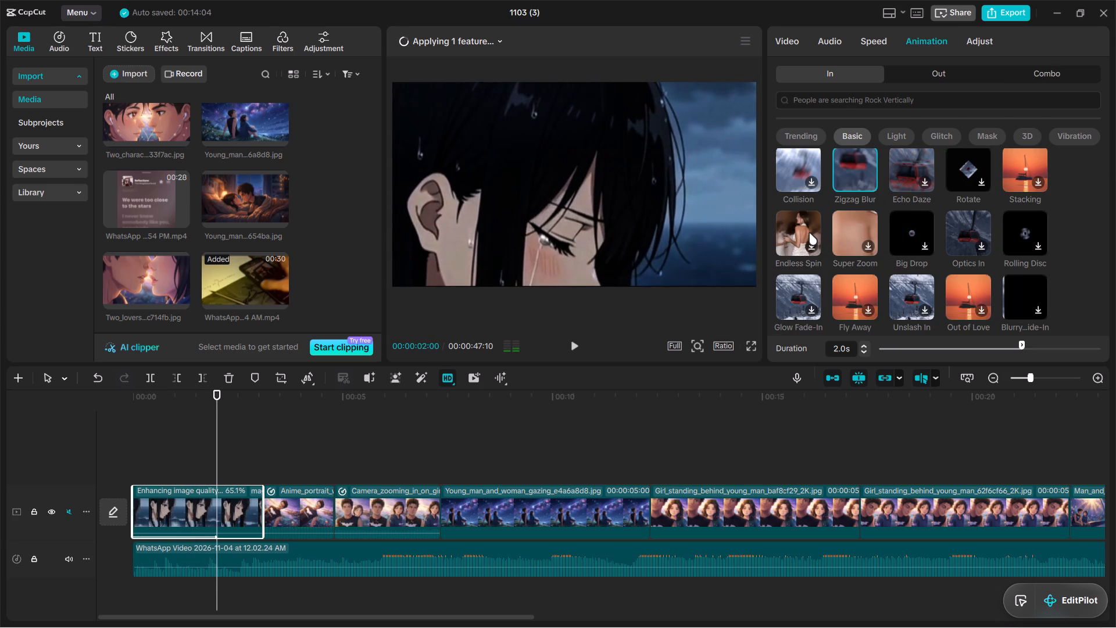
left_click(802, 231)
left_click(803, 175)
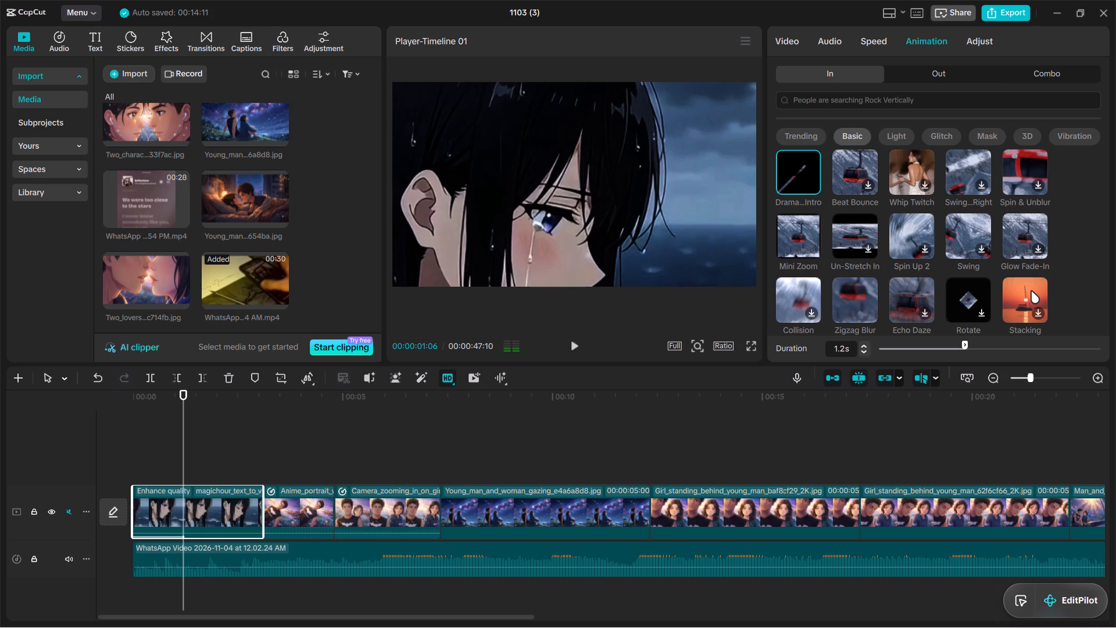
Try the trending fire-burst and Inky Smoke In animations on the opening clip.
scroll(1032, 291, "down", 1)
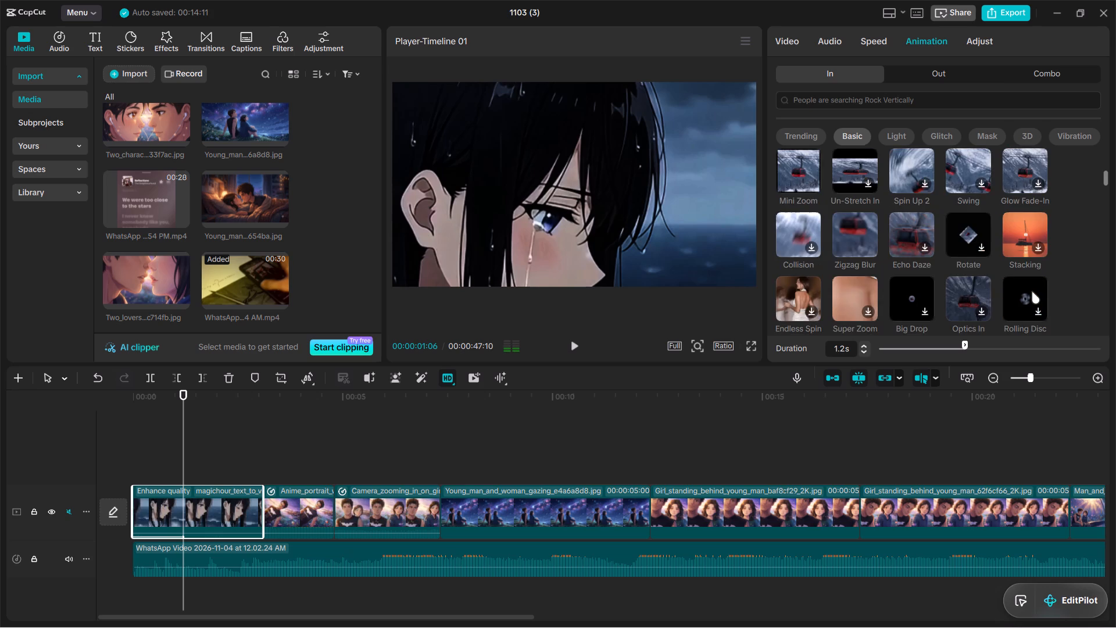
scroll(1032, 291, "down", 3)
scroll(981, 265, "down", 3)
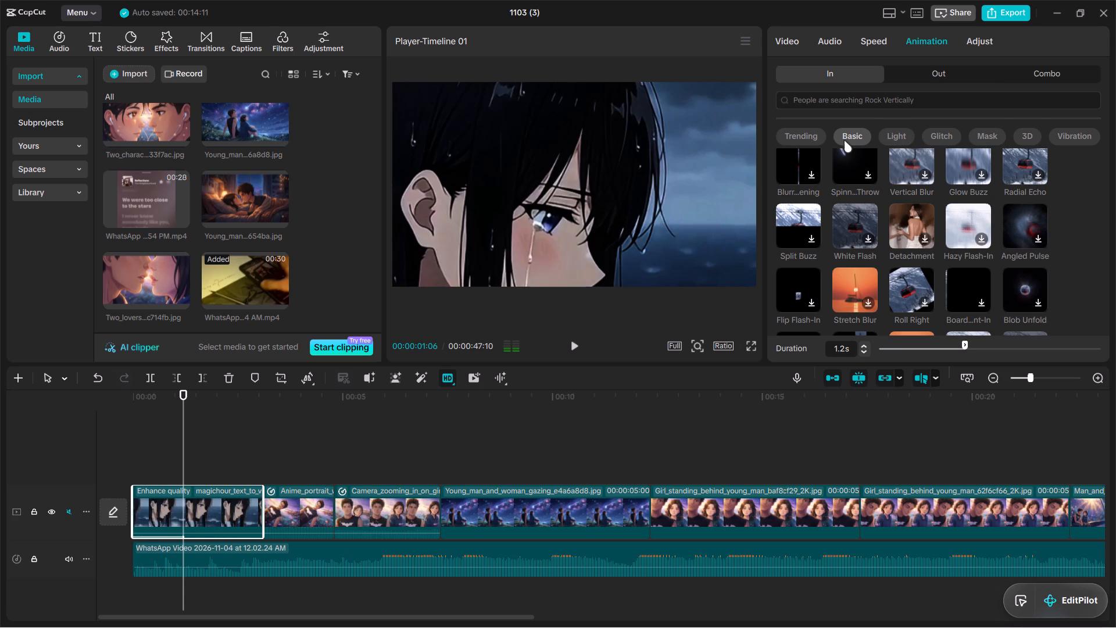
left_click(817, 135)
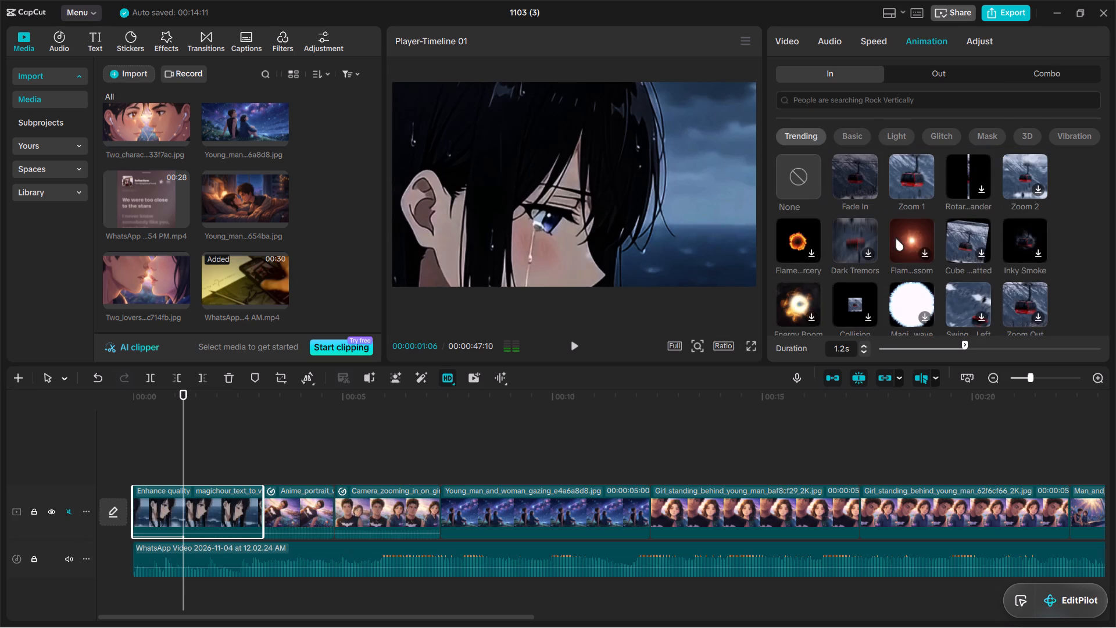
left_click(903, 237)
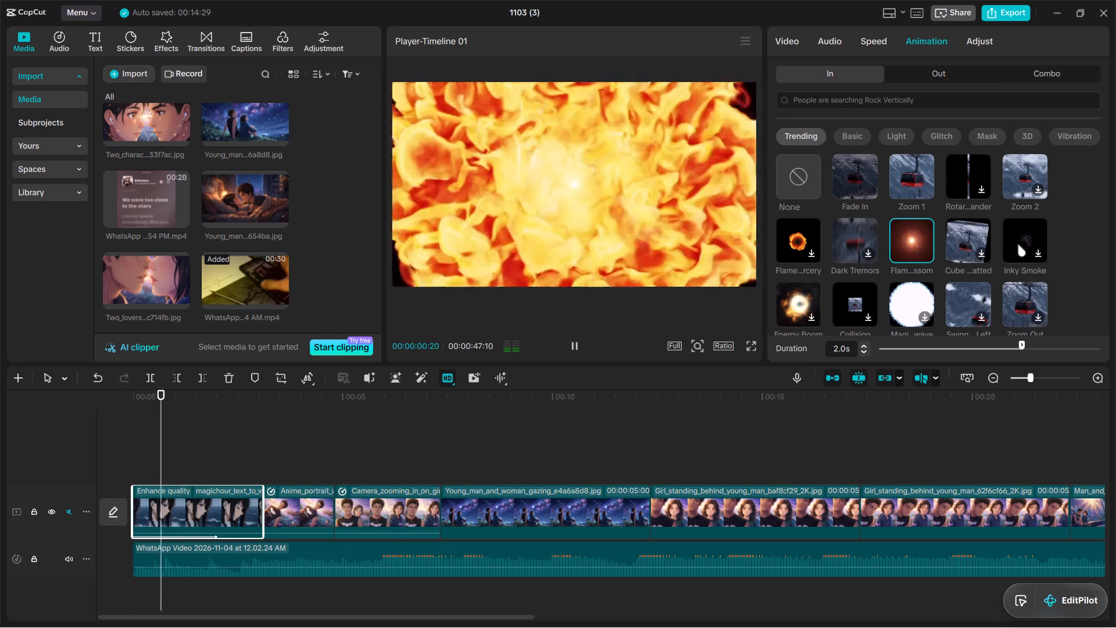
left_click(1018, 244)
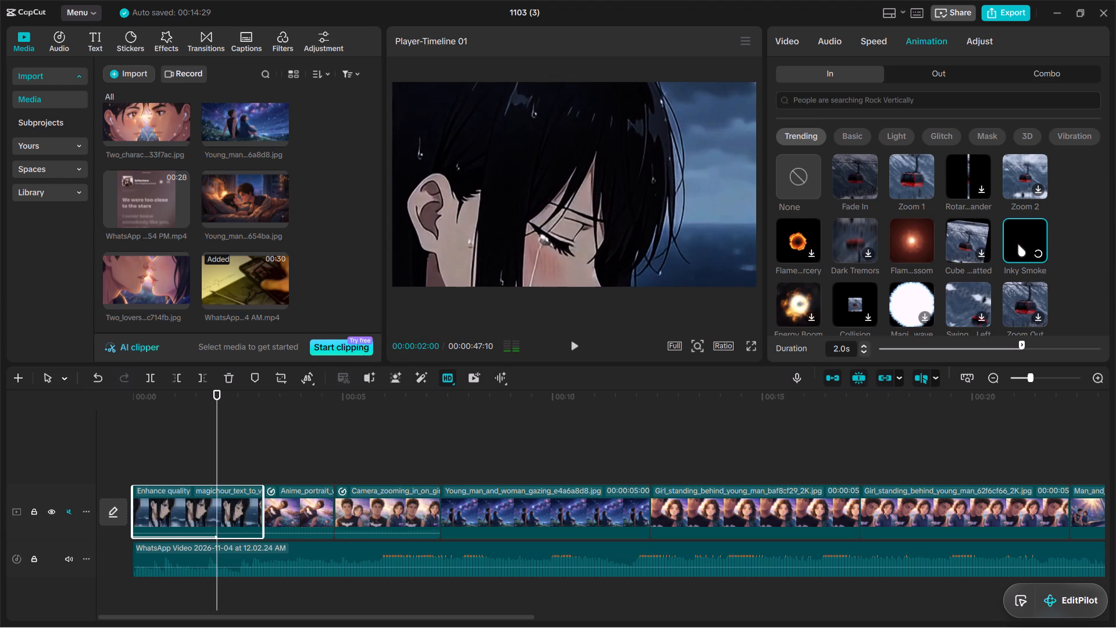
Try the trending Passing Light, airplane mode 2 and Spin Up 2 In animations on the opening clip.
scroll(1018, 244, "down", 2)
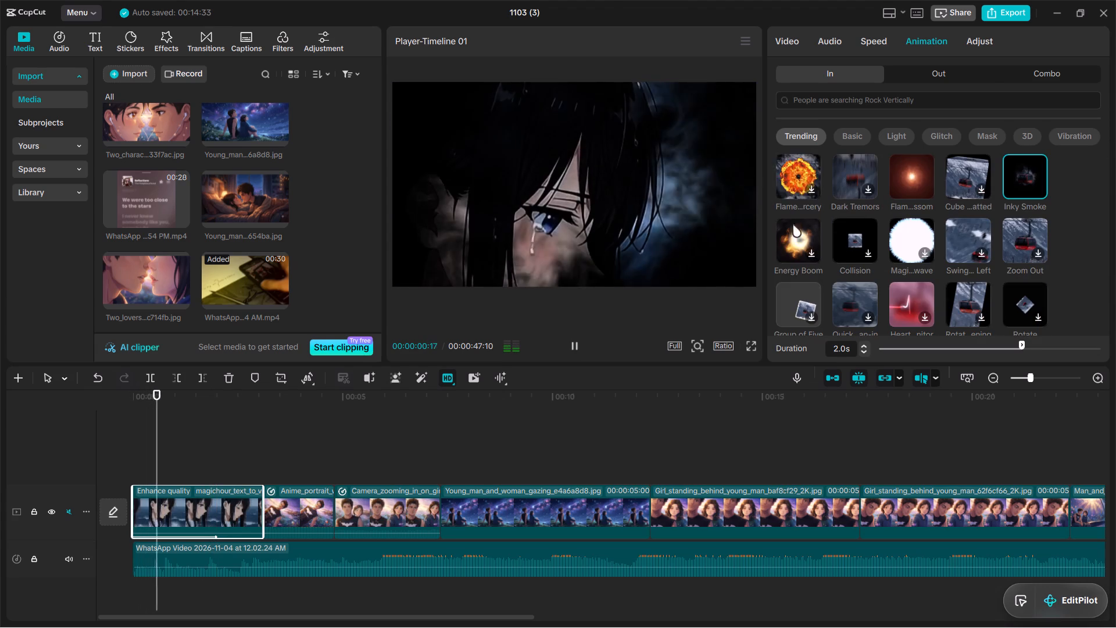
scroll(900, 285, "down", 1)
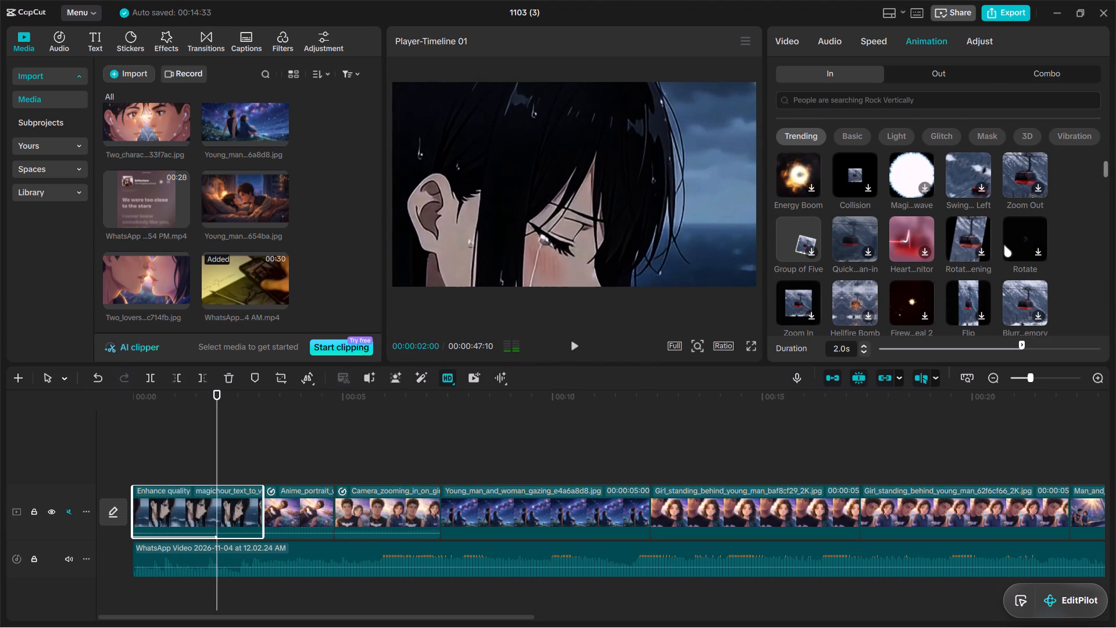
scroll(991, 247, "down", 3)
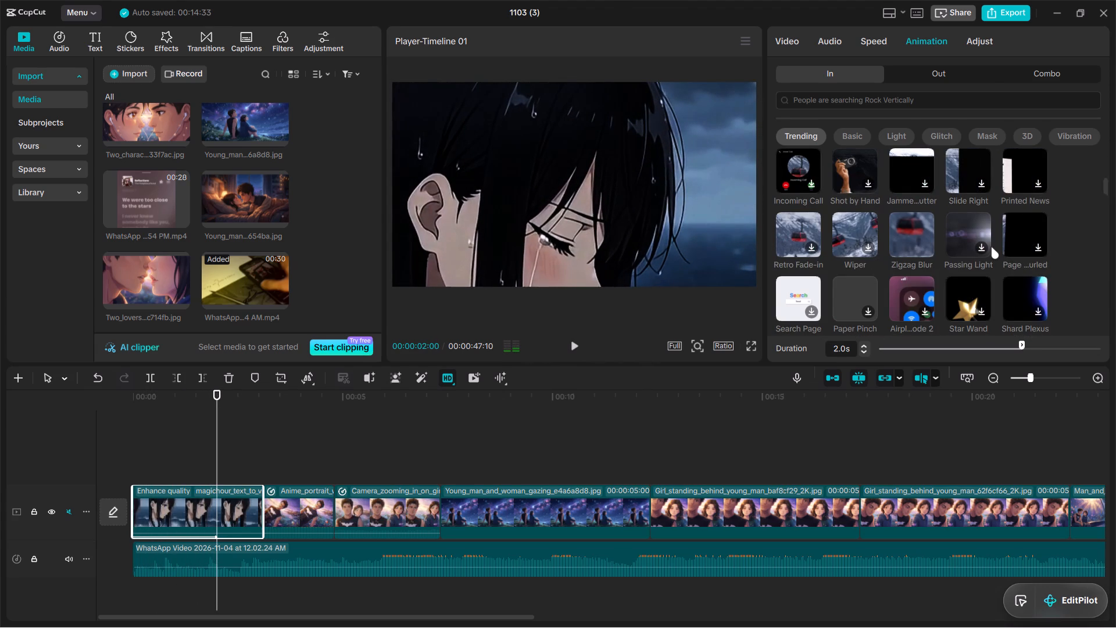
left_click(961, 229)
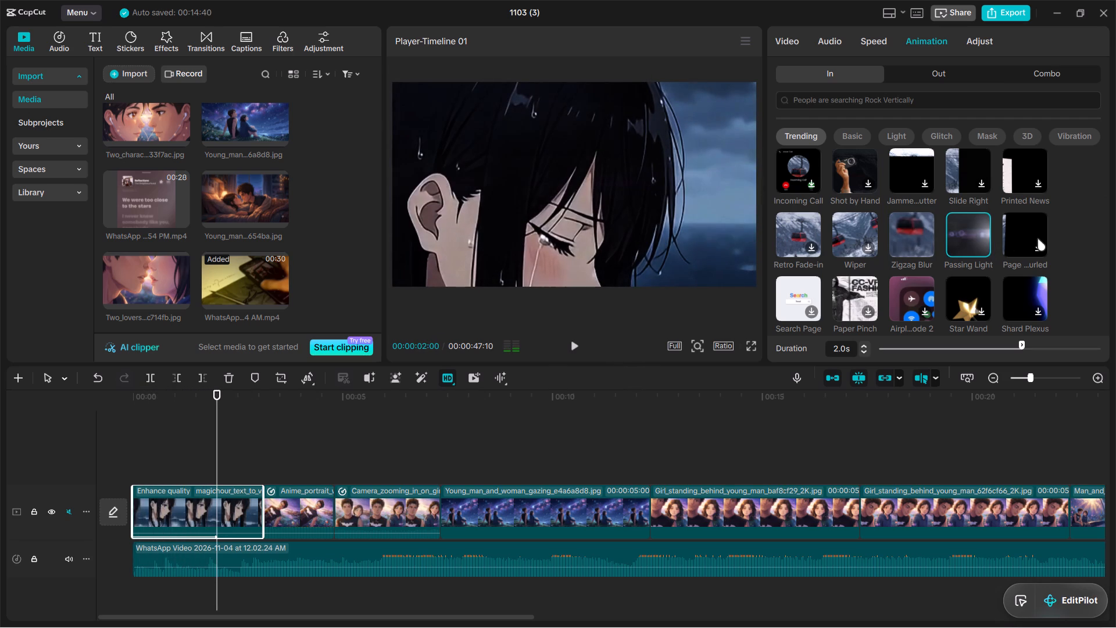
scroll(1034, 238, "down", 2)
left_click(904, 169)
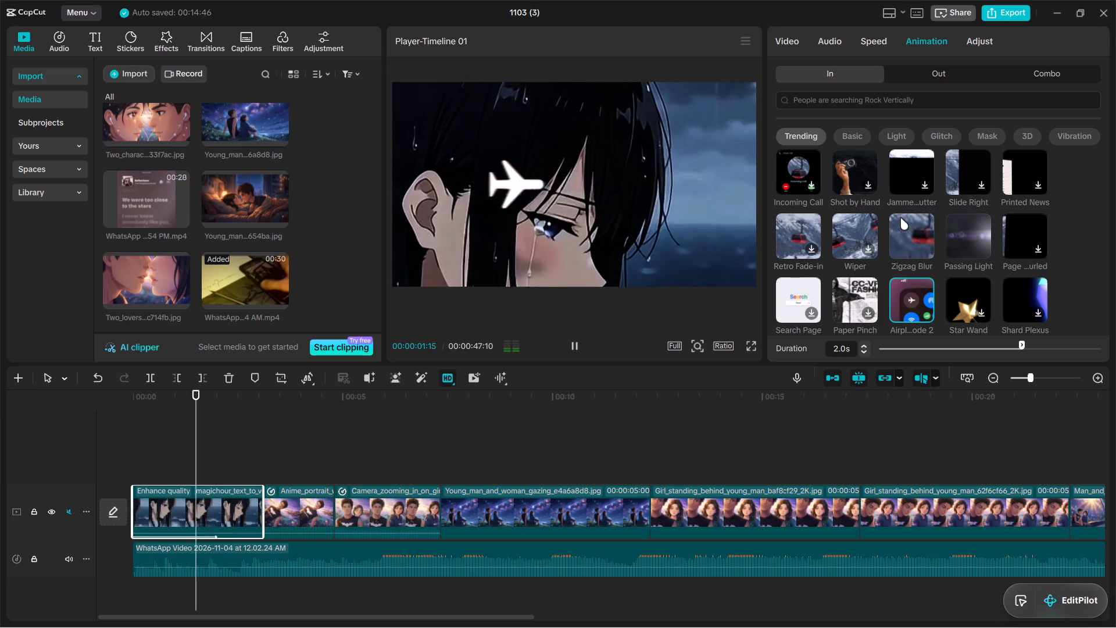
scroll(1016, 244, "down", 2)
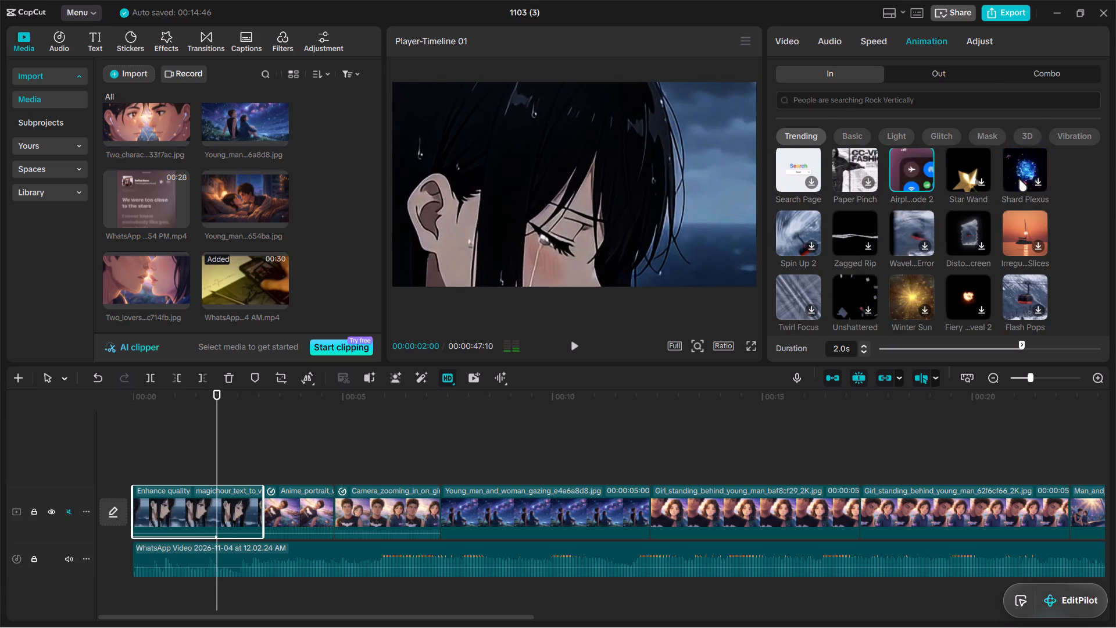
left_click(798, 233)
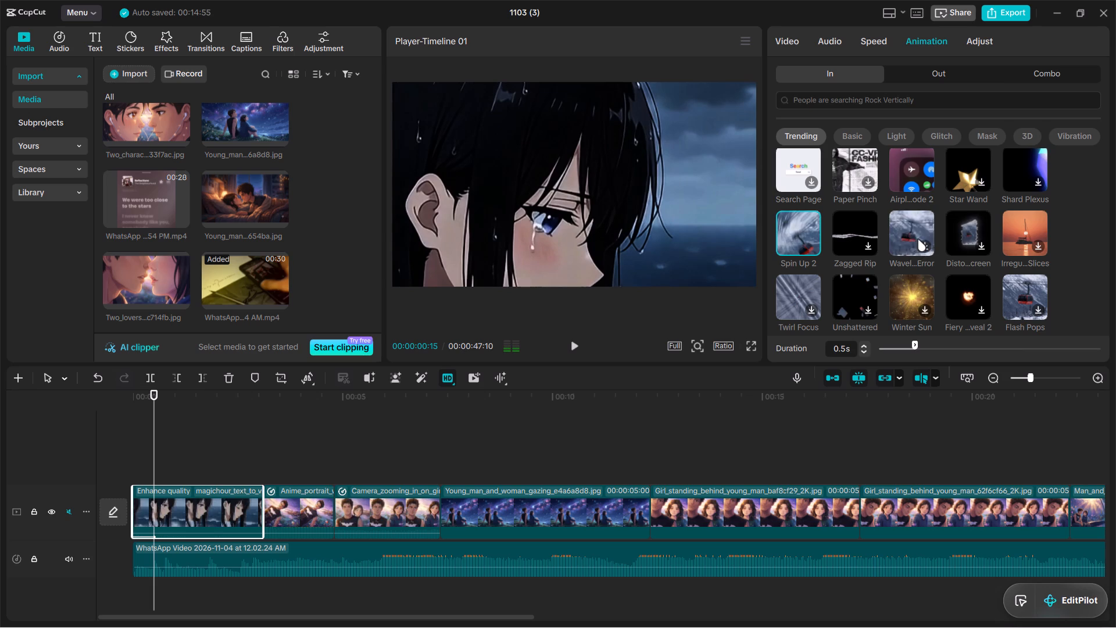
Apply the trending Corner Focus In animation to the opening magichour clip with a 1.0 s duration.
scroll(918, 239, "down", 1)
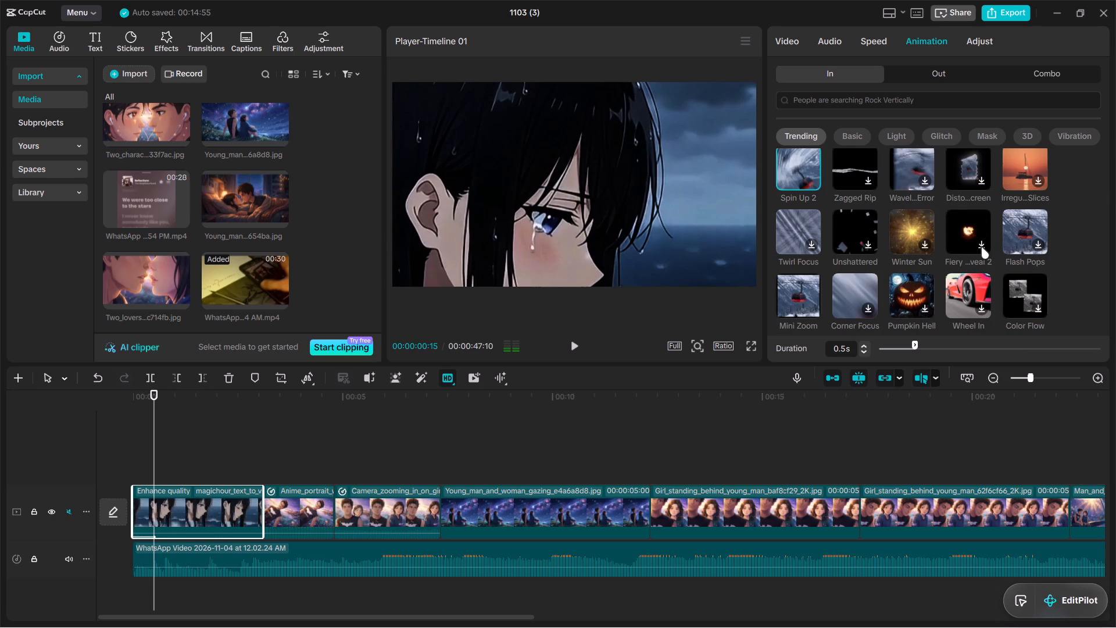
scroll(971, 261, "down", 1)
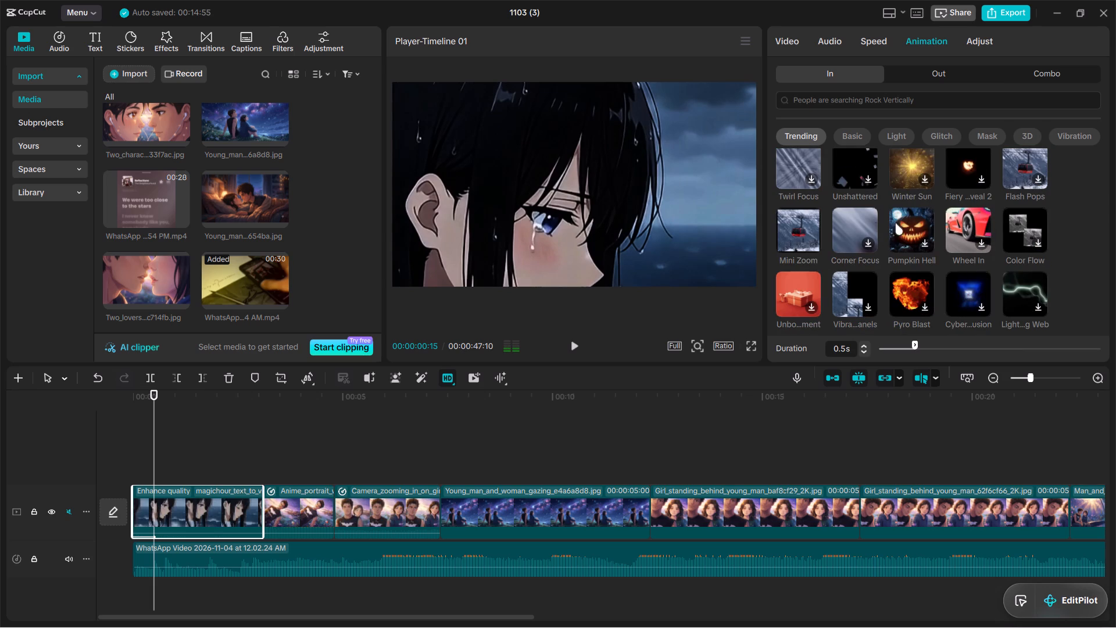
left_click(858, 223)
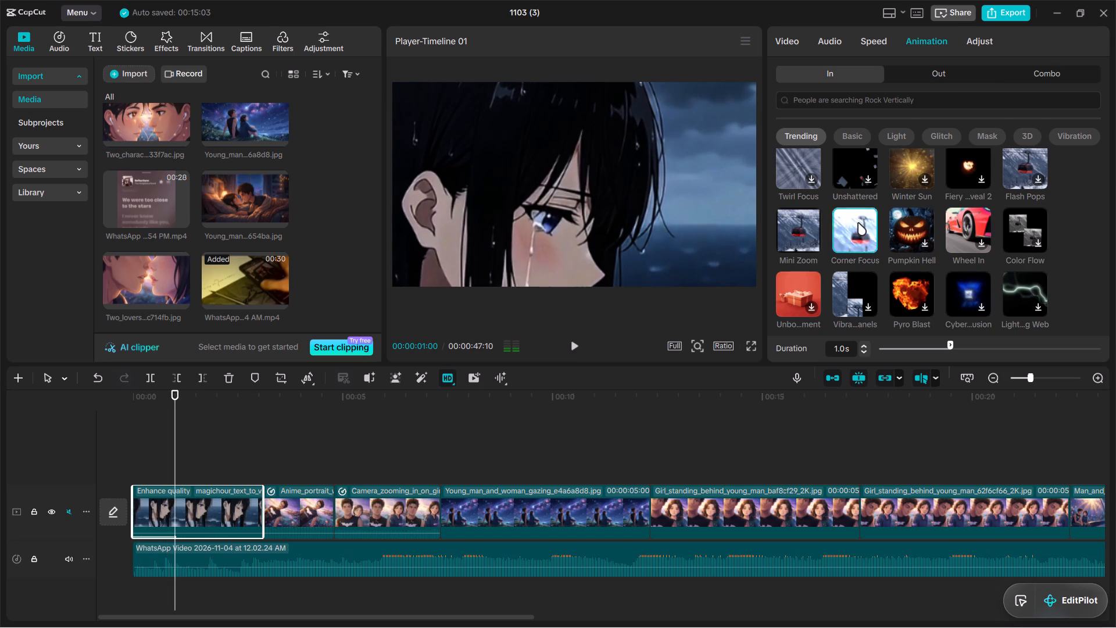
scroll(858, 223, "down", 2)
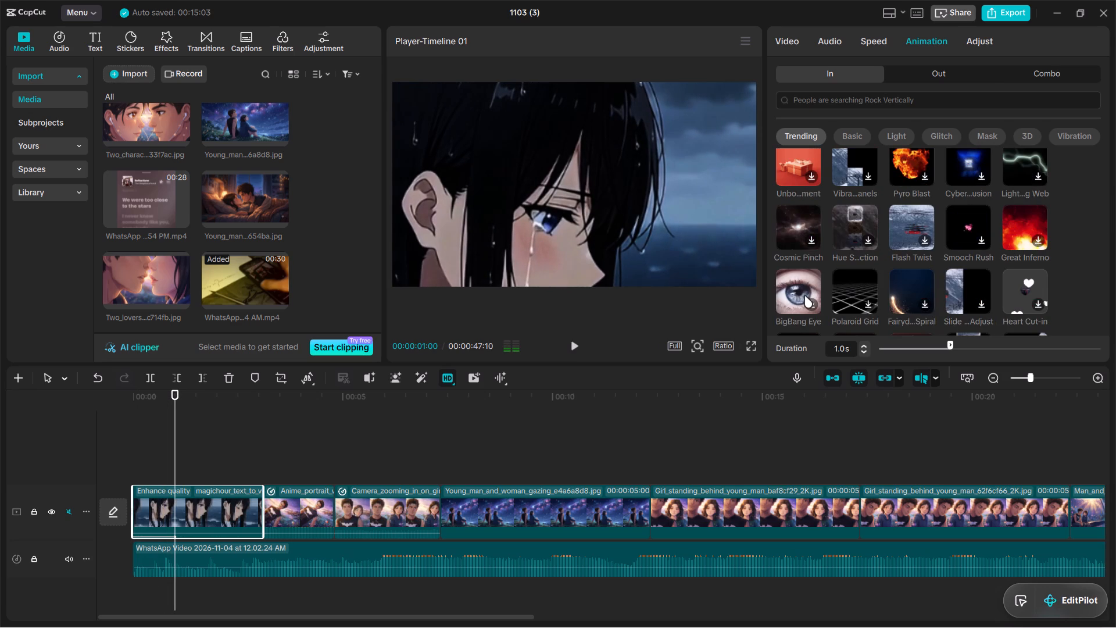
Preview the Neon Blush filter from the featured filters and look through more of that collection.
left_click(281, 38)
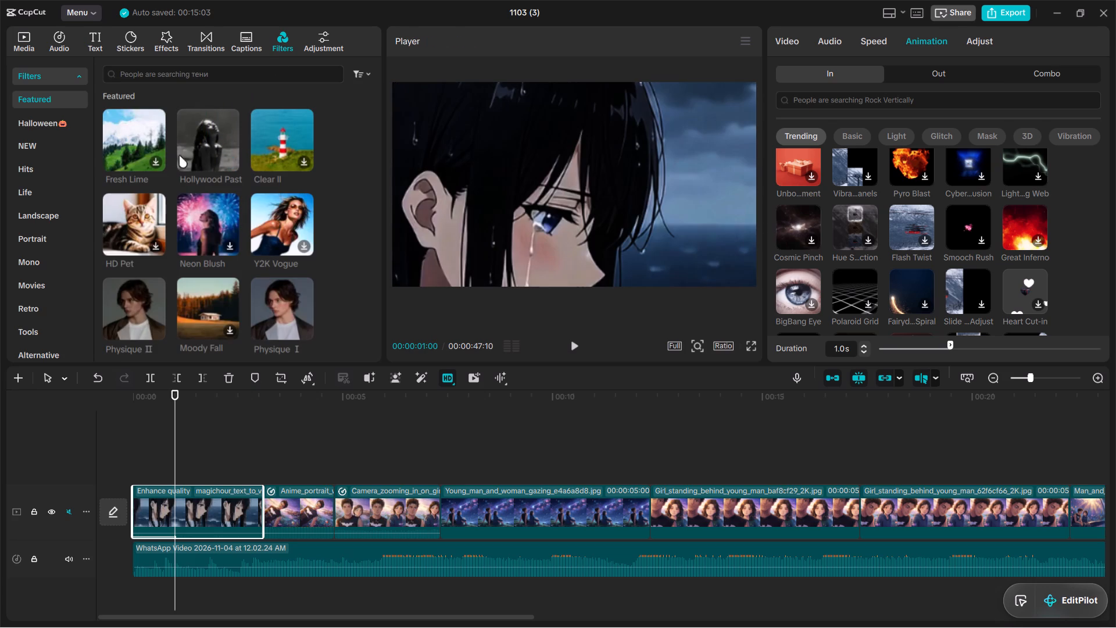
left_click(219, 222)
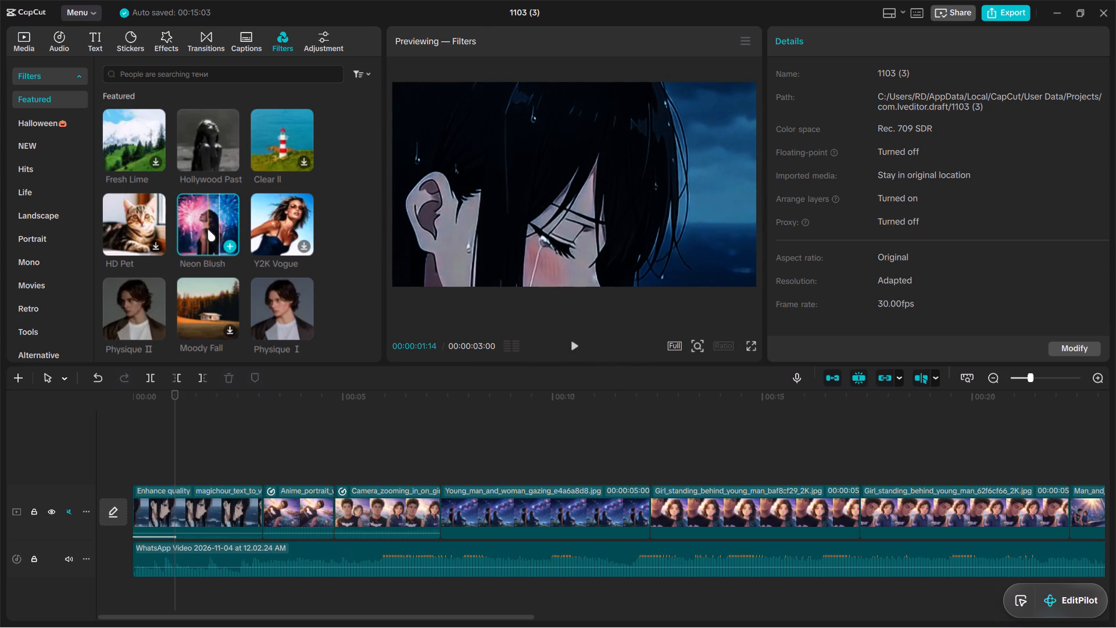
scroll(208, 229, "down", 2)
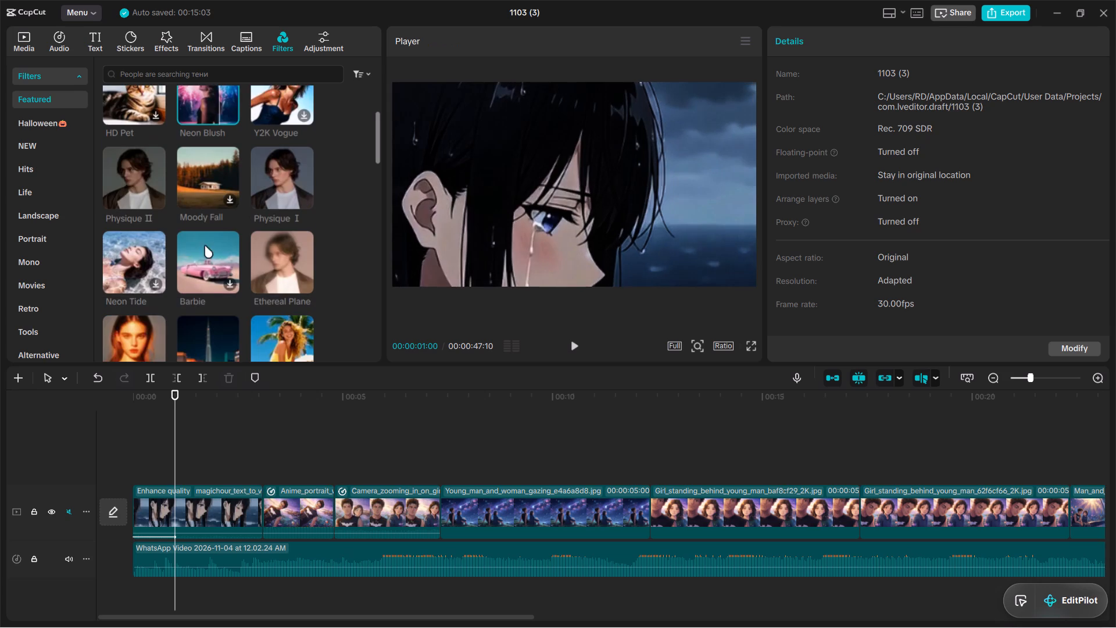
Search the filters for 8k, add the 8K filter and position it above the opening magichour clip.
left_click(202, 73)
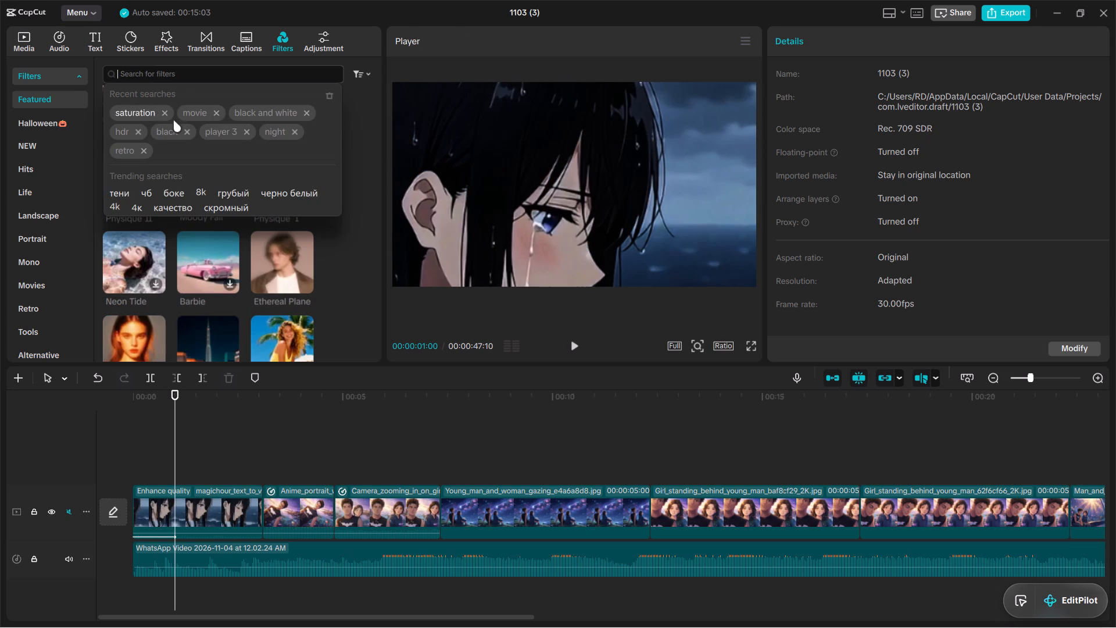
left_click(206, 191)
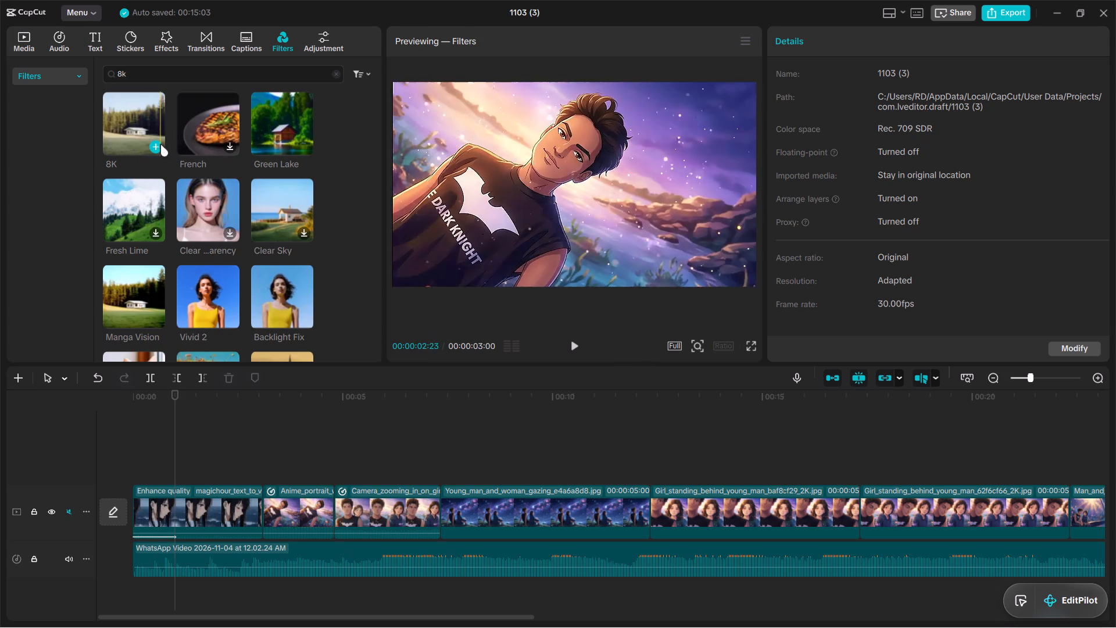
left_click(156, 144)
left_click_drag(281, 466, 220, 466)
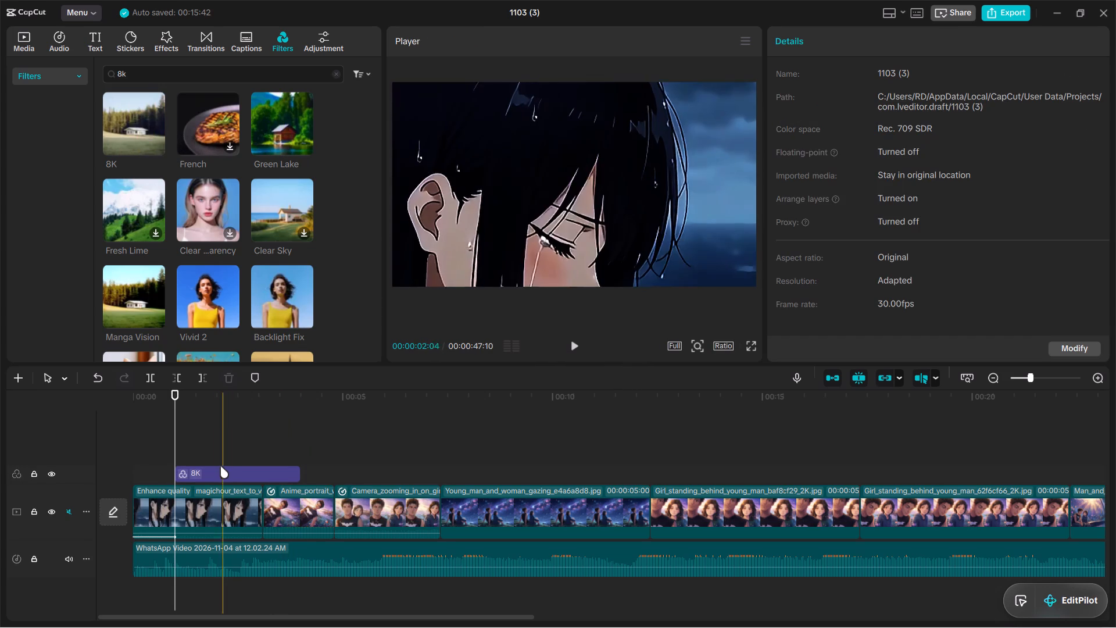
left_click_drag(220, 466, 214, 466)
left_click(228, 472)
left_click_drag(234, 474, 196, 473)
Play the video from the start and replay the following scenes to check the filter and clip flow.
left_click(163, 437)
left_click_drag(163, 437, 100, 440)
left_click(580, 352)
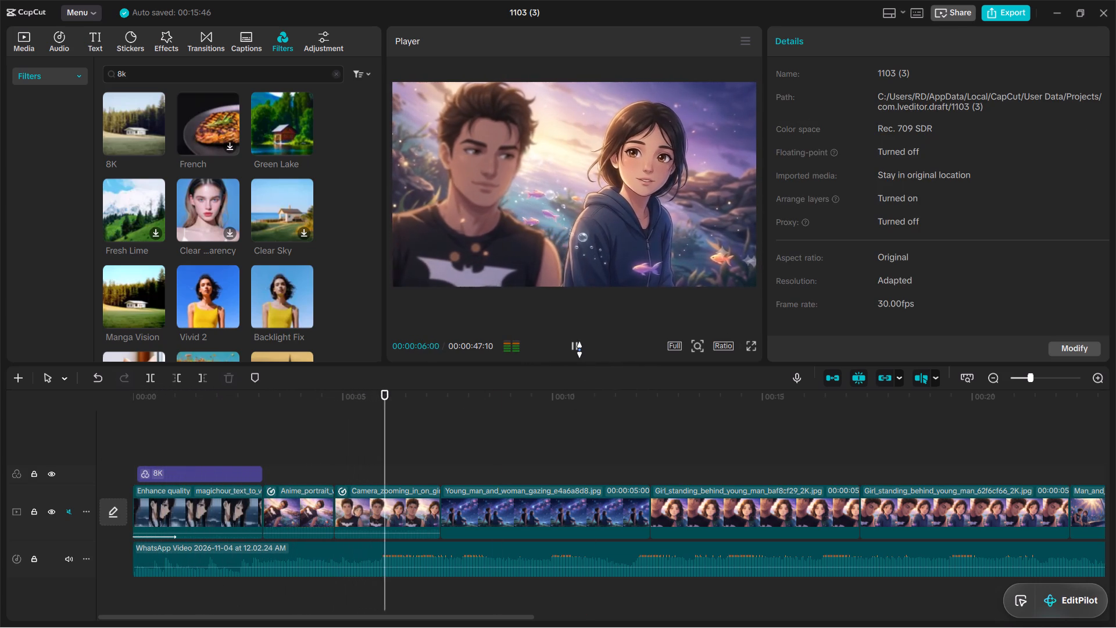
left_click(580, 349)
left_click_drag(413, 444, 342, 450)
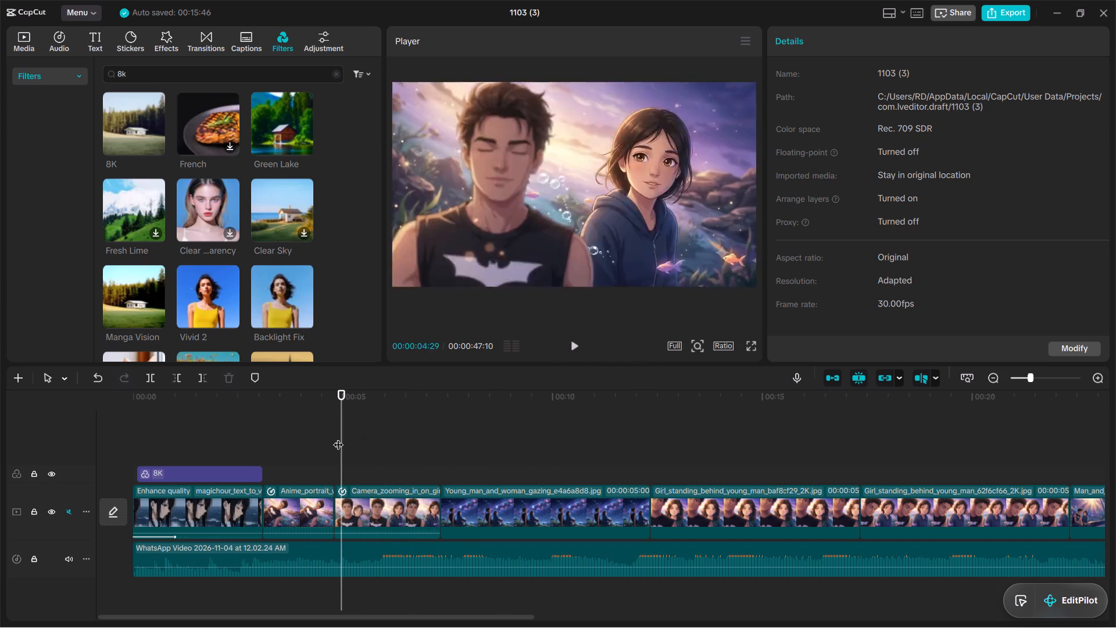
left_click(319, 437)
left_click(574, 350)
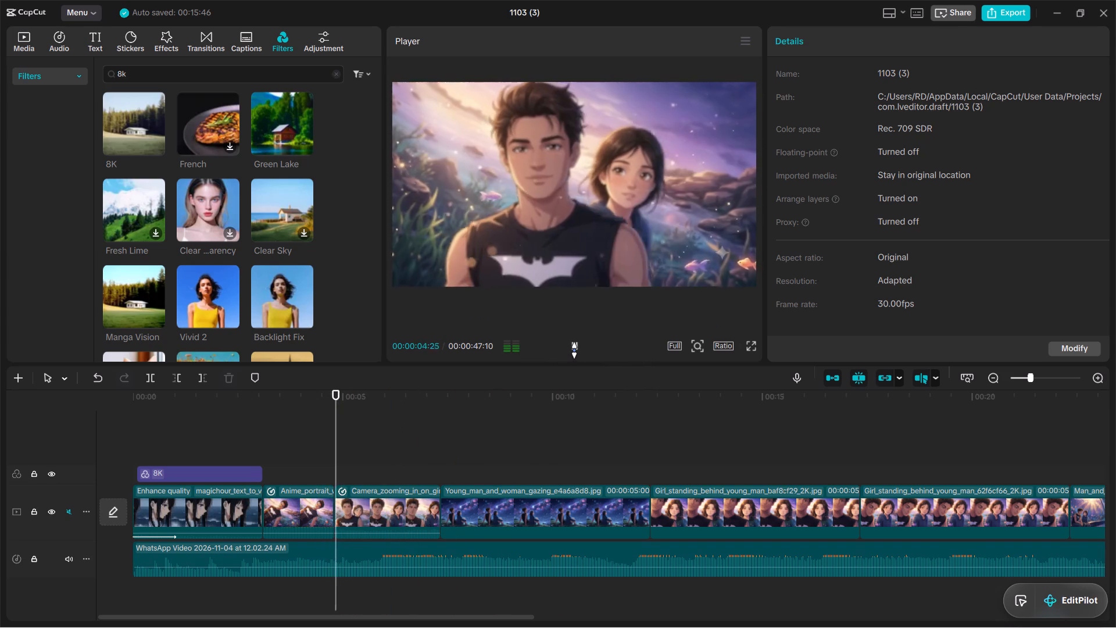
left_click(574, 350)
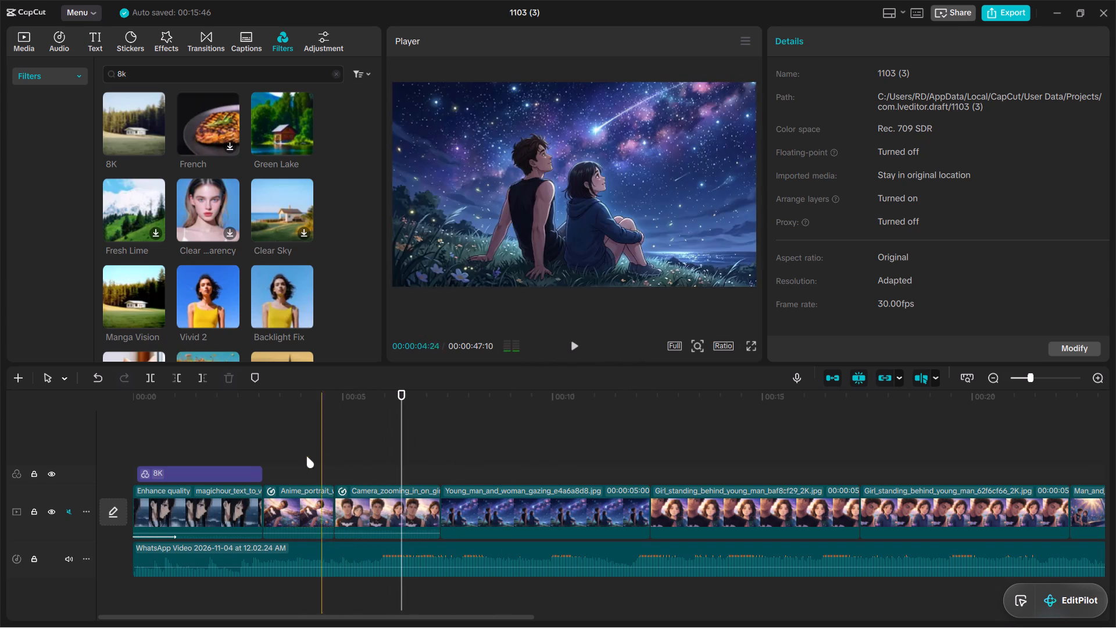
Add a 100% Scale keyframe at the start of the Anime_portrait clip.
left_click(309, 493)
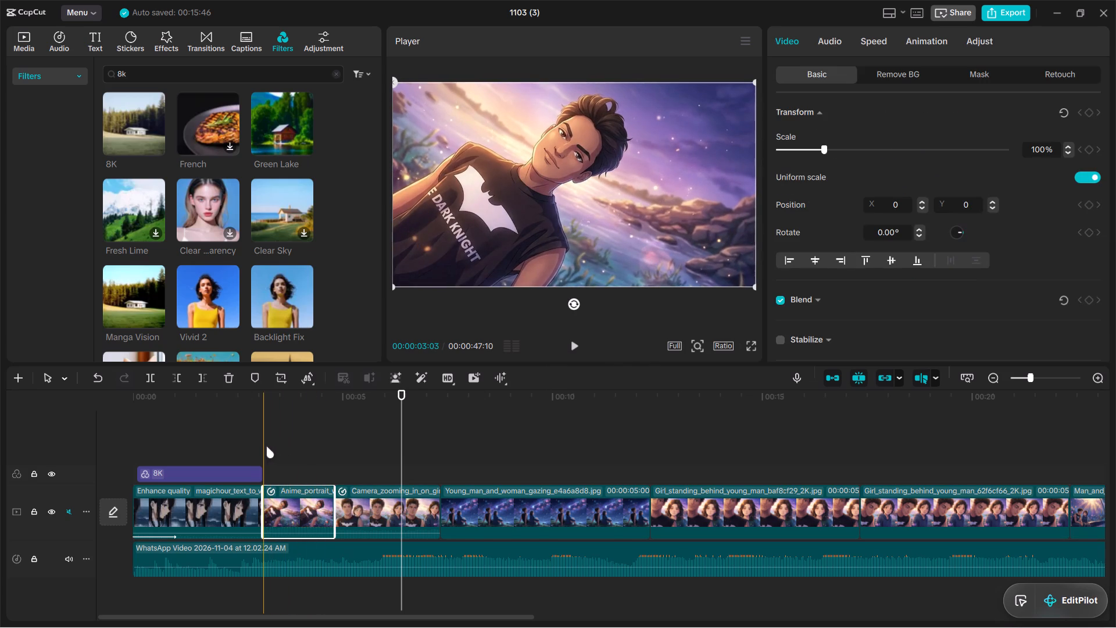
left_click(266, 446)
left_click(309, 496)
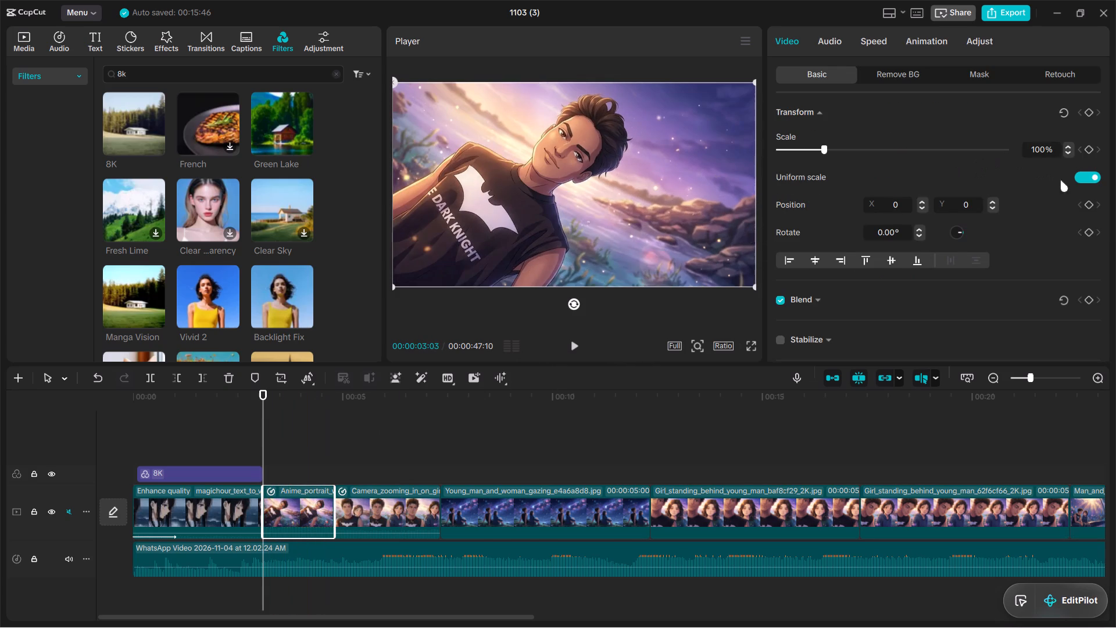
left_click(1092, 150)
Add a 100% Scale keyframe at the end of the Anime_portrait clip.
left_click_drag(266, 428, 331, 435)
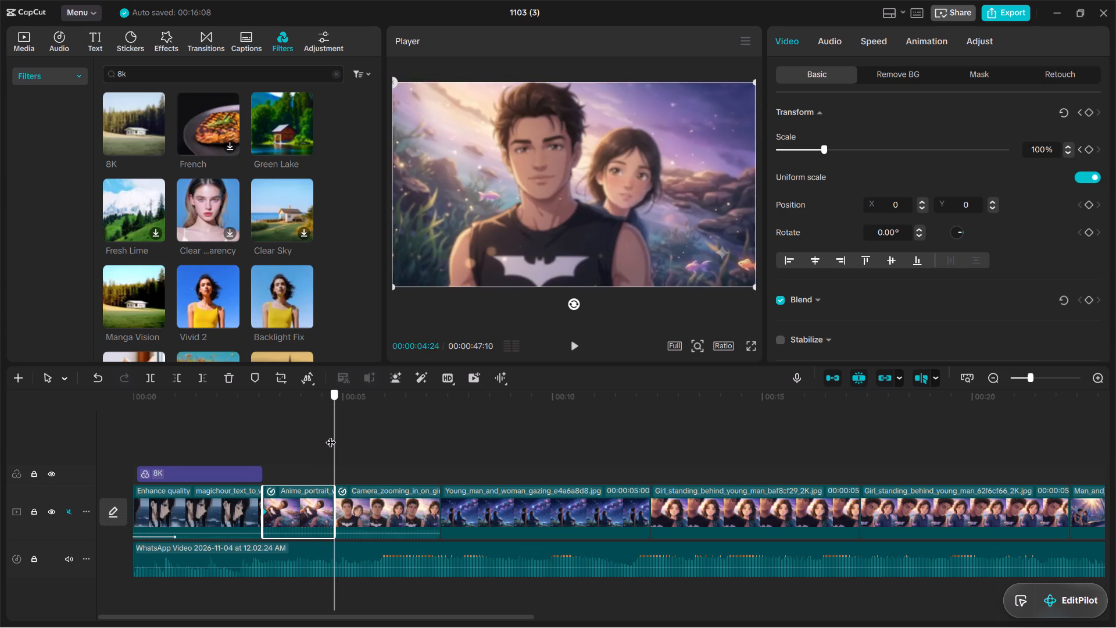
left_click_drag(331, 435, 332, 434)
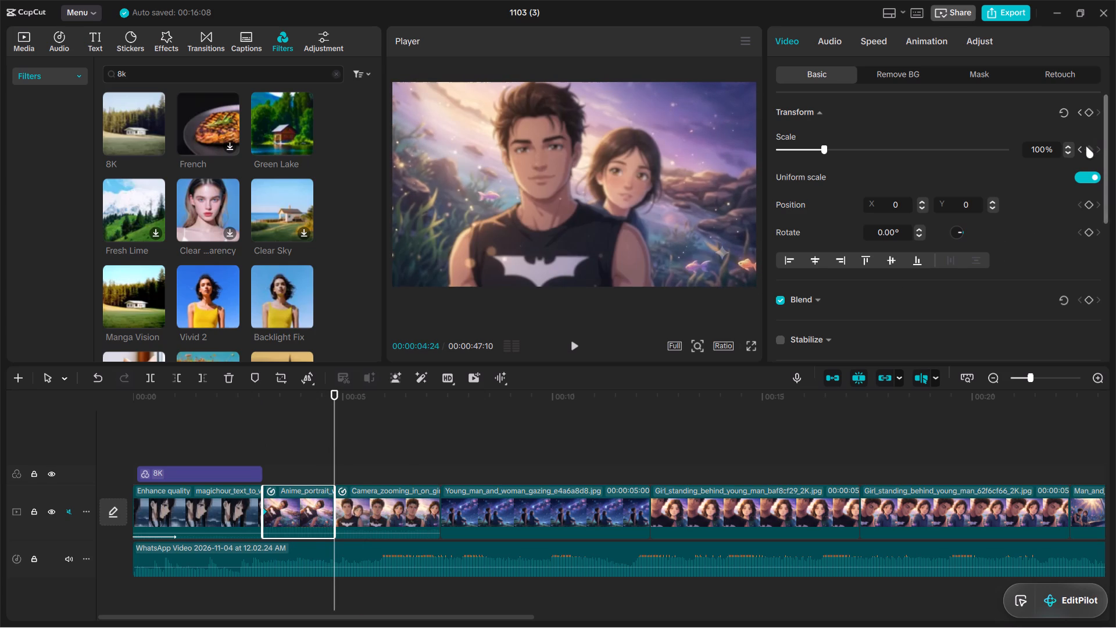
left_click(1086, 146)
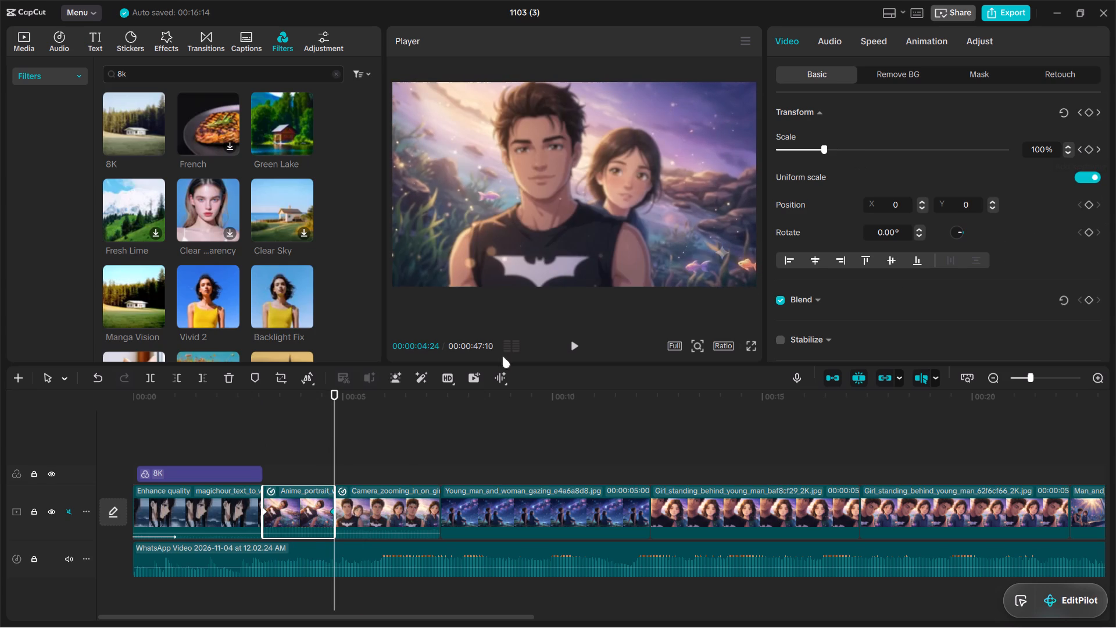
left_click(312, 436)
left_click_drag(312, 436, 327, 436)
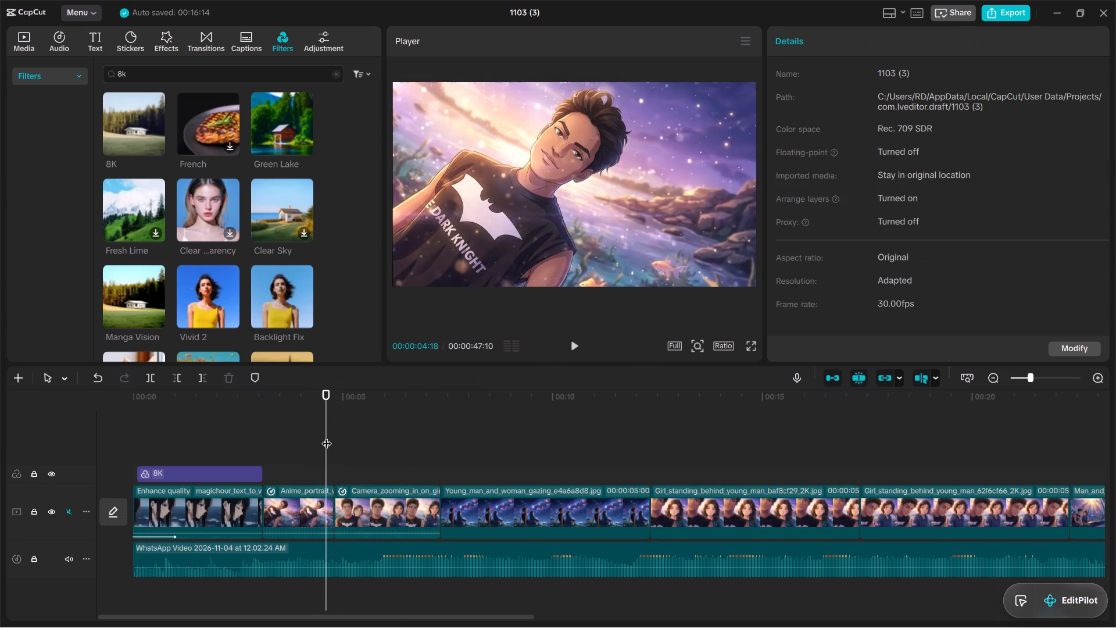
left_click(307, 515)
left_click_drag(326, 462, 332, 462)
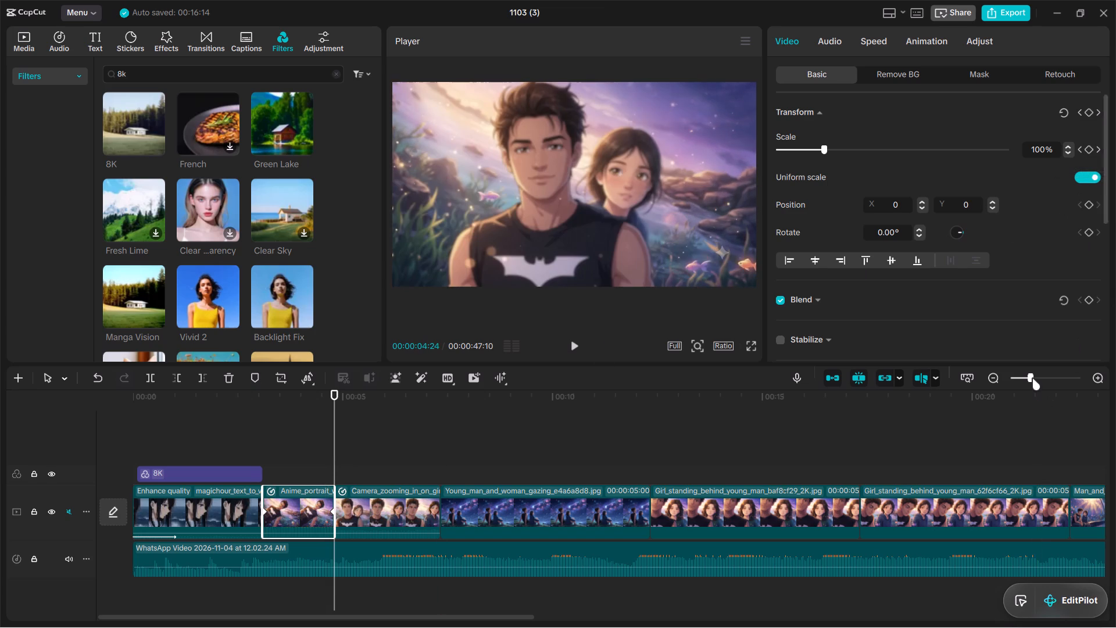
left_click_drag(1032, 377, 1067, 375)
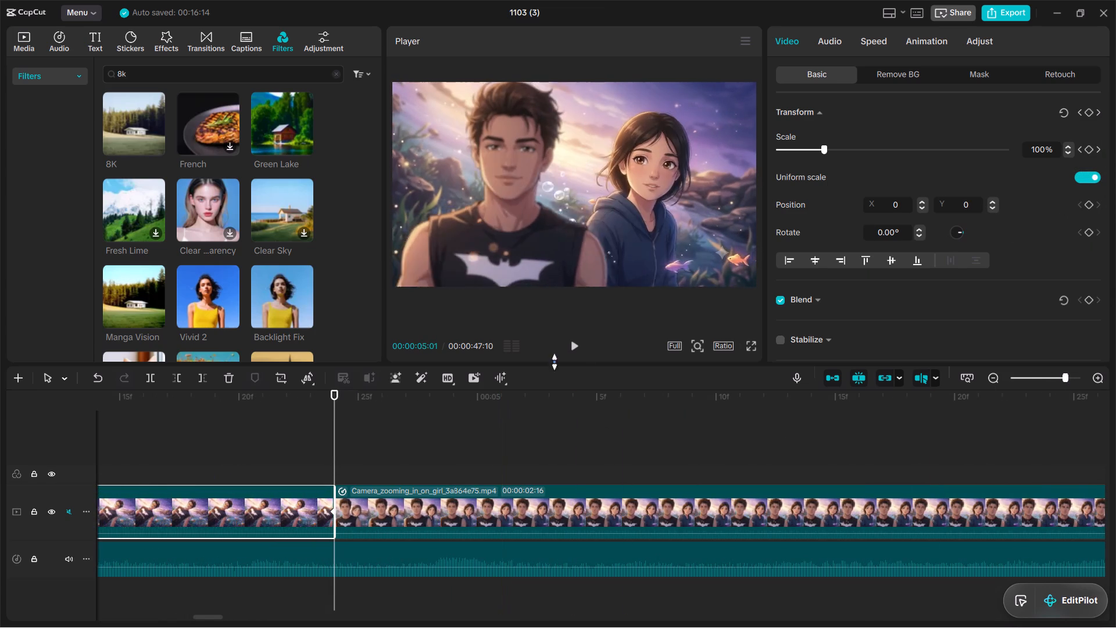
left_click(1087, 147)
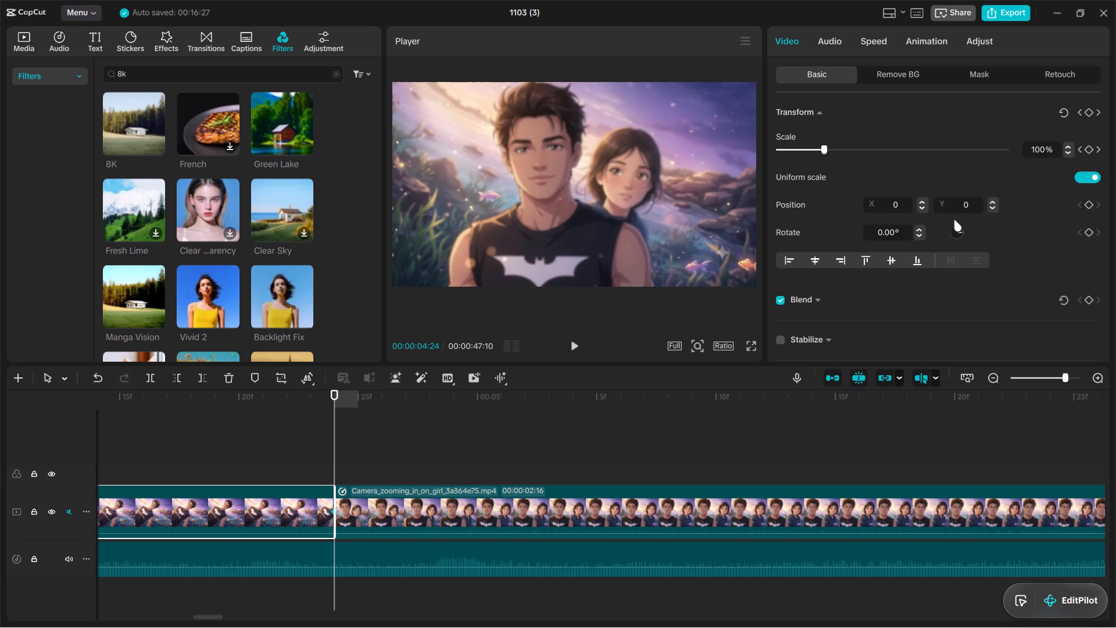
Add a Transform keyframe to the Anime_portrait clip at 00:00:04:23, just before its end.
left_click(313, 437)
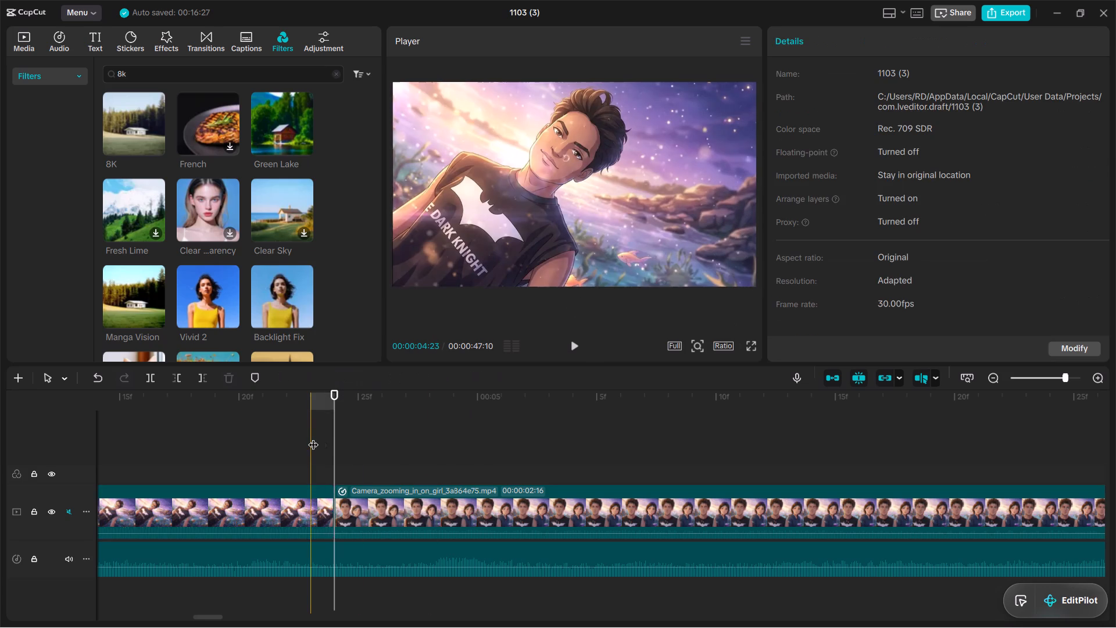
left_click_drag(313, 437, 336, 442)
left_click(321, 516)
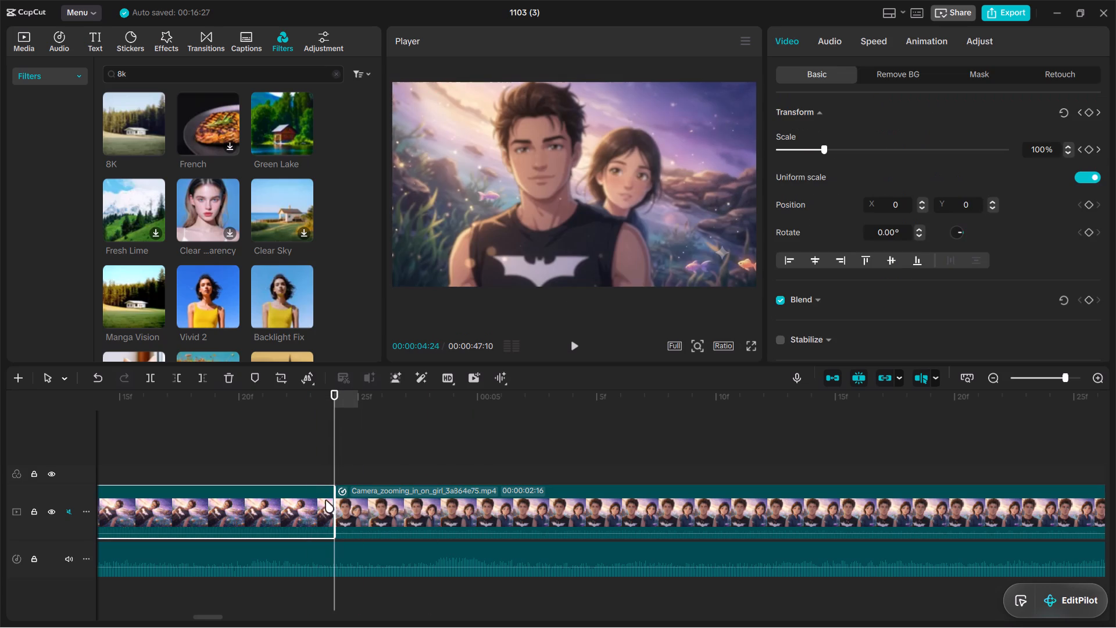
left_click(328, 473)
left_click(325, 468)
left_click(324, 495)
left_click_drag(335, 460, 324, 461)
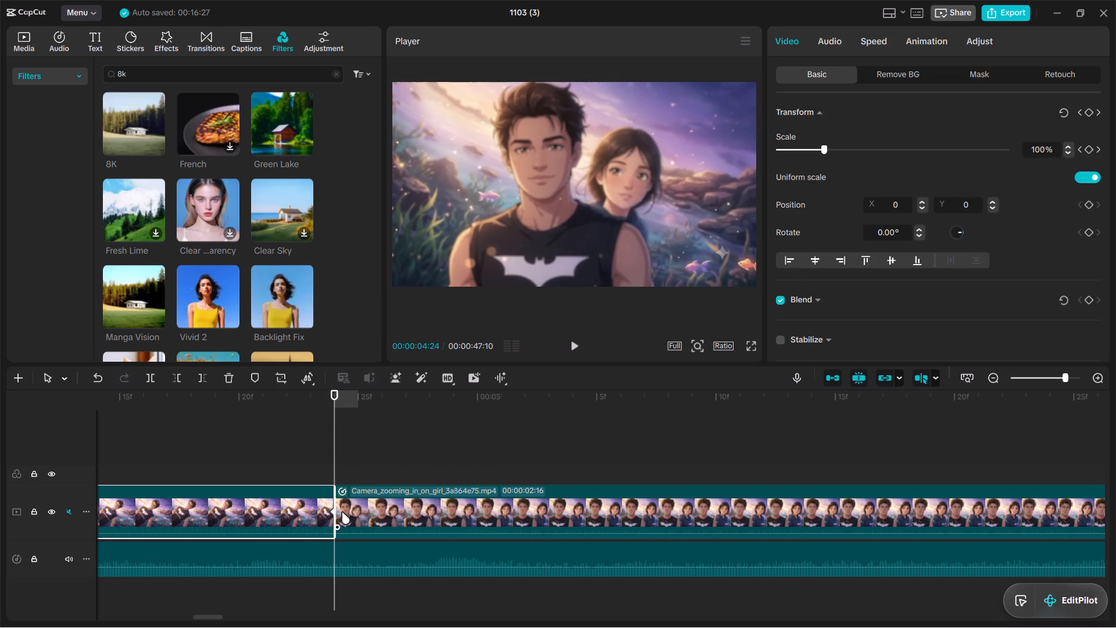
left_click(332, 513)
left_click_drag(1067, 376, 1067, 381)
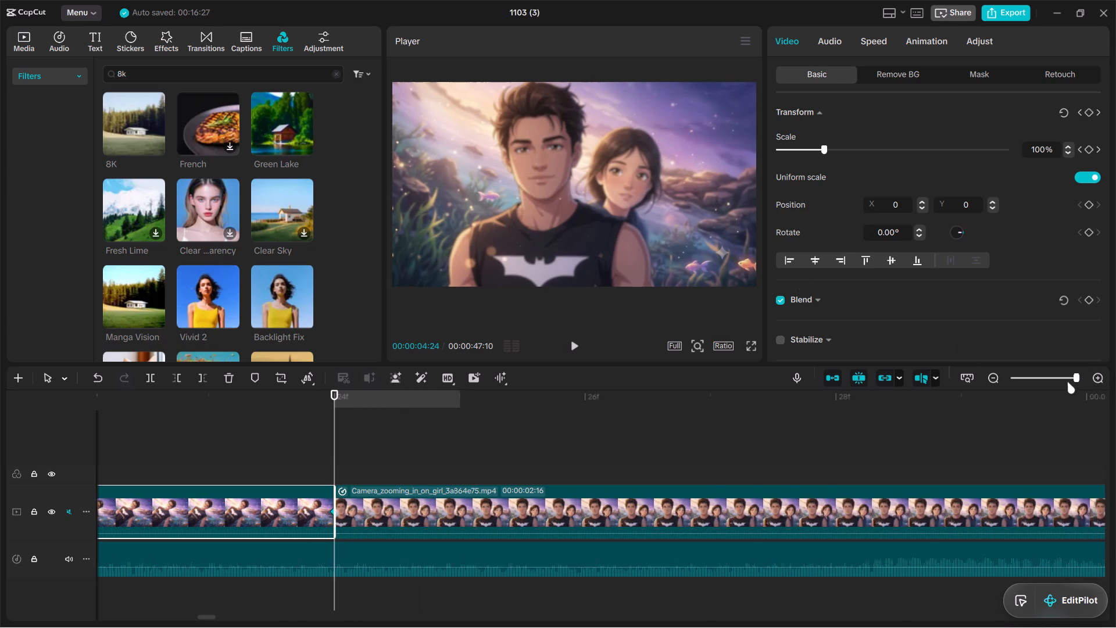
left_click_drag(1067, 381, 1051, 381)
left_click(314, 462)
left_click(316, 499)
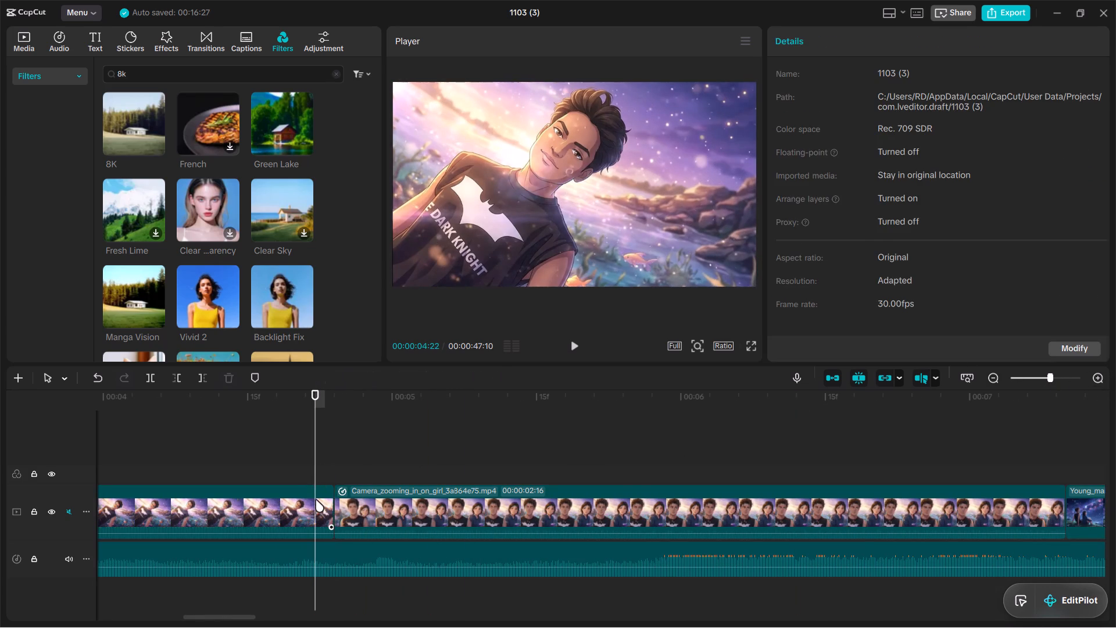
left_click_drag(313, 475, 322, 475)
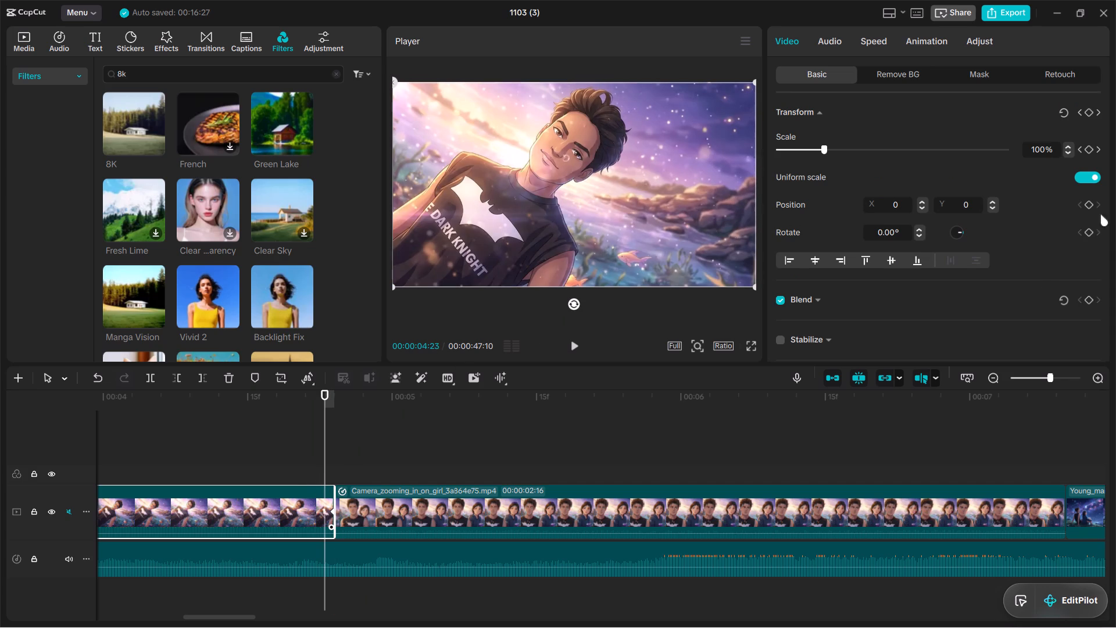
left_click(1087, 116)
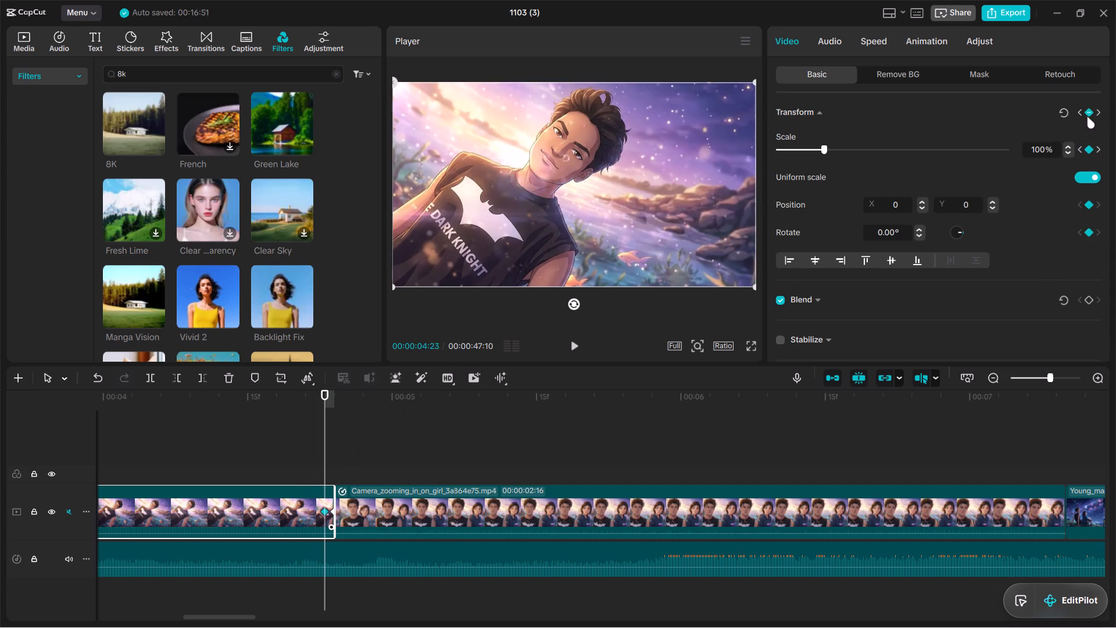
Set the Scale at the 00:00:04:23 keyframe of the Anime_portrait clip to 118%.
left_click(1096, 112)
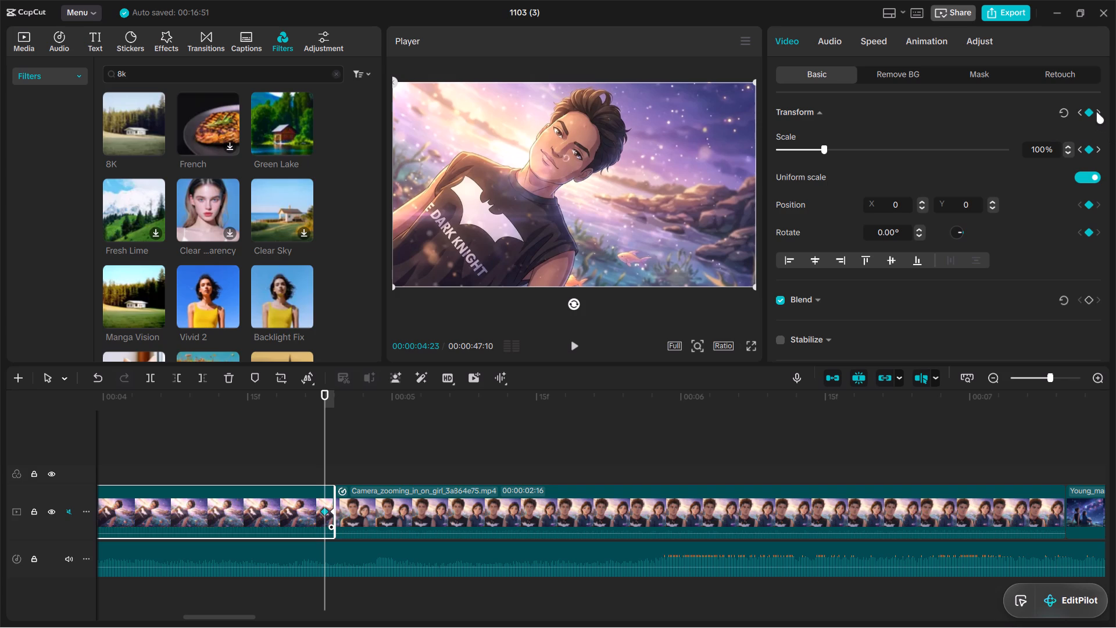
left_click(1096, 112)
left_click_drag(825, 149, 838, 150)
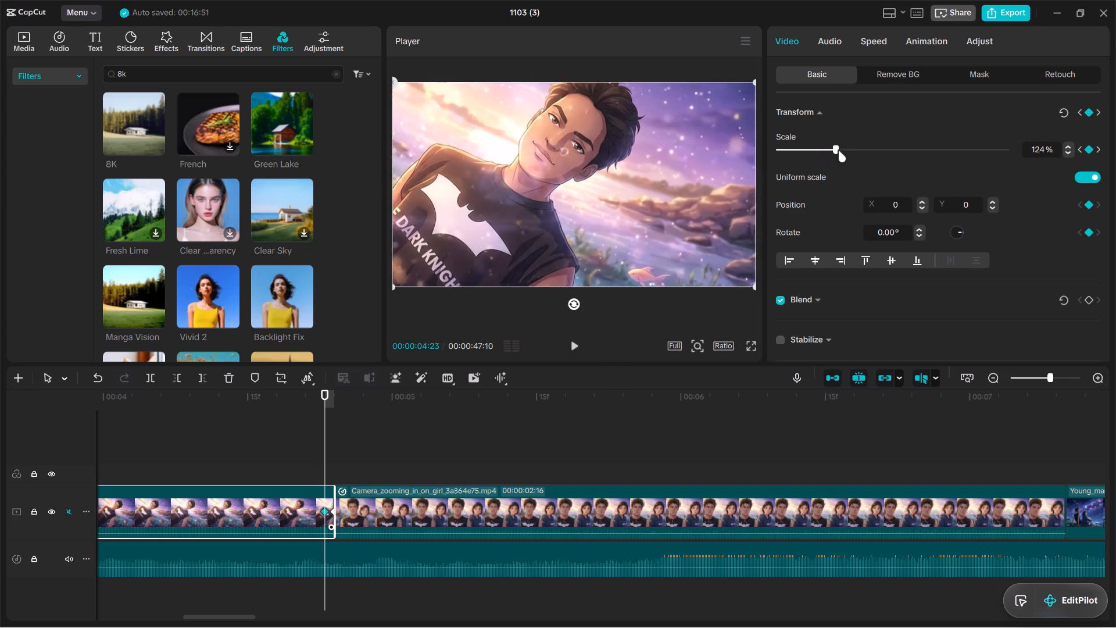
left_click_drag(838, 150, 834, 150)
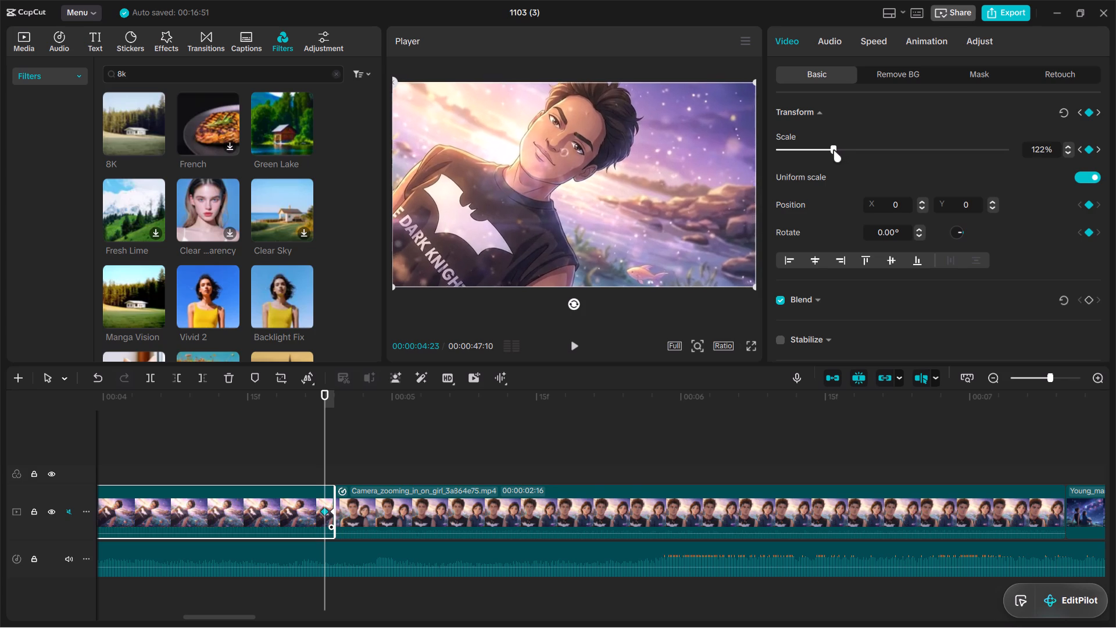
left_click_drag(834, 150, 833, 150)
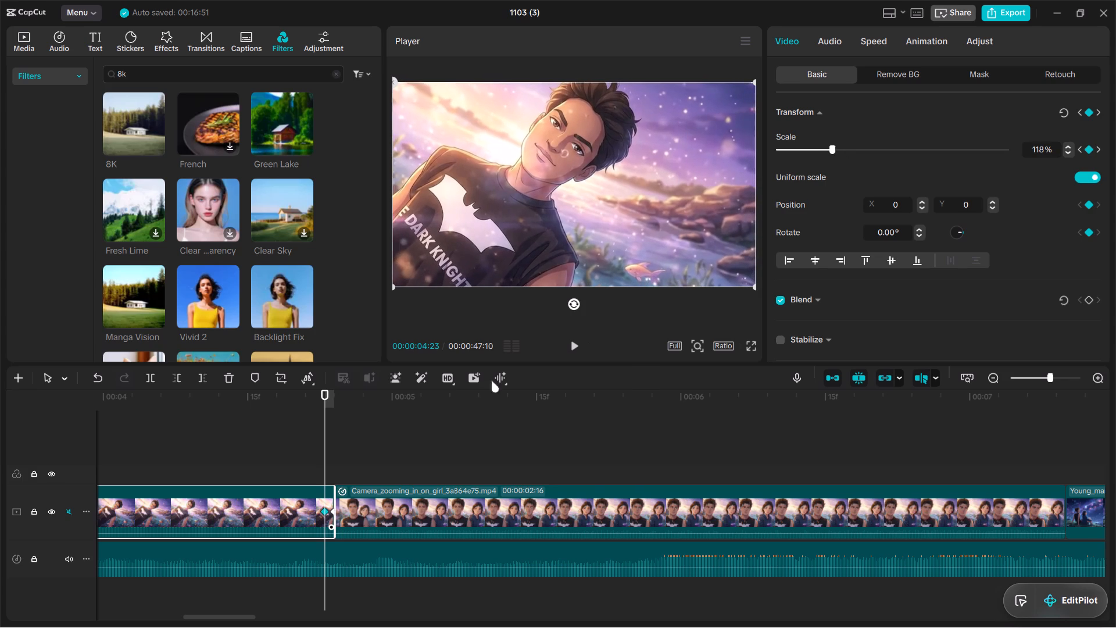
Play from the start of the Anime_portrait clip and replay the Camera_zooming_in_on_girl clip to check their zooms.
left_click(266, 443)
left_click_drag(266, 443, 356, 455)
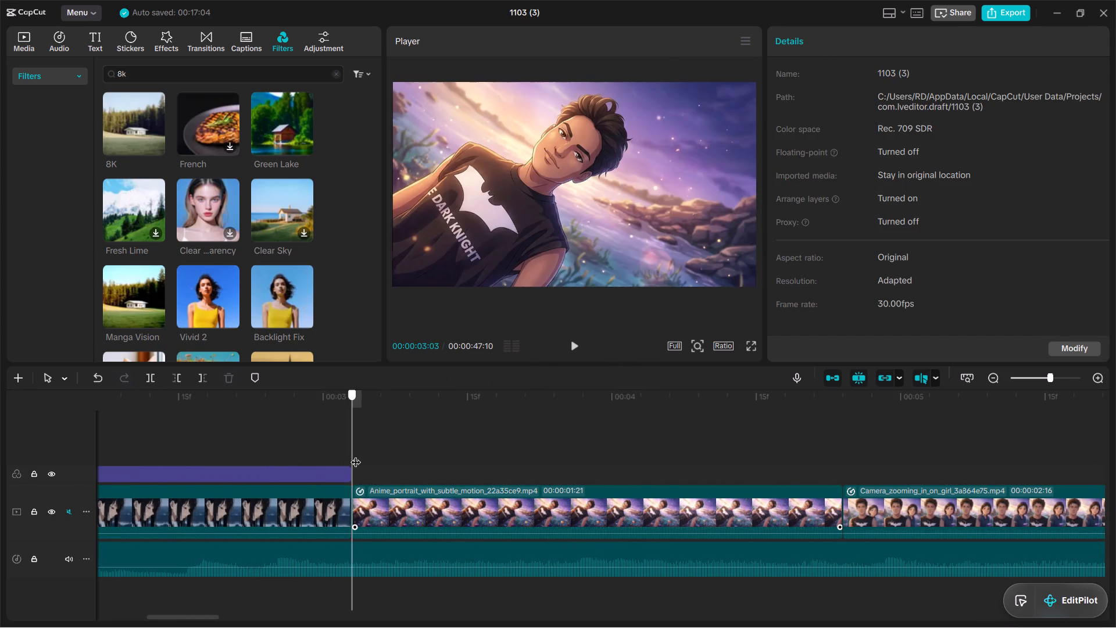
left_click_drag(356, 455, 357, 455)
left_click_drag(567, 355, 572, 352)
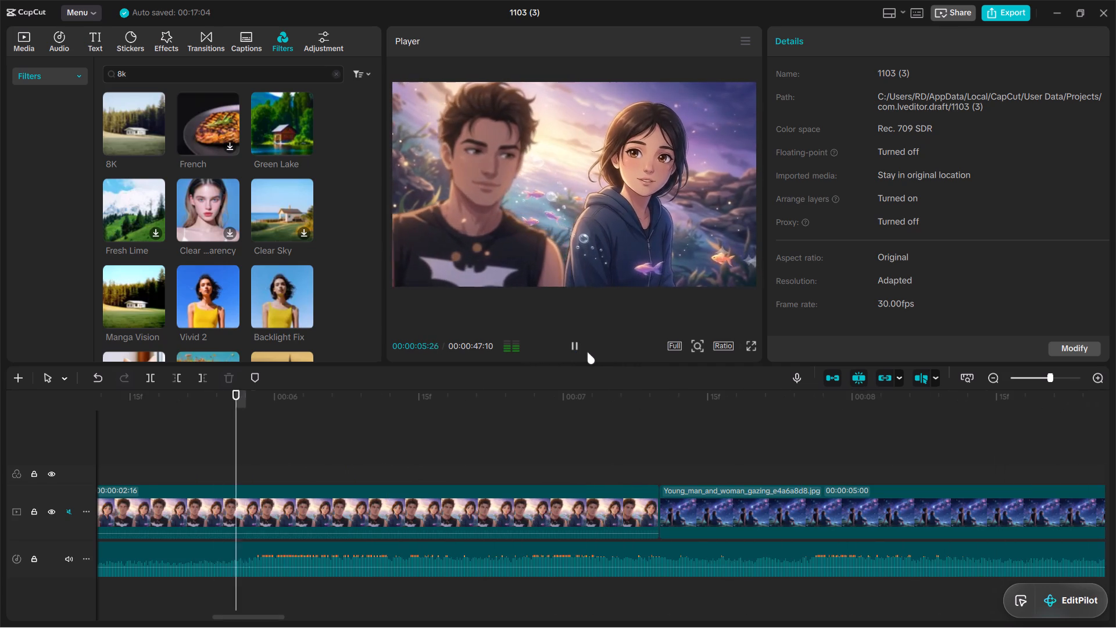
left_click(587, 352)
left_click(256, 461)
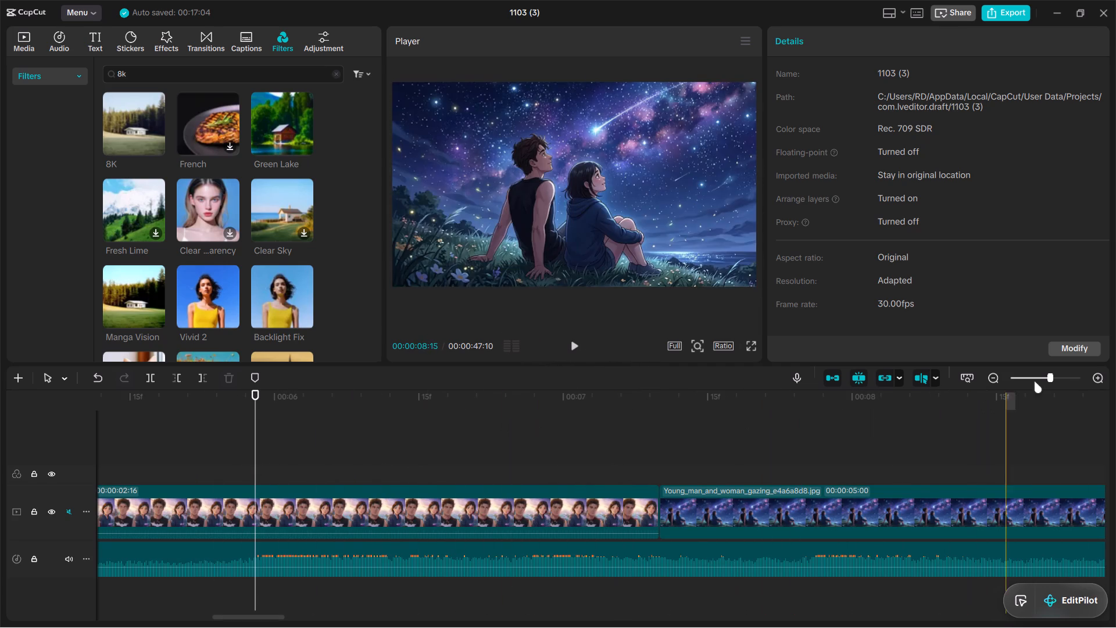
left_click(1042, 375)
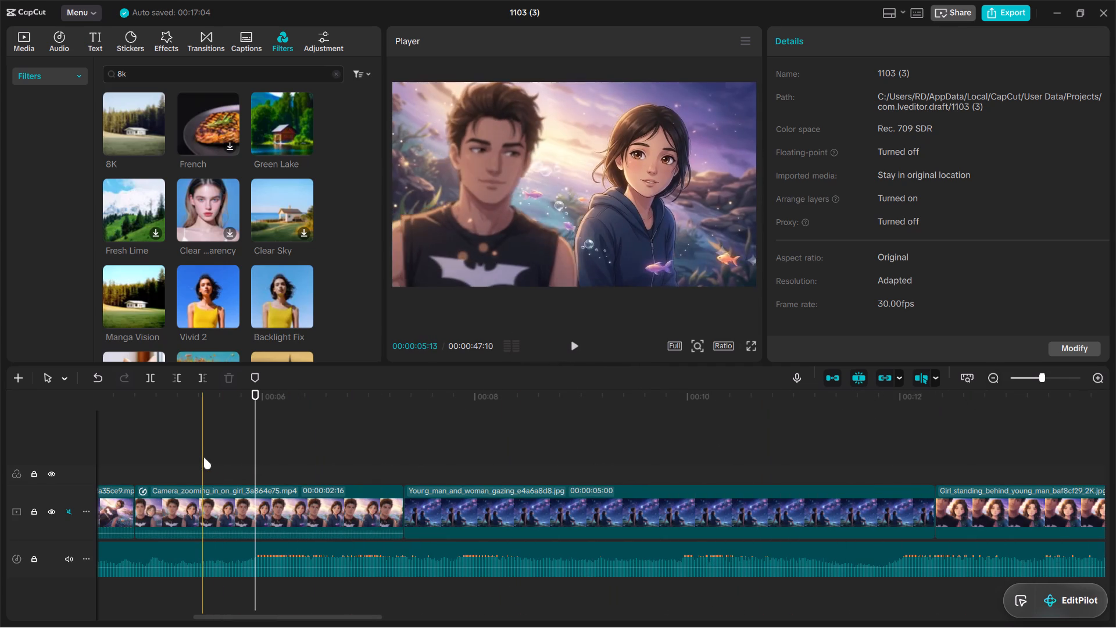
left_click(203, 457)
left_click(272, 499)
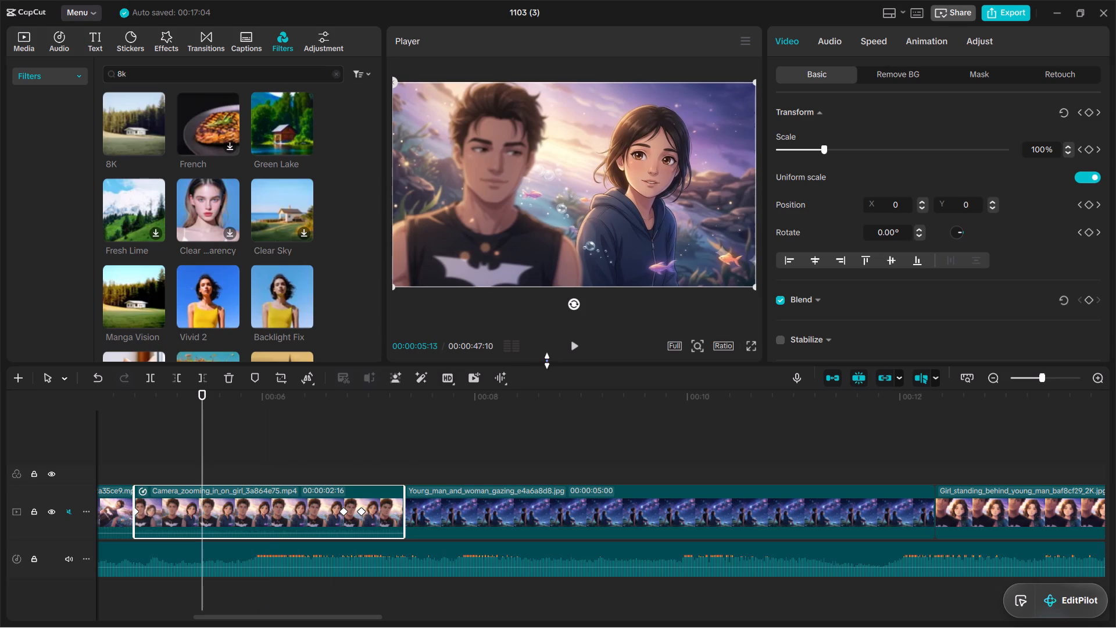
left_click(575, 349)
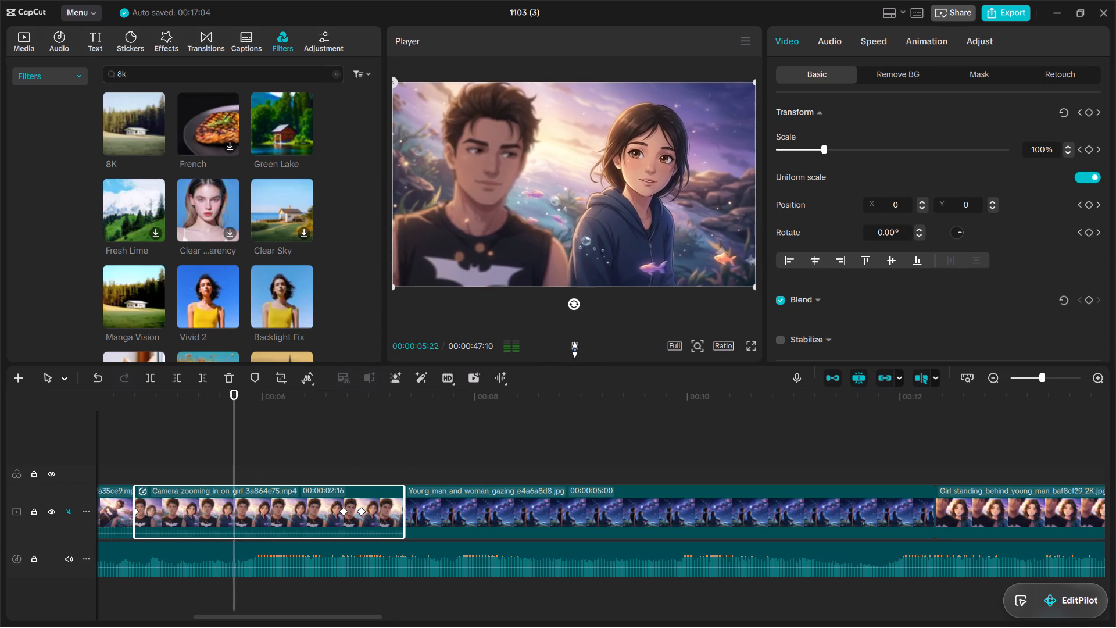
left_click(575, 349)
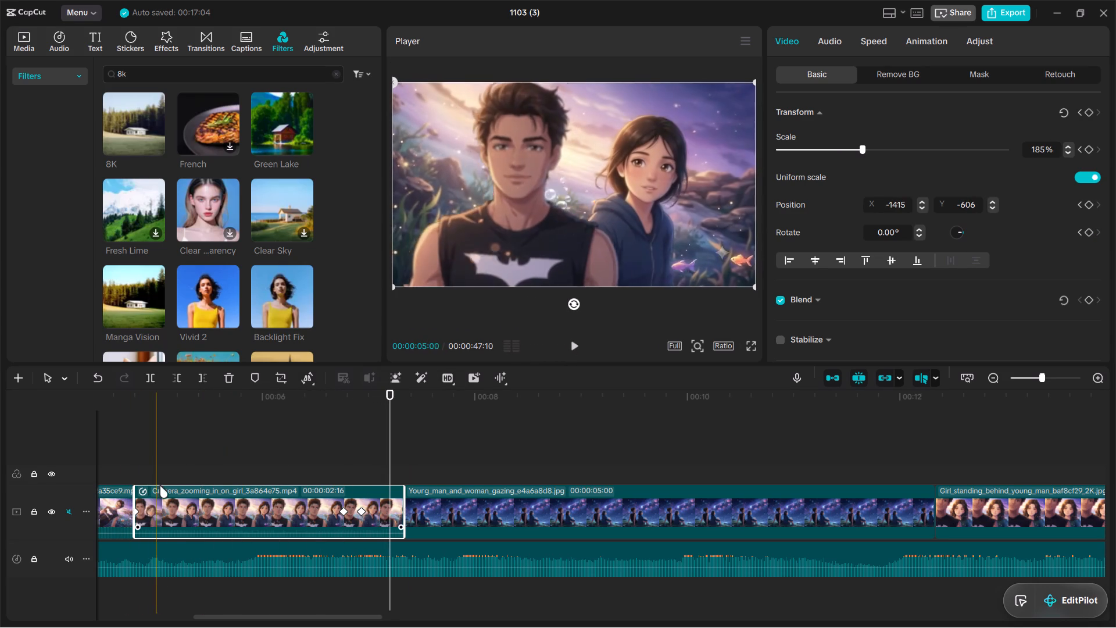
Move both zoom keyframes of the Camera_zooming_in_on_girl clip earlier, close together just before the 6-second mark, and play back the clip.
left_click(344, 512)
left_click_drag(344, 512, 324, 512)
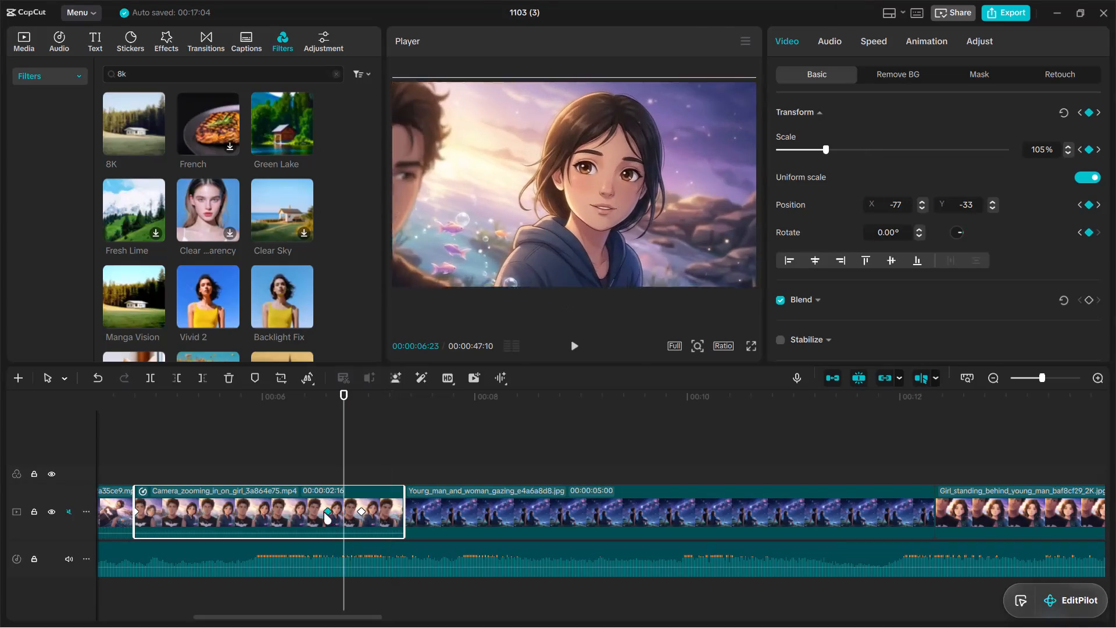
left_click_drag(324, 512, 244, 512)
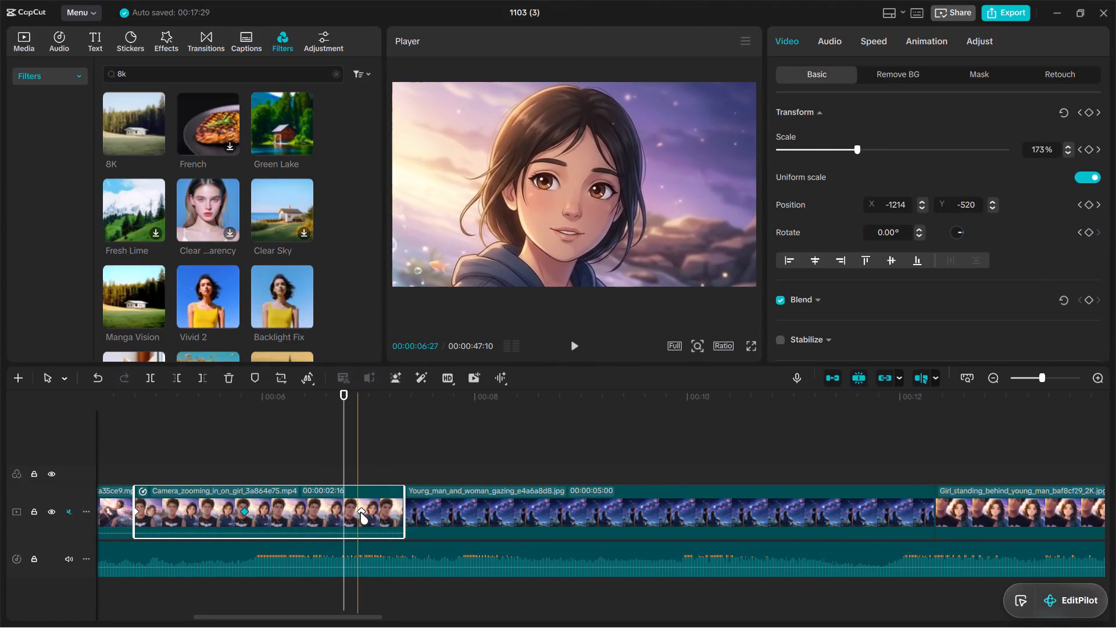
left_click(360, 511)
left_click_drag(360, 511, 259, 512)
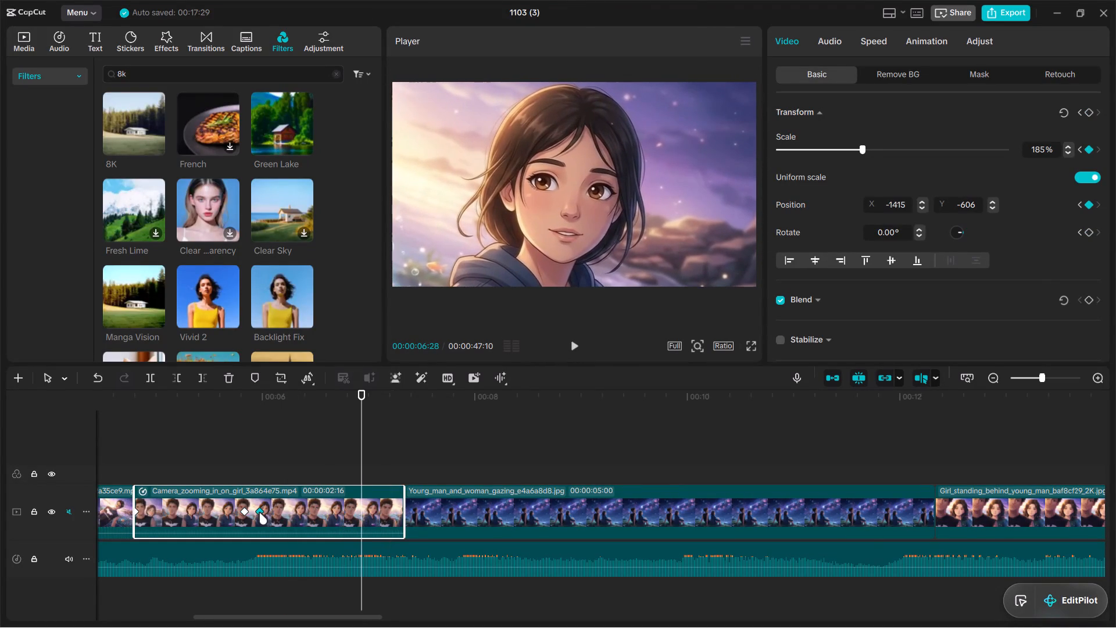
left_click_drag(259, 512, 257, 512)
left_click(162, 440)
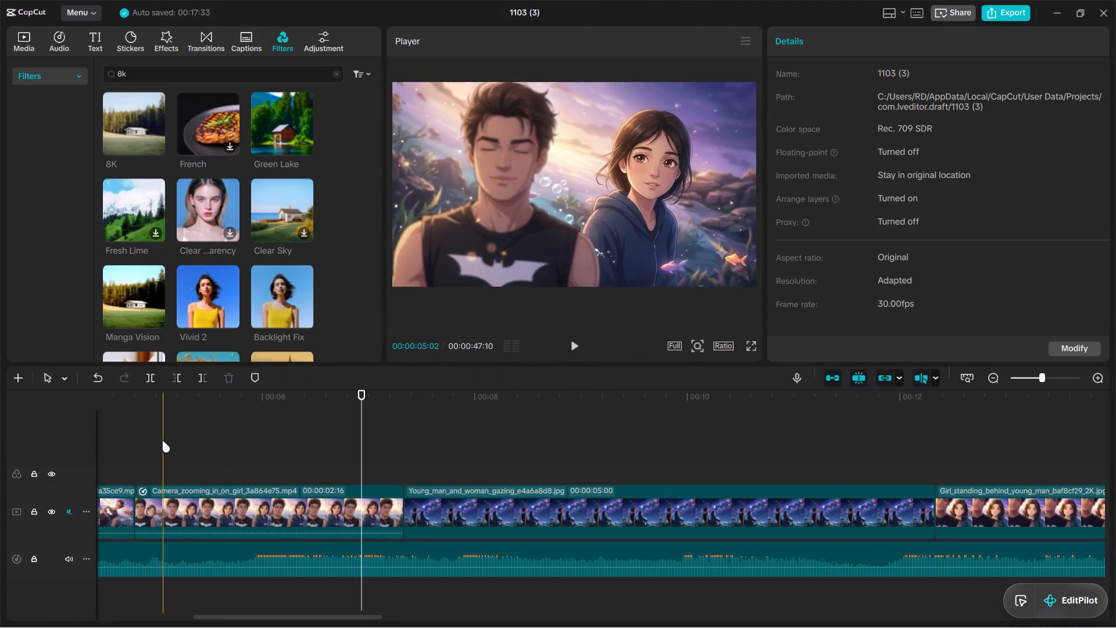
left_click(572, 349)
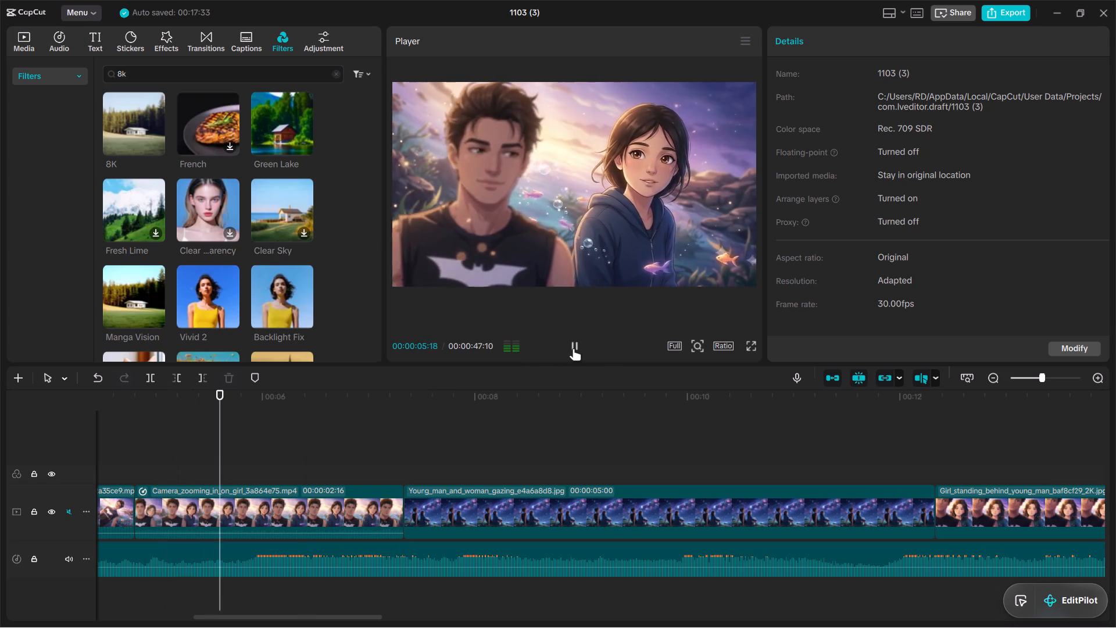
left_click(573, 348)
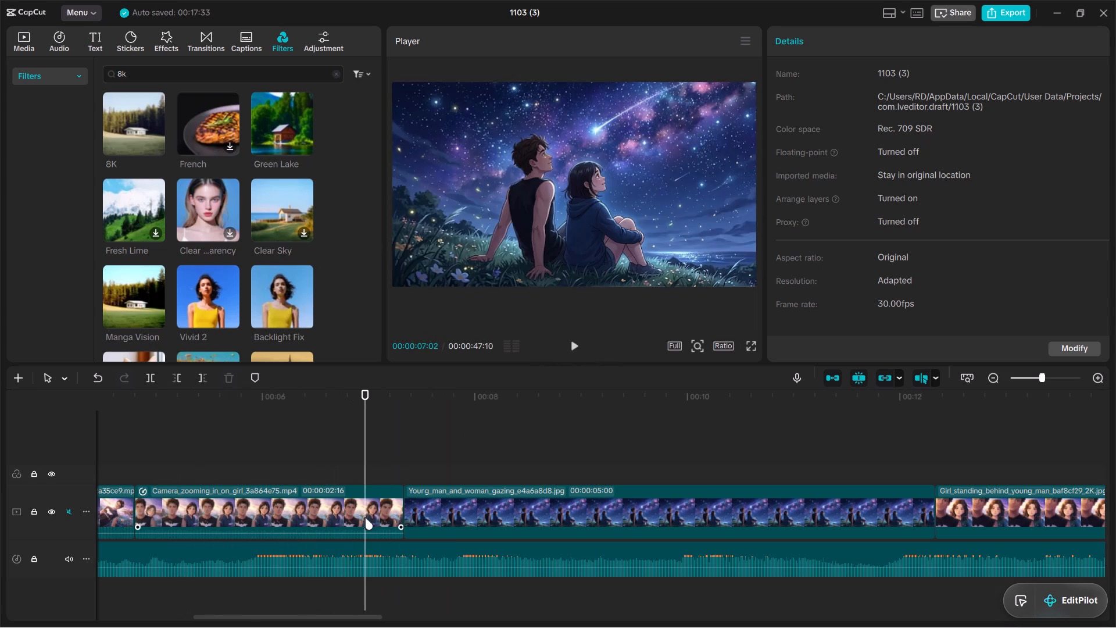
Shorten the end of the Camera_zooming_in_on_girl clip to a duration of 00:00:02:02 and play back the opening clips.
left_click(371, 513)
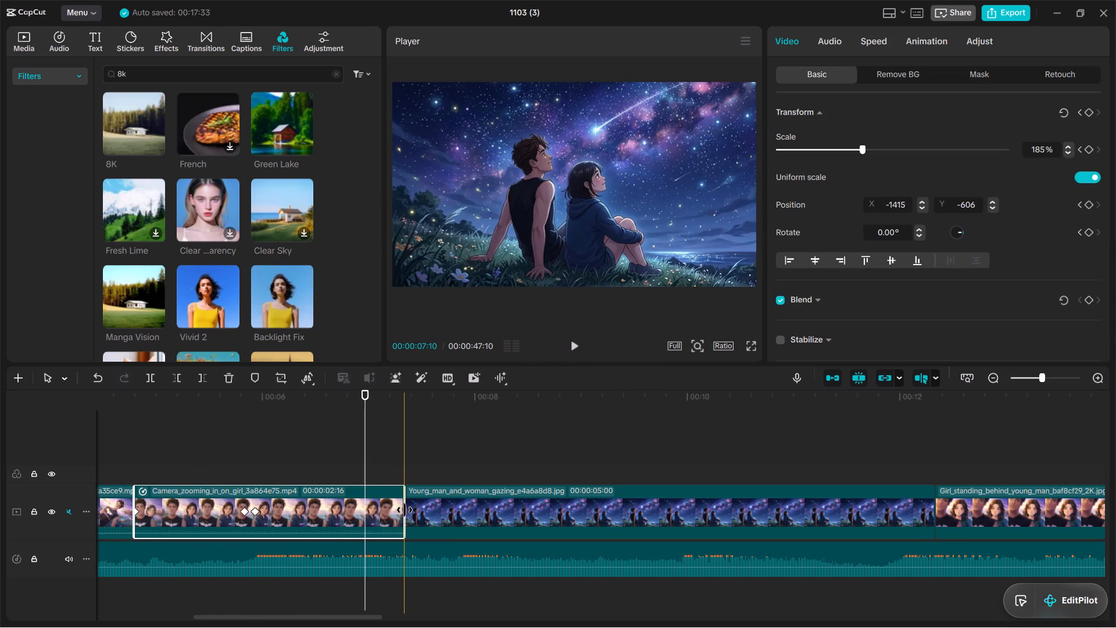
left_click_drag(405, 510, 350, 508)
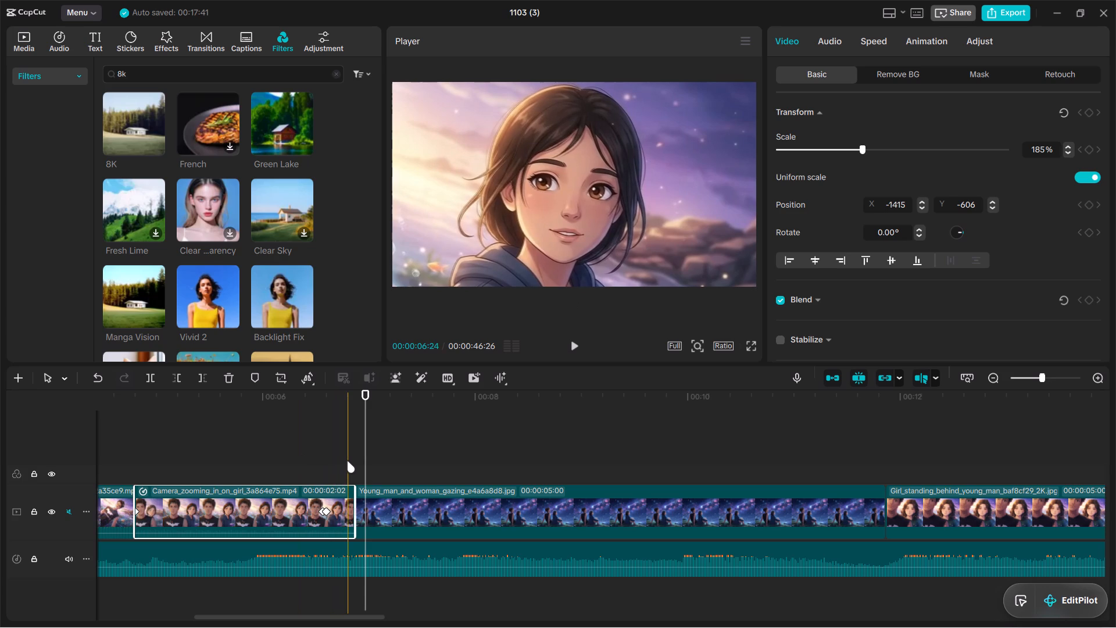
scroll(225, 452, "up", 3)
scroll(225, 452, "down", 4)
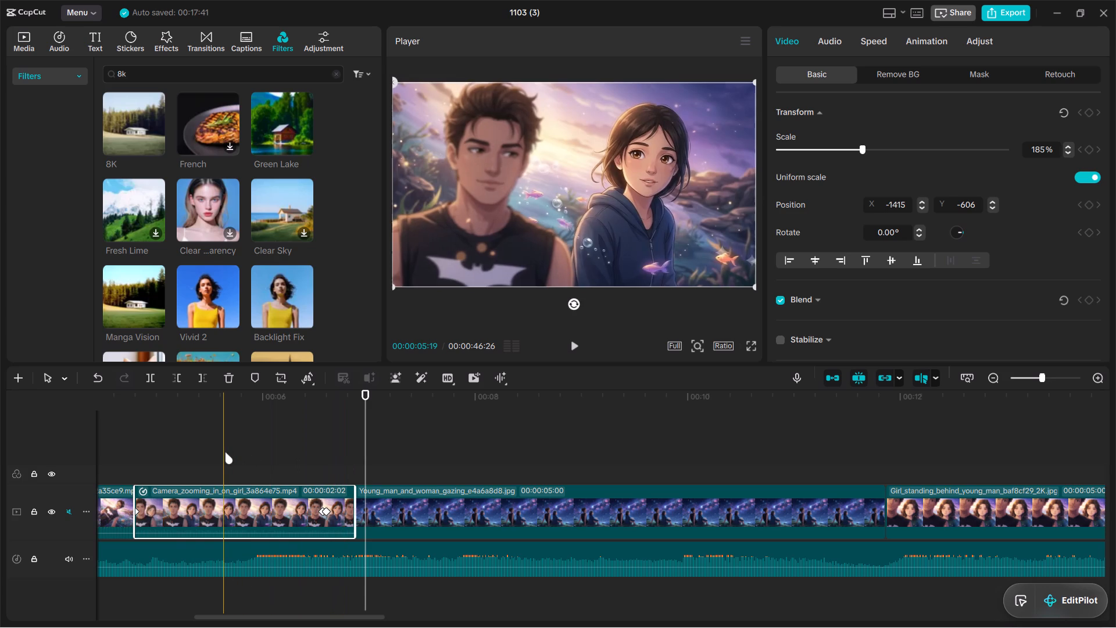
left_click(191, 441)
left_click(166, 437)
left_click_drag(160, 437, 28, 441)
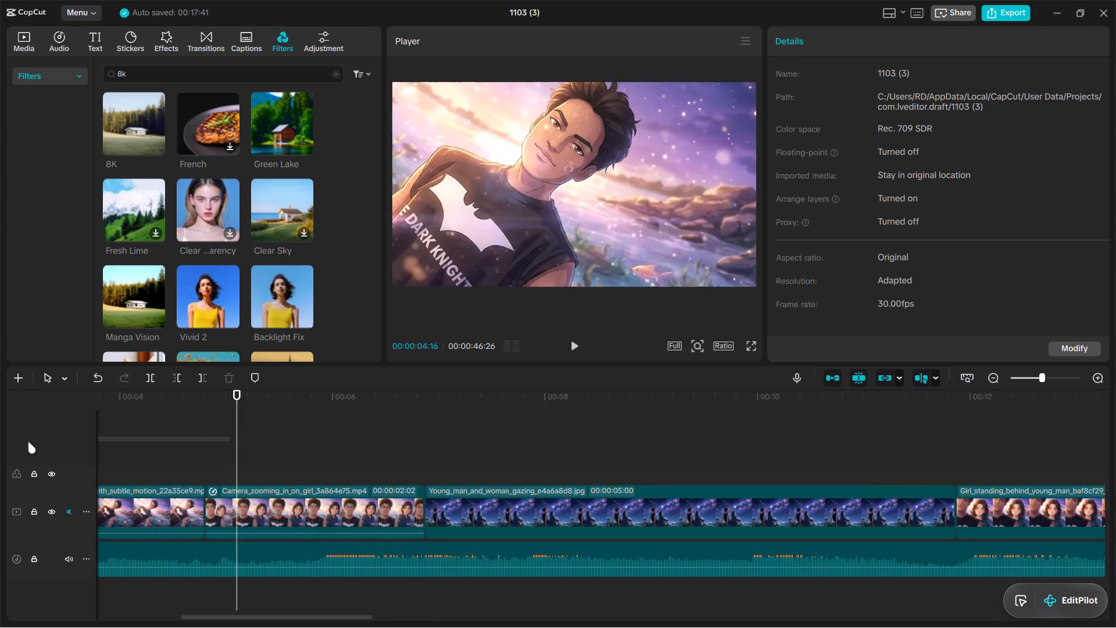
left_click_drag(28, 441, 12, 441)
left_click(155, 426)
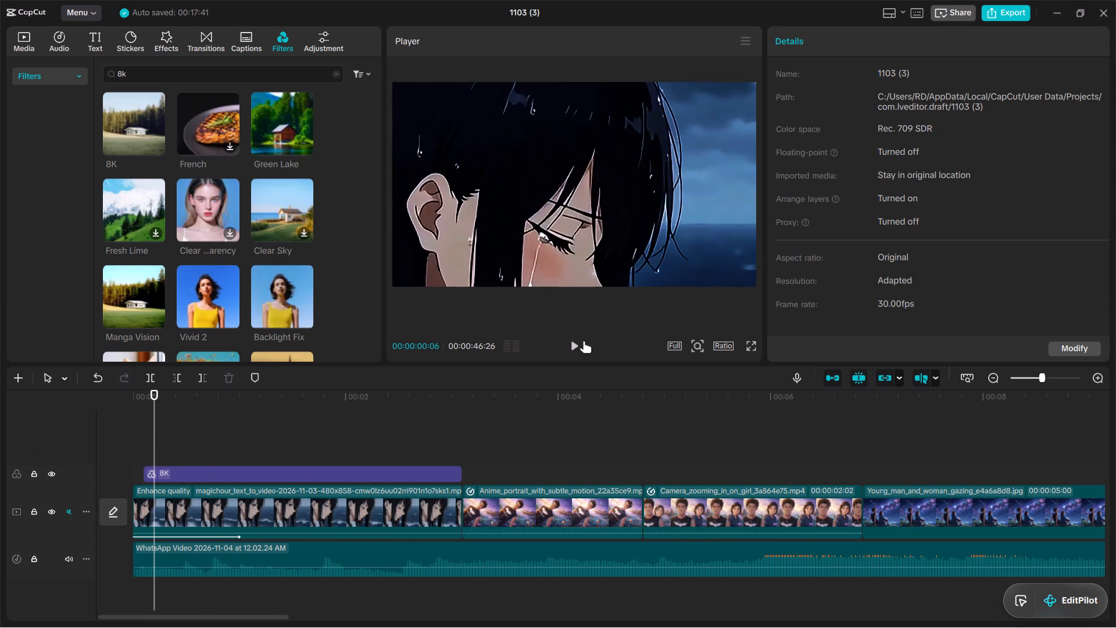
left_click(571, 342)
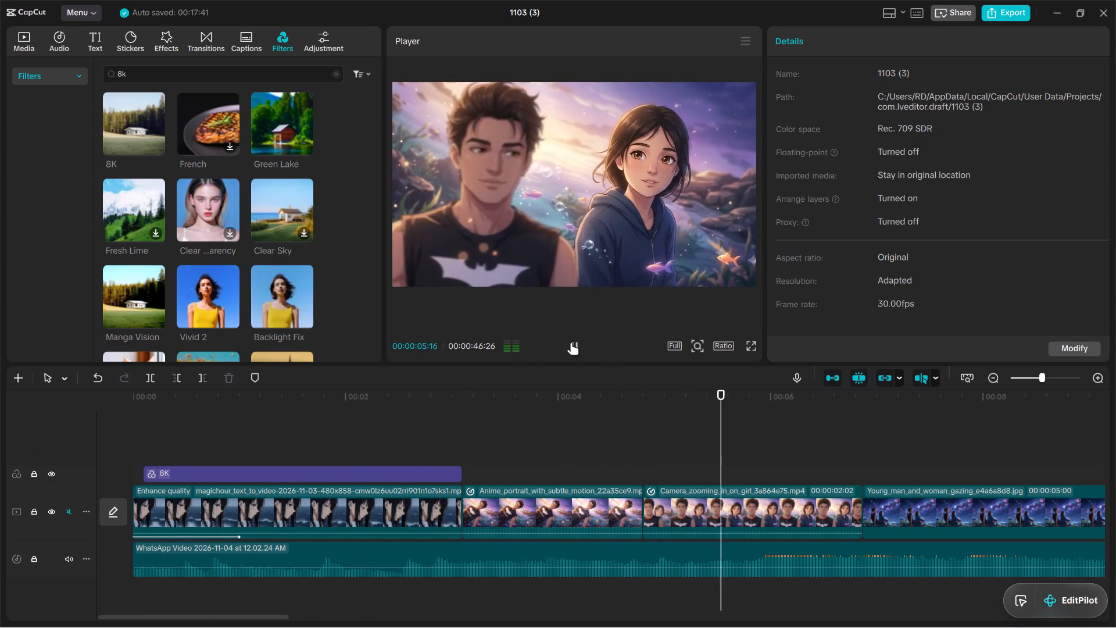
left_click(571, 342)
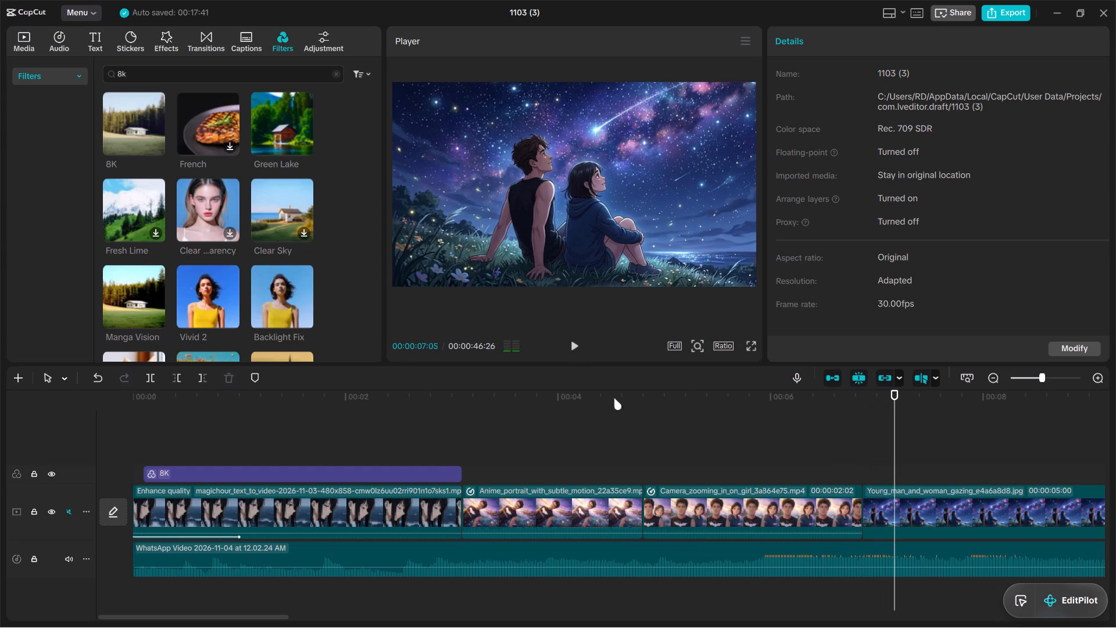
Move both zoom keyframes of the Camera_zooming_in_on_girl clip earlier, close together just before the 6-second mark.
left_click(696, 435)
left_click(774, 506)
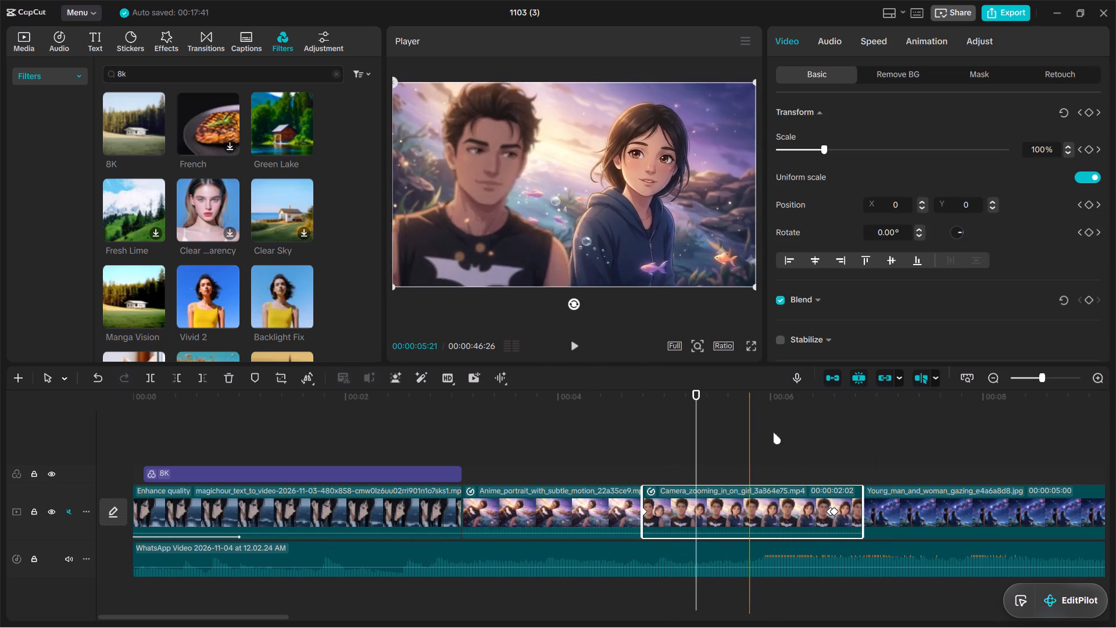
left_click(1042, 377)
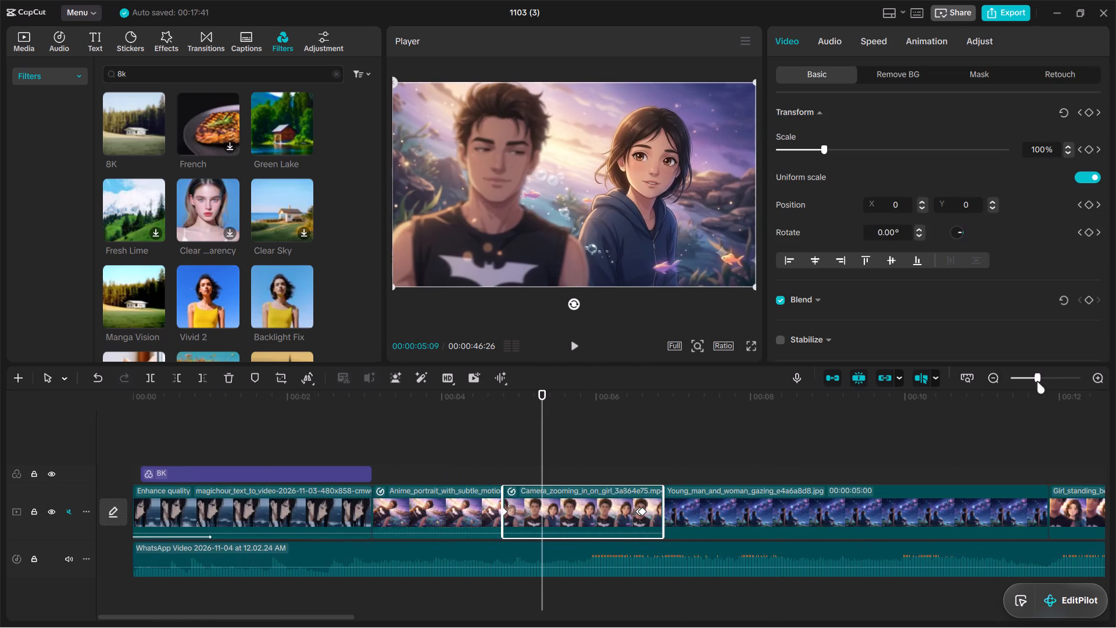
left_click(1043, 381)
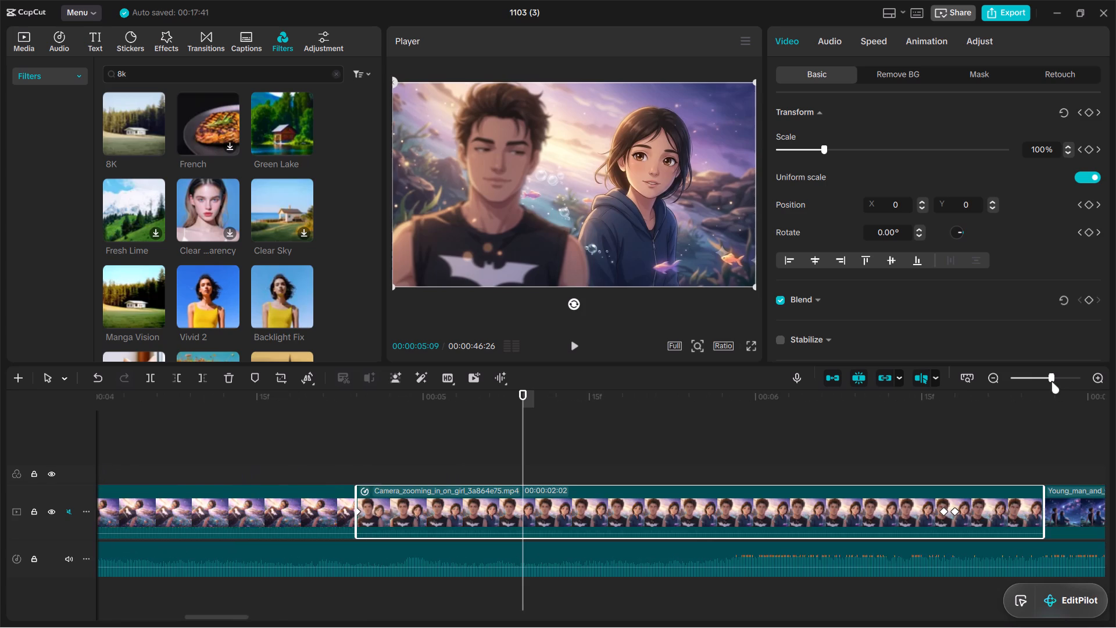
left_click(736, 508)
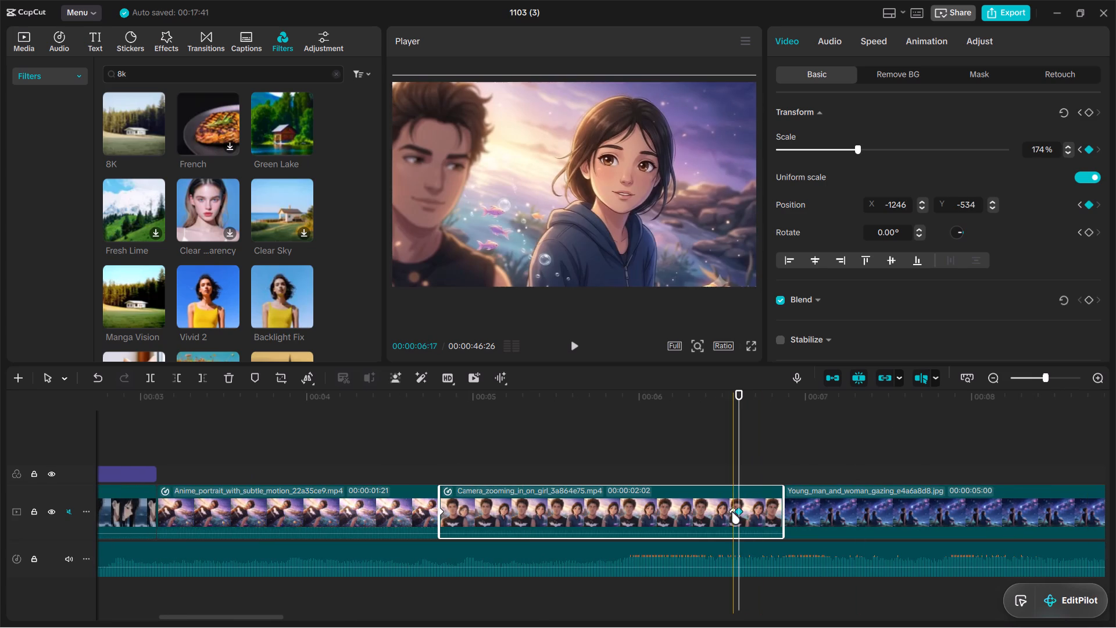
left_click(732, 512)
left_click_drag(732, 512, 606, 512)
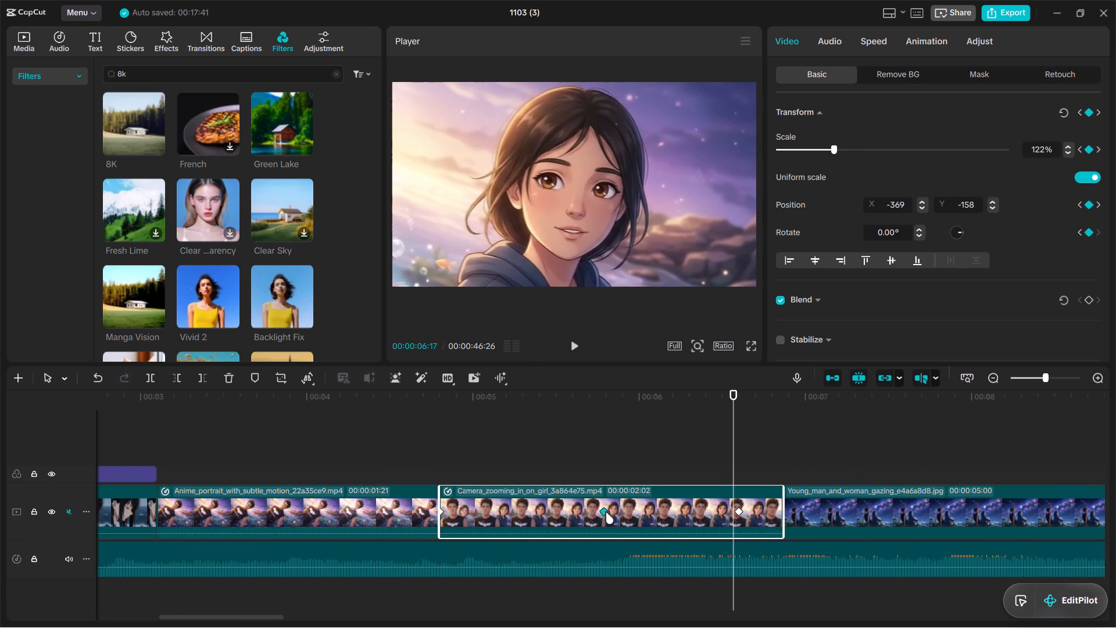
left_click_drag(606, 512, 604, 512)
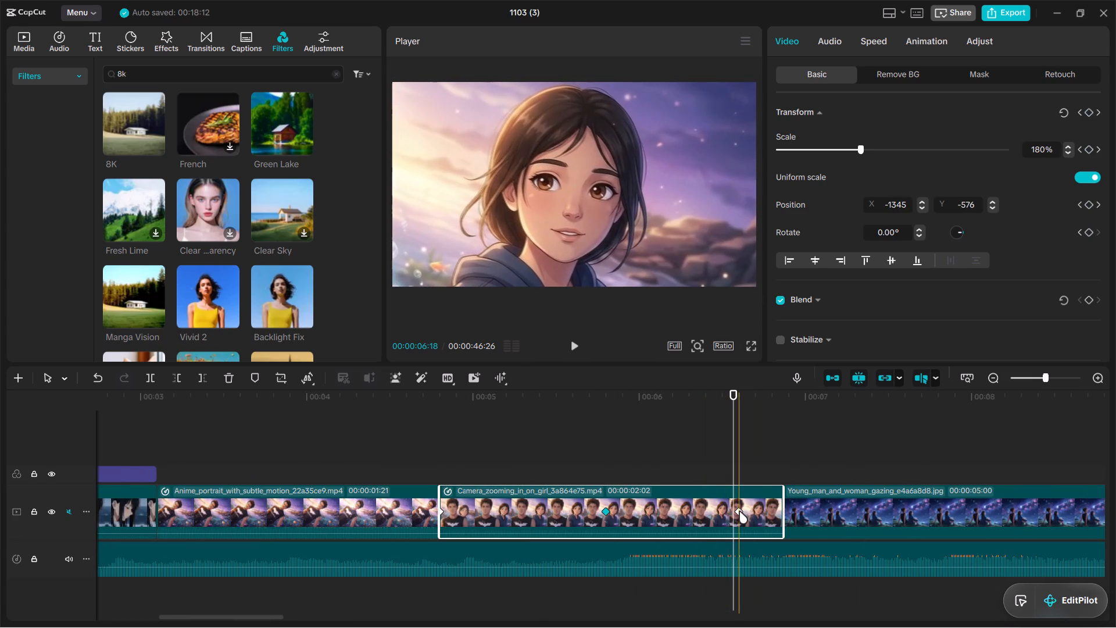
left_click(739, 511)
left_click_drag(739, 511, 629, 512)
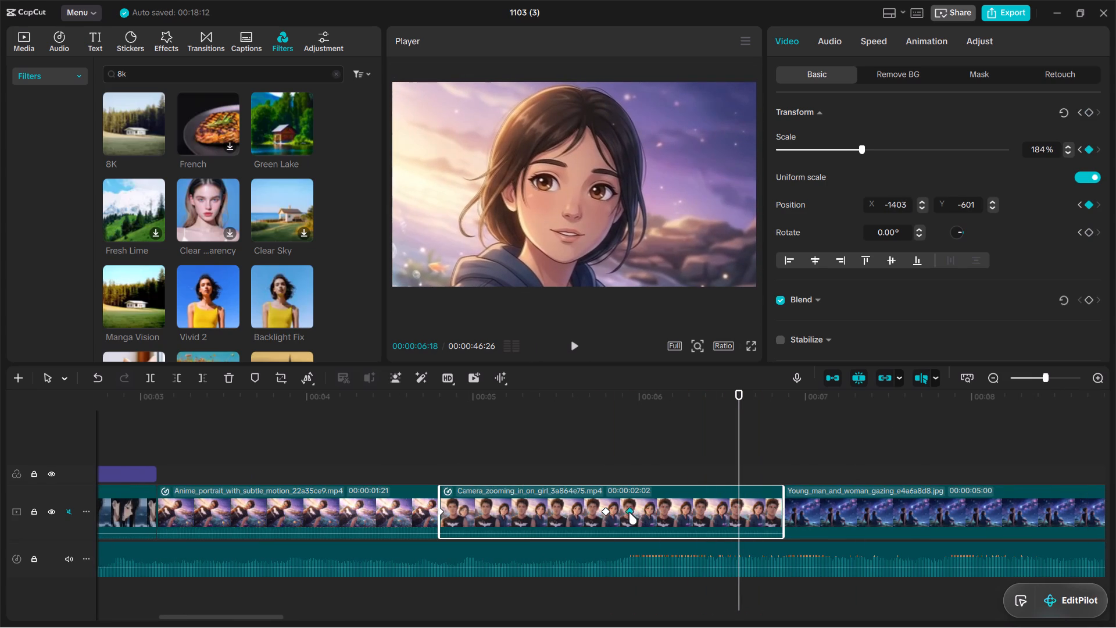
left_click_drag(629, 512, 628, 512)
Play back the Camera_zooming_in_on_girl zoom, and replay the timeline from the beginning to check its timing.
left_click(518, 442)
left_click(615, 503)
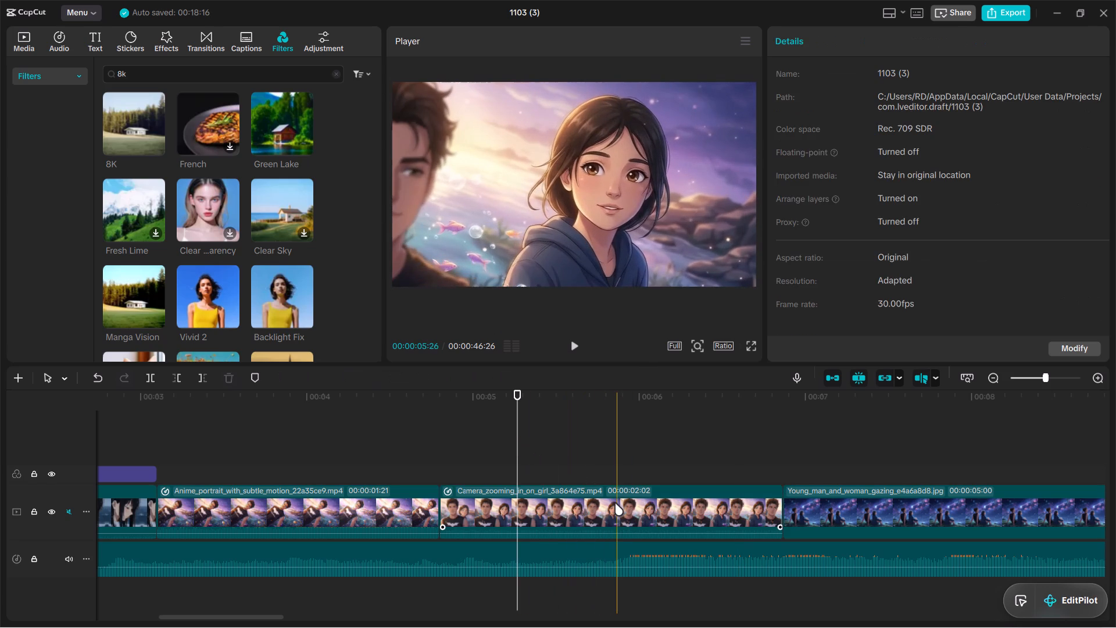
left_click(356, 452)
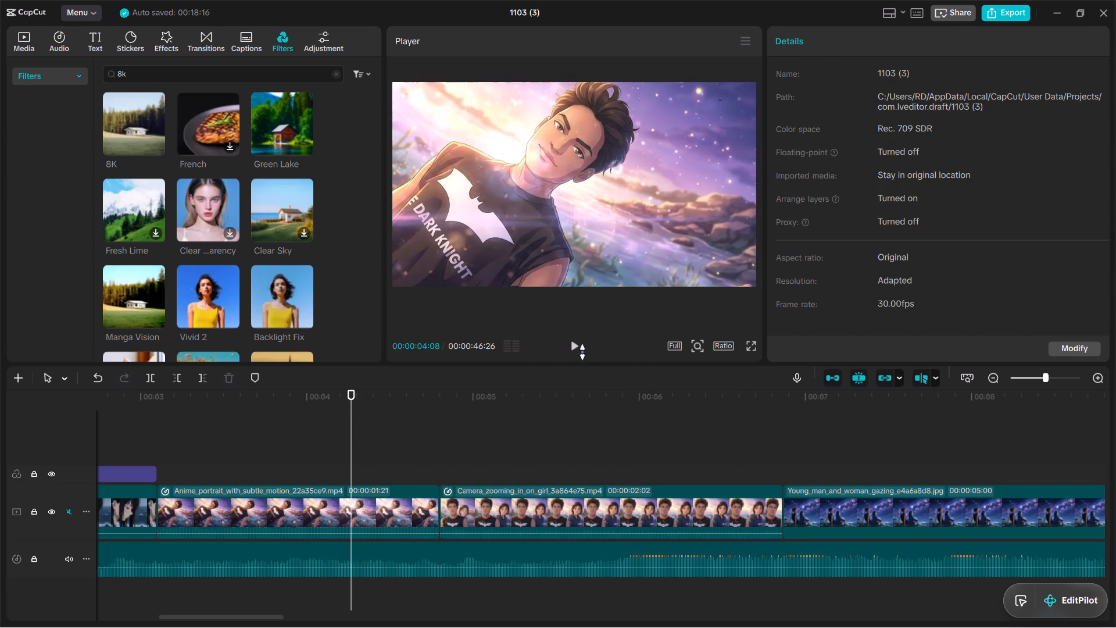
left_click(575, 347)
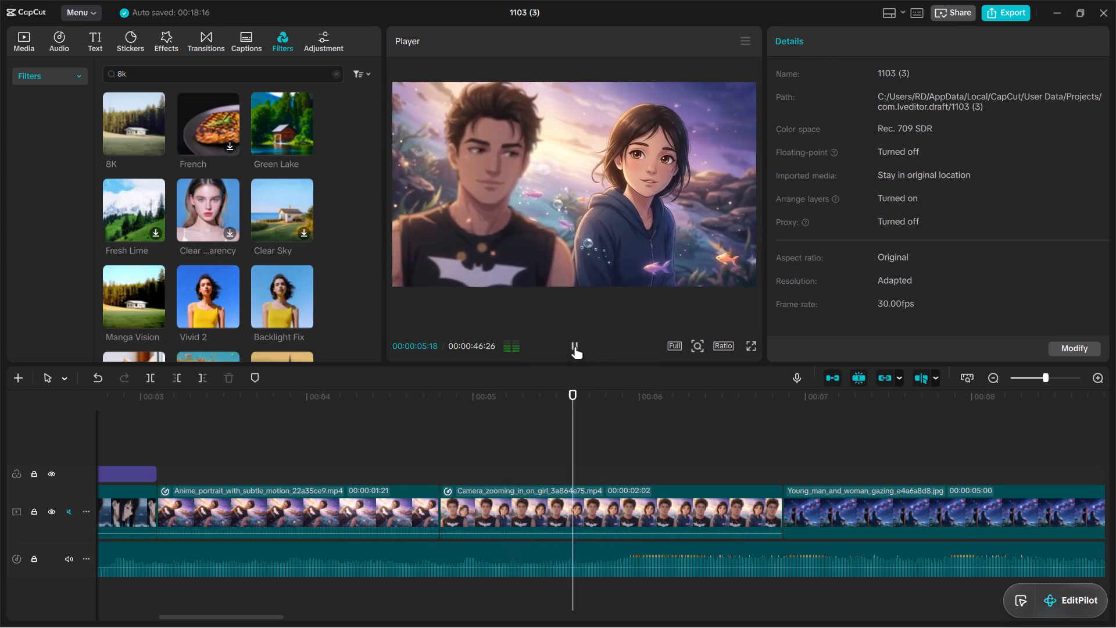
left_click(575, 347)
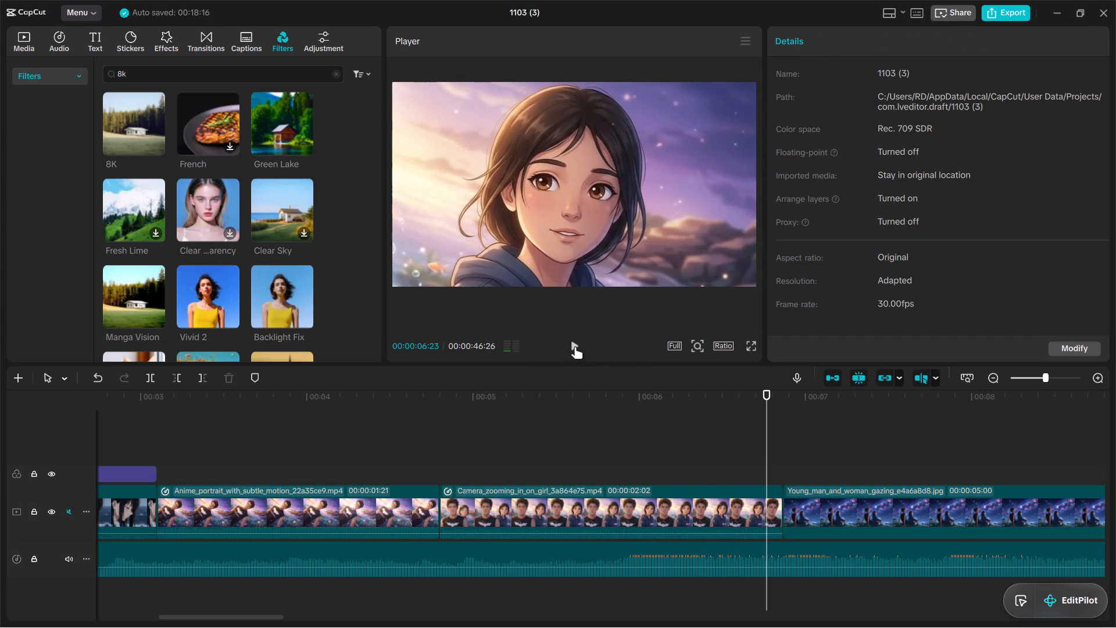
left_click(575, 347)
left_click(575, 347)
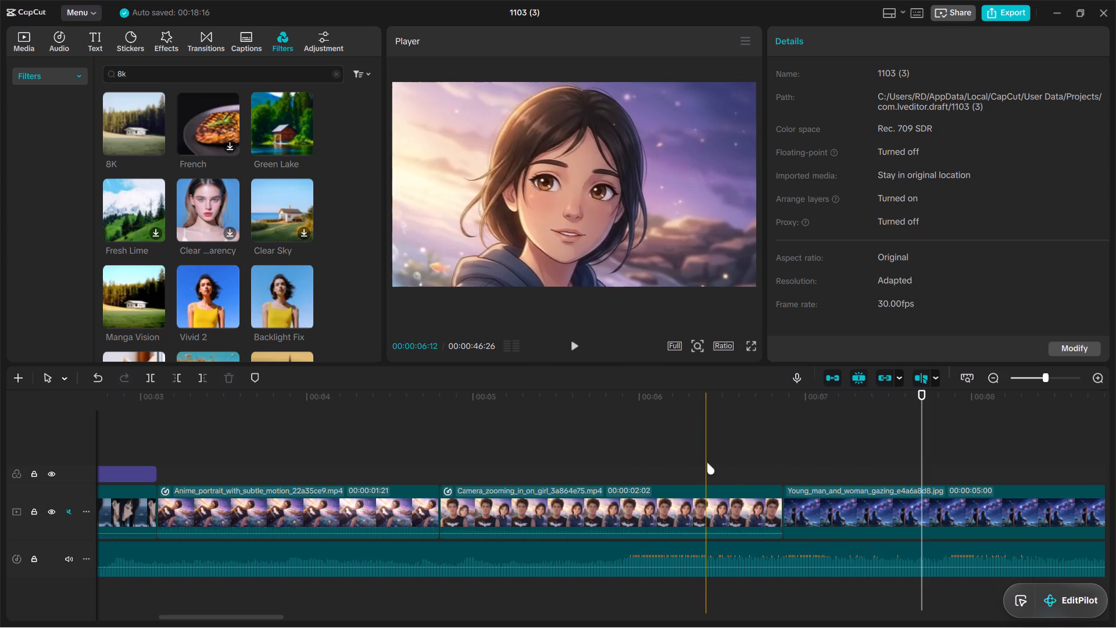
left_click(410, 436)
left_click_drag(410, 436, 5, 435)
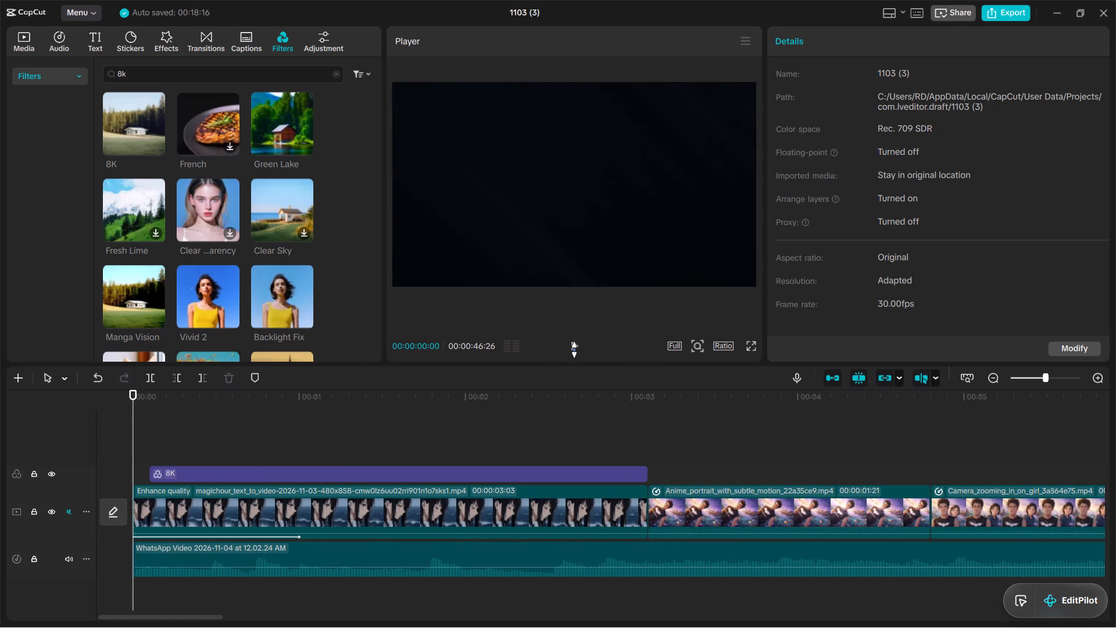
left_click(574, 349)
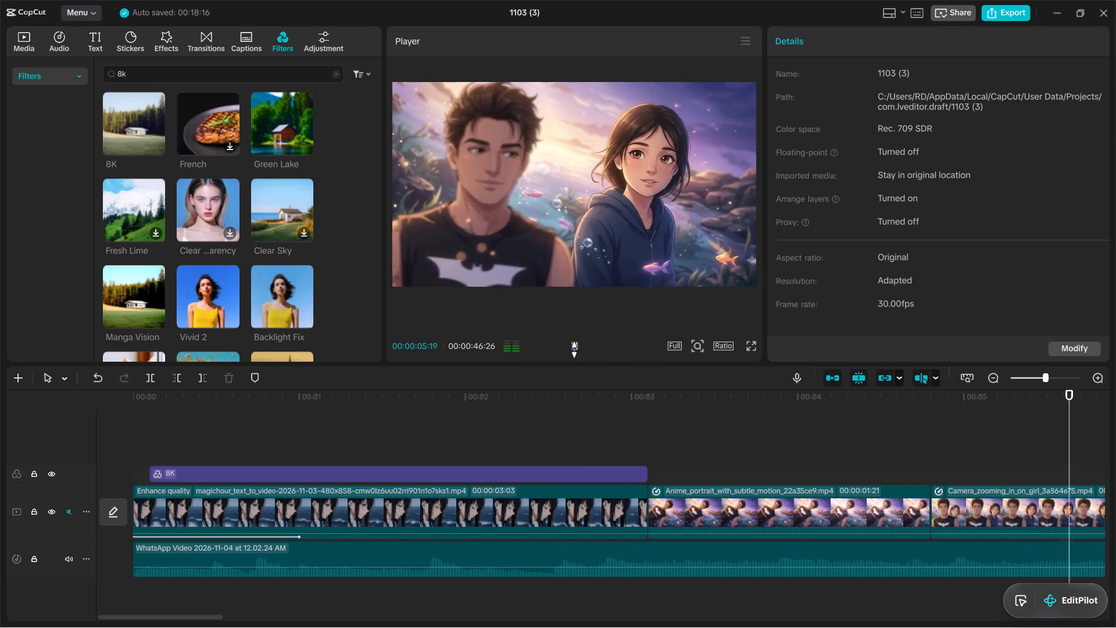
left_click(574, 349)
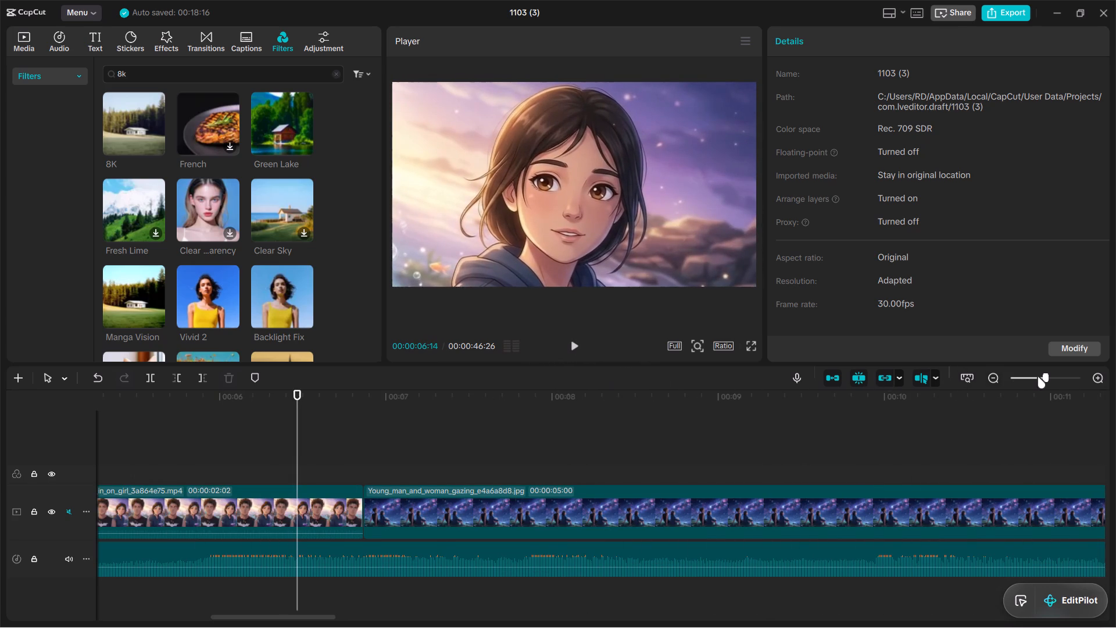
Look through the imported media, previewing the images and clips against the scenes in the timeline.
left_click(1038, 376)
left_click_drag(1036, 376, 1027, 377)
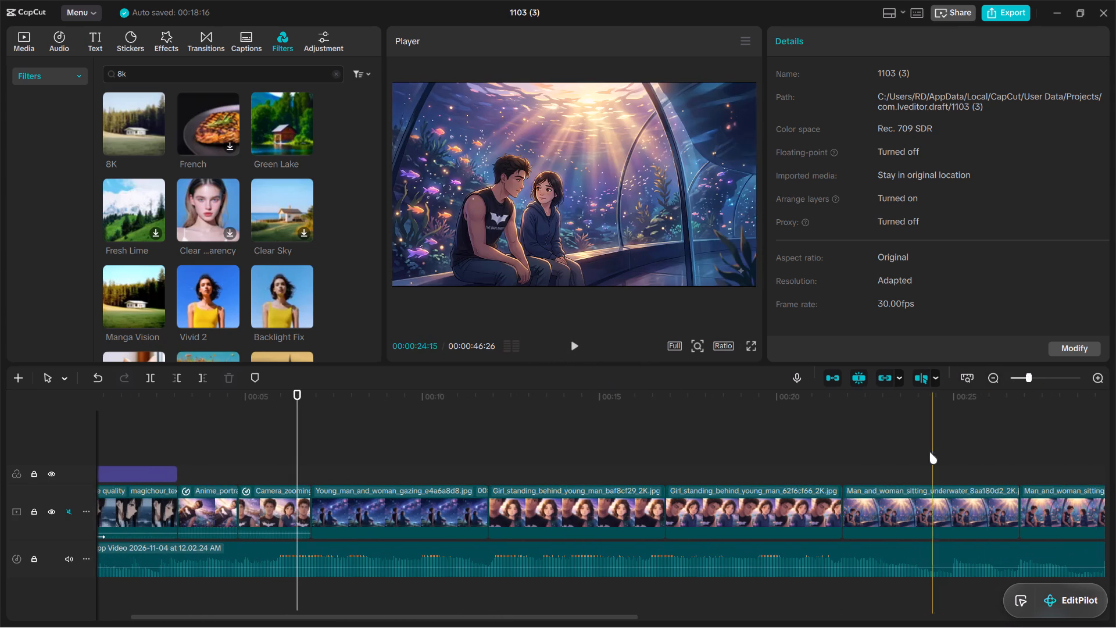
left_click(28, 36)
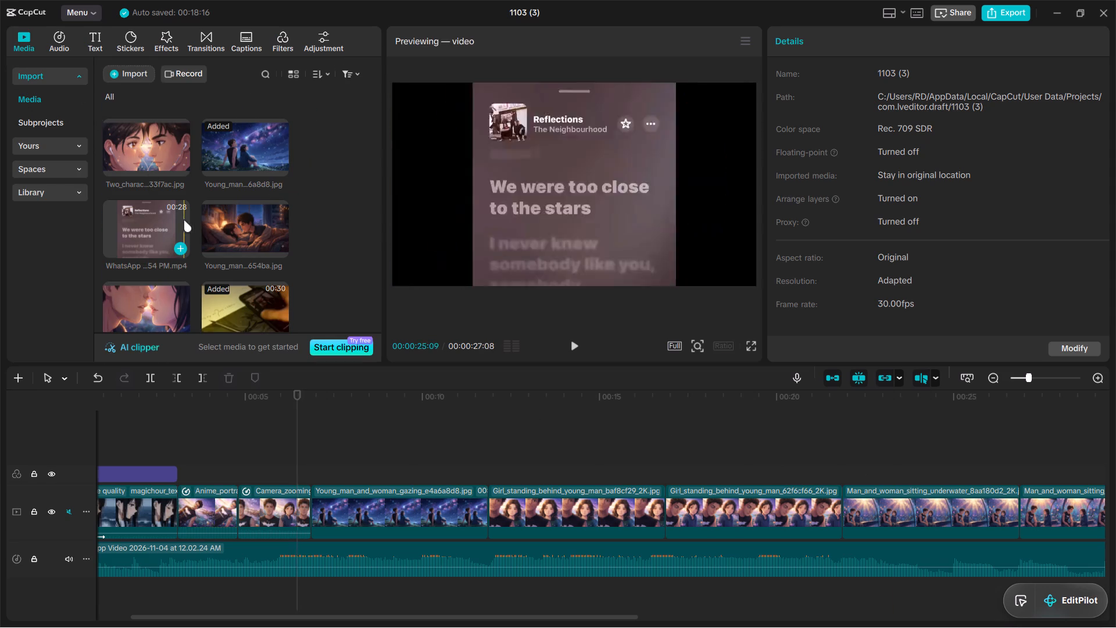
scroll(227, 193, "down", 1)
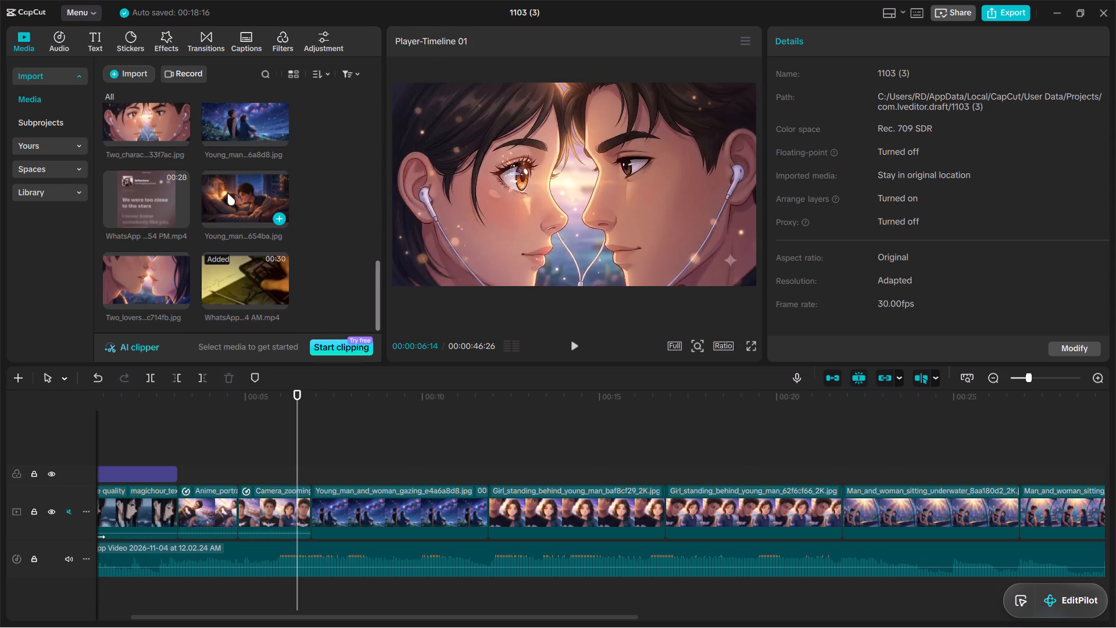
scroll(229, 196, "down", 1)
scroll(167, 254, "down", 3)
scroll(233, 247, "down", 5)
scroll(233, 247, "up", 4)
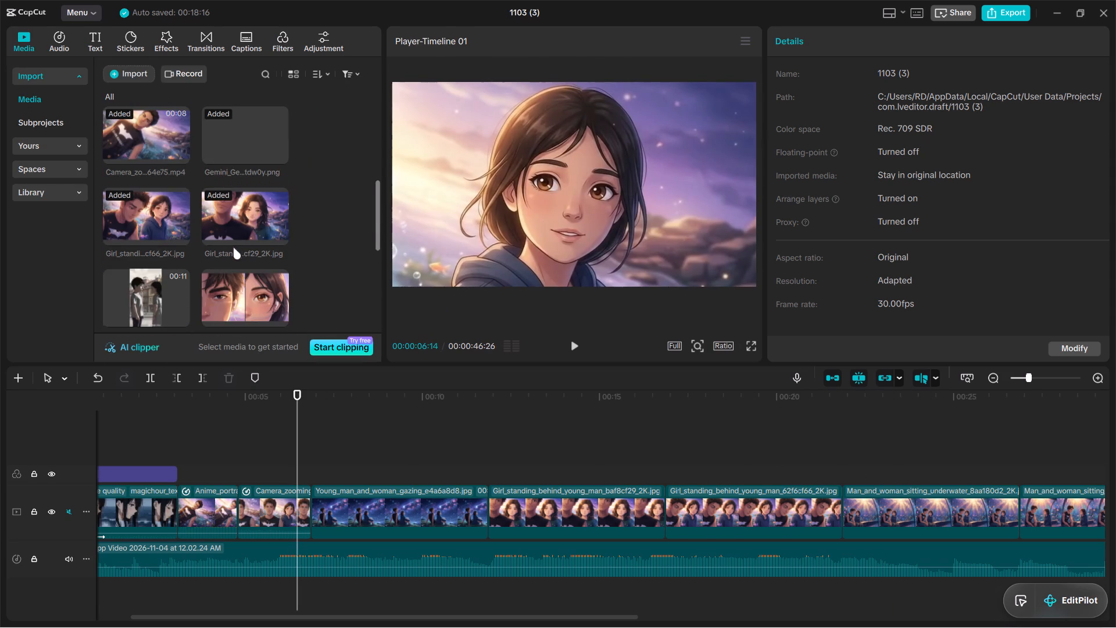
scroll(233, 247, "up", 6)
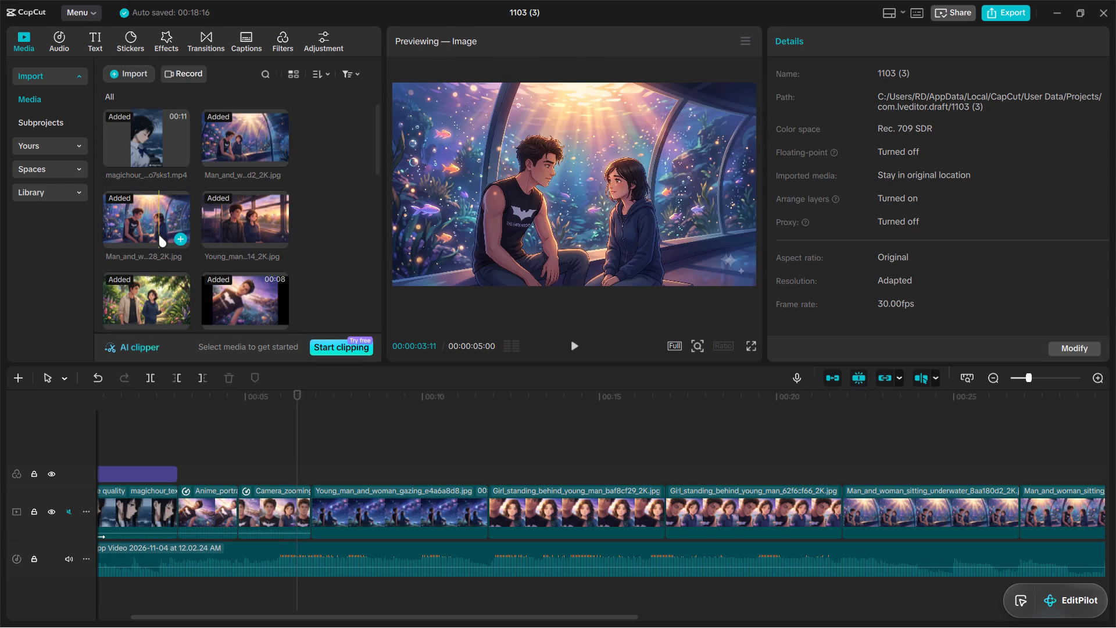
scroll(159, 235, "up", 4)
scroll(237, 199, "down", 3)
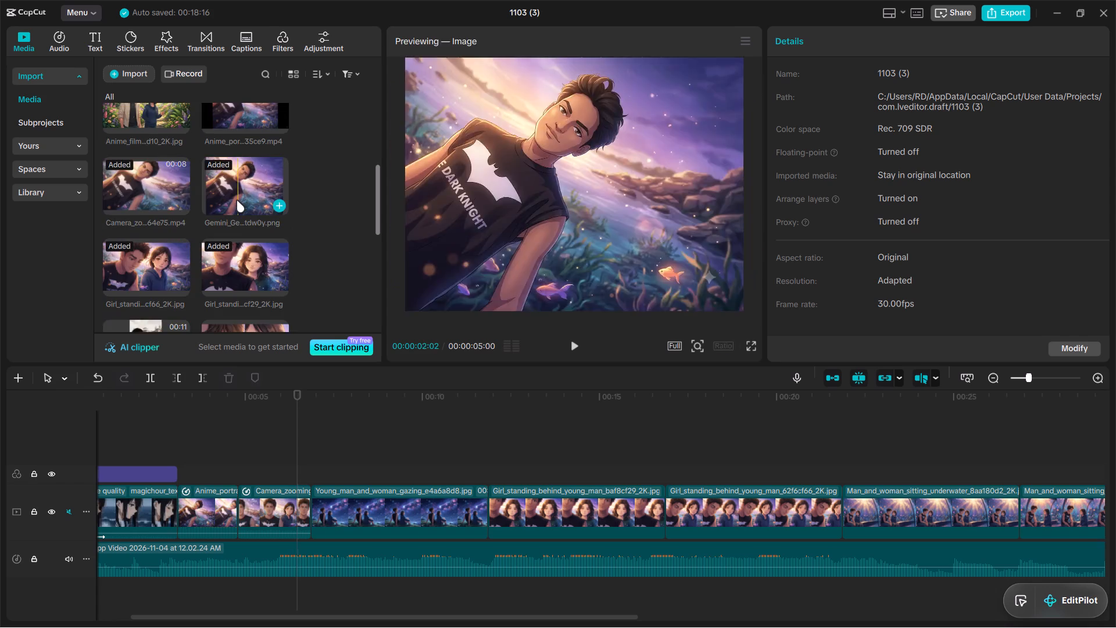
scroll(237, 200, "down", 9)
scroll(237, 201, "up", 1)
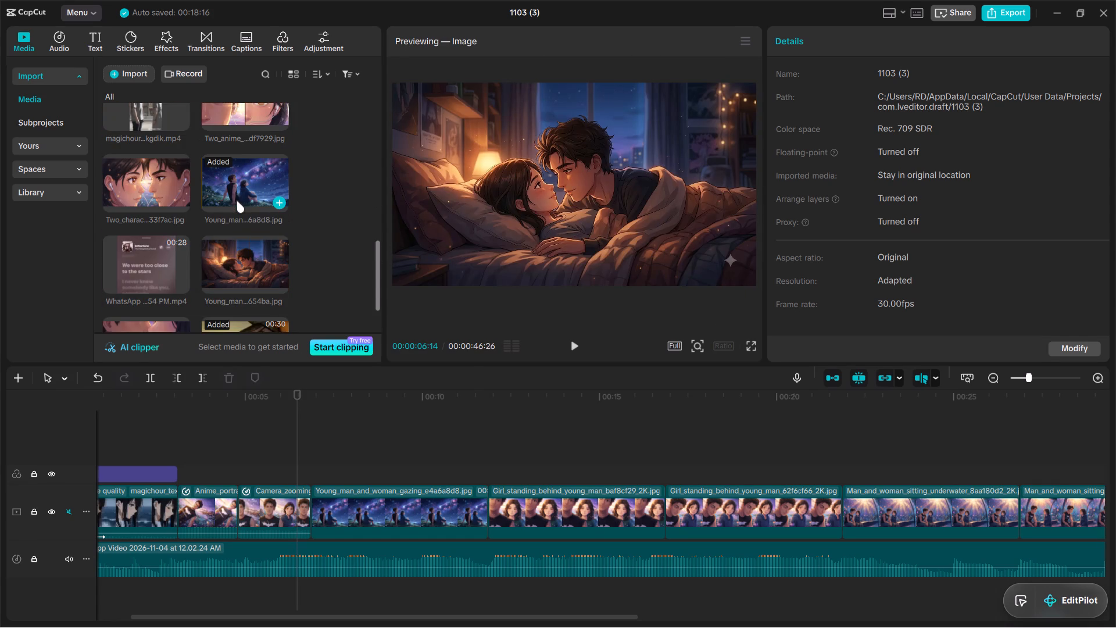
scroll(237, 201, "up", 1)
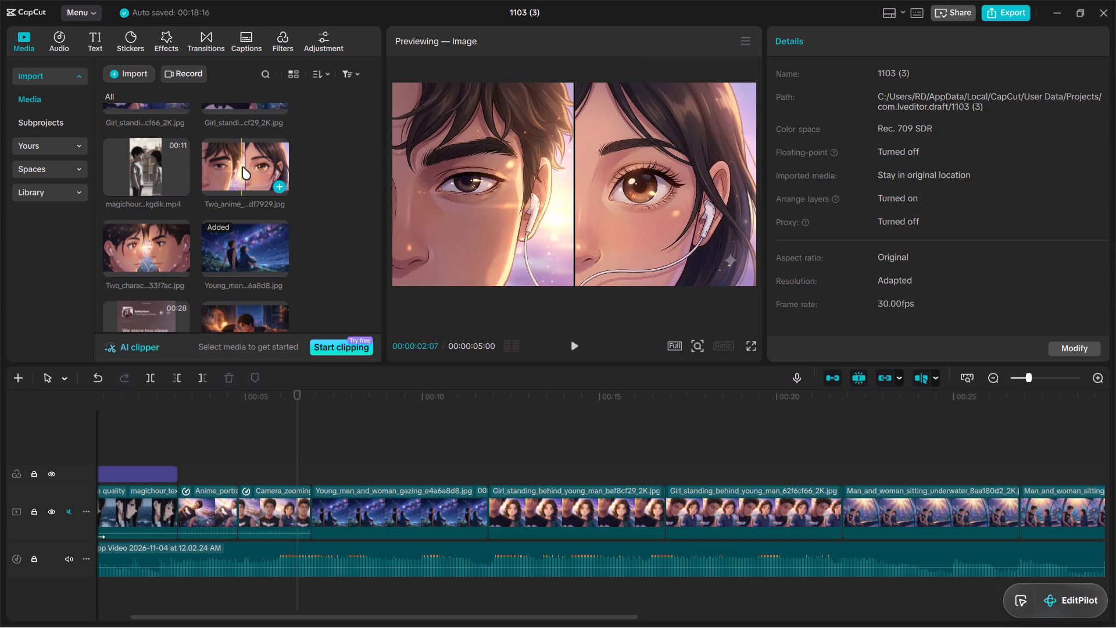
scroll(234, 173, "up", 2)
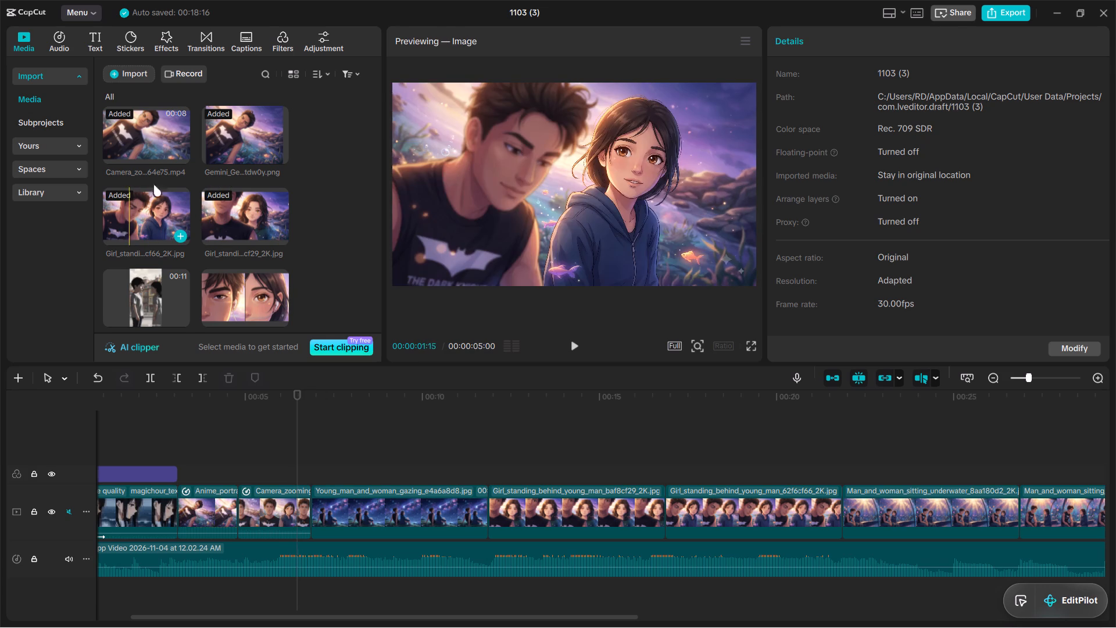
scroll(235, 163, "up", 2)
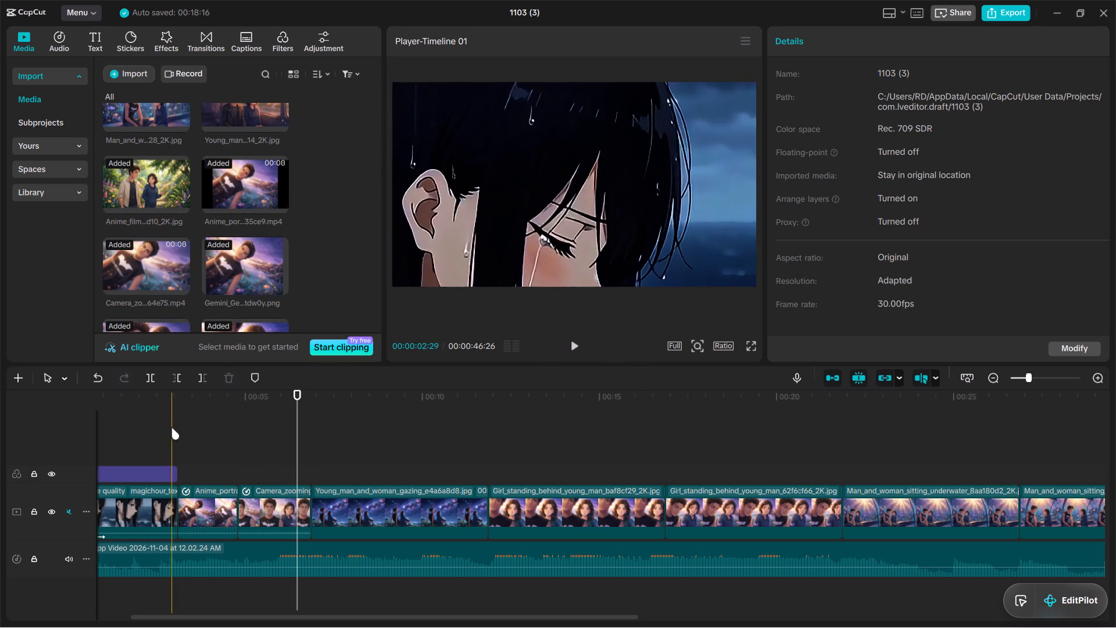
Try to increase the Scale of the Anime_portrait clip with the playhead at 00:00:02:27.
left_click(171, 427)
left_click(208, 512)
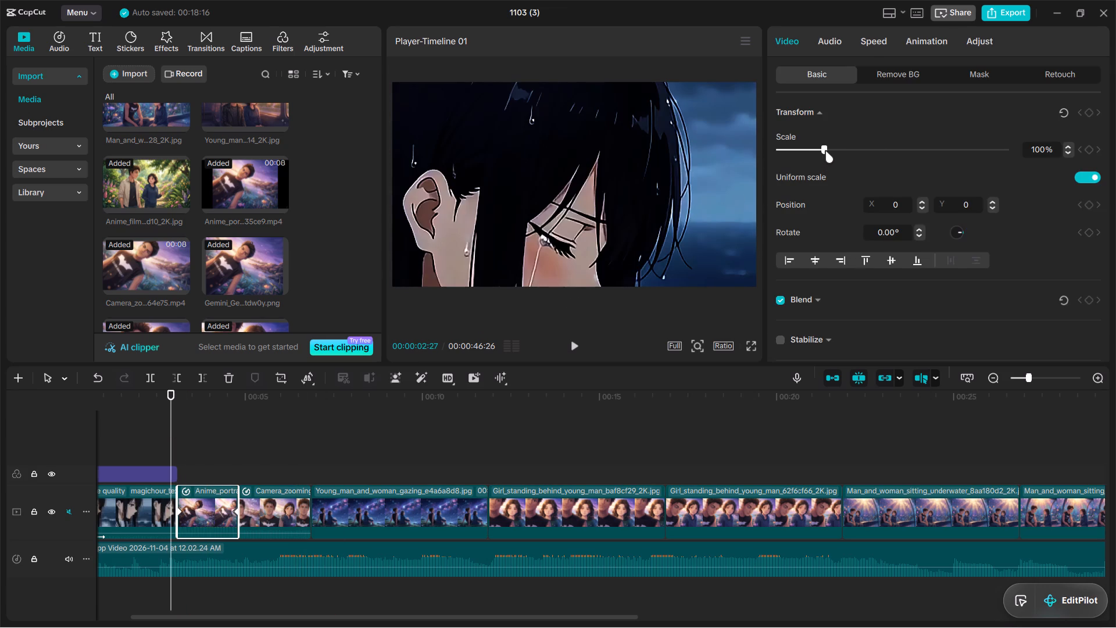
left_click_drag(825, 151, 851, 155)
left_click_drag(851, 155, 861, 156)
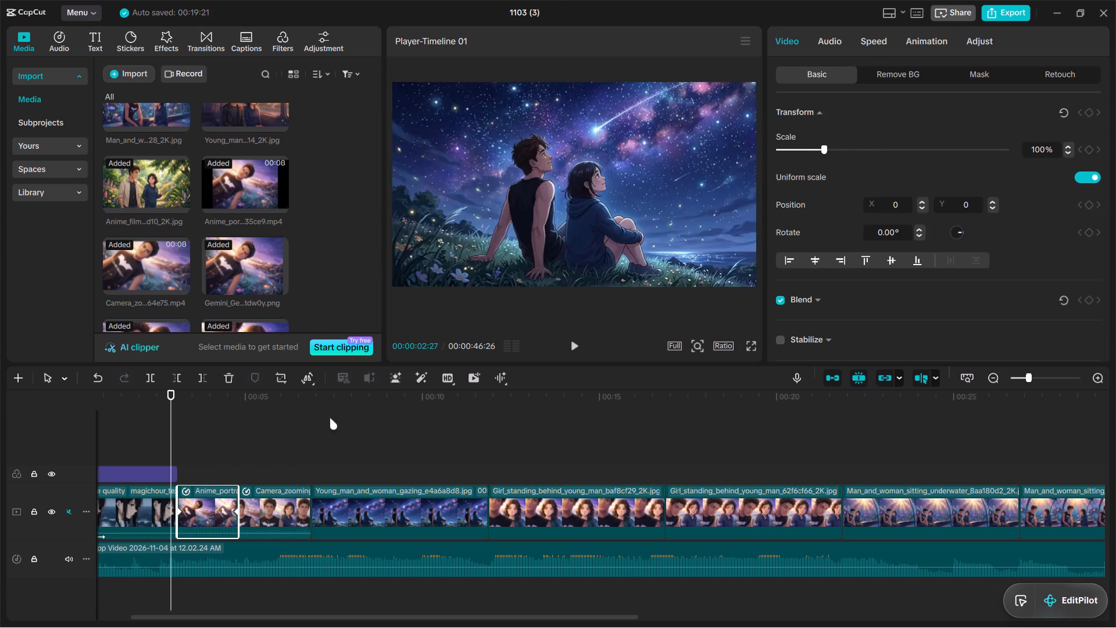
Play back the Anime_portrait and Camera_zooming_in_on_girl scenes and the cut into the Young_man_and_woman_gazing image.
left_click(164, 438)
left_click(574, 349)
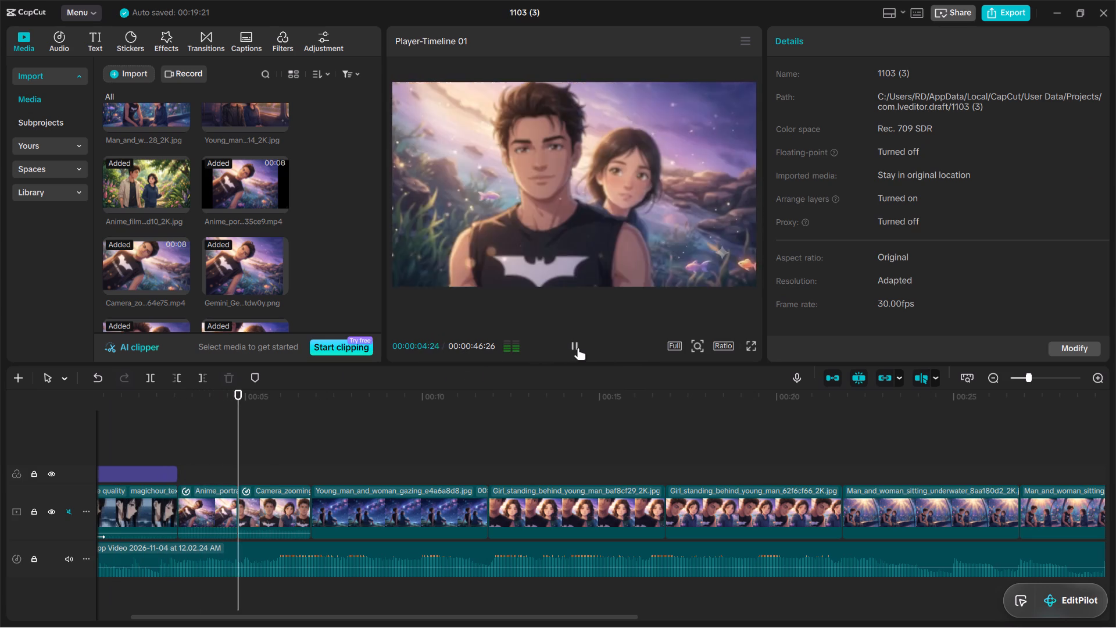
left_click(578, 348)
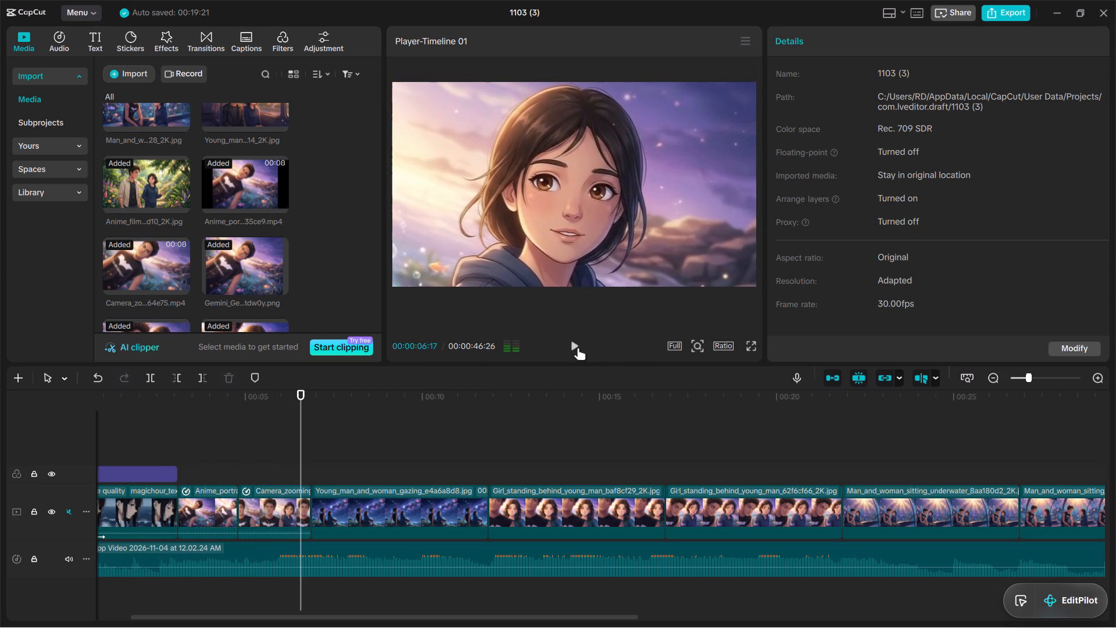
left_click(1020, 378)
left_click_drag(1020, 378, 1033, 382)
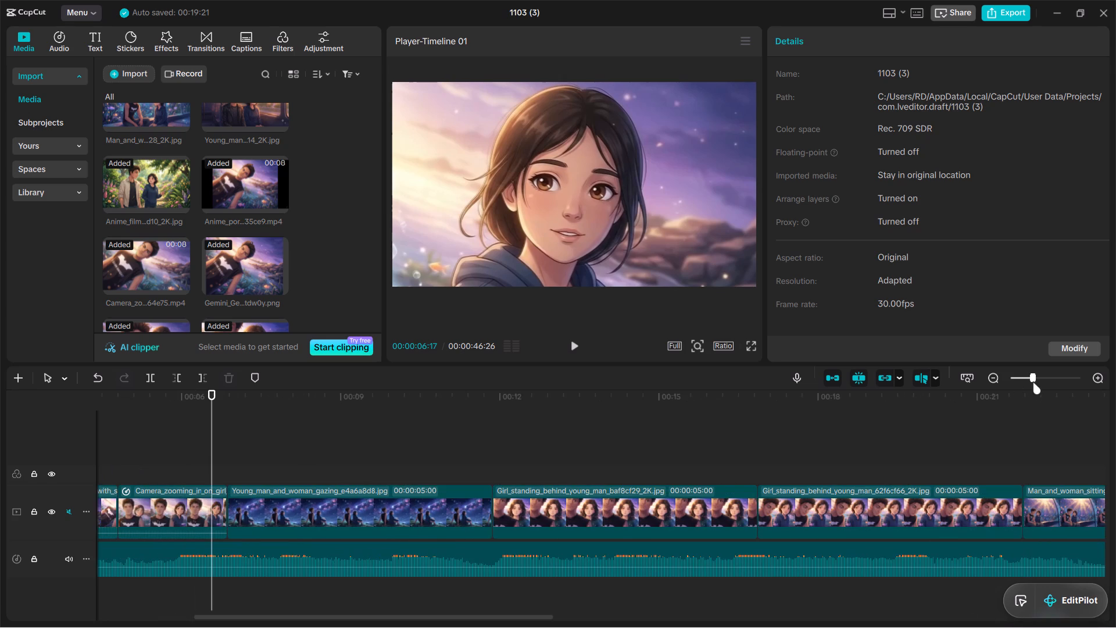
left_click(575, 354)
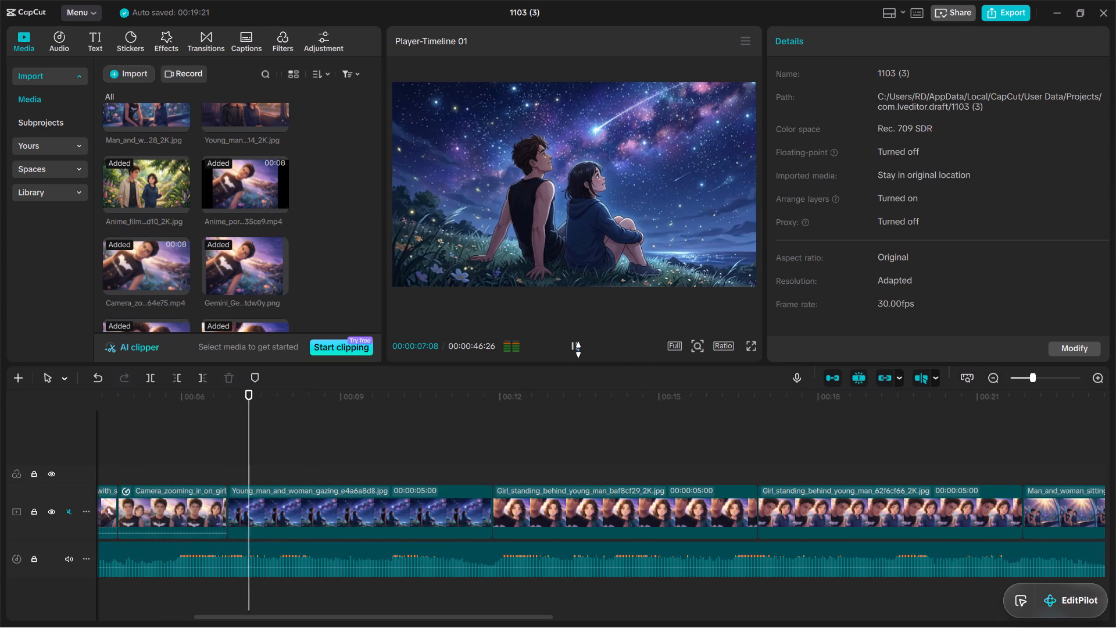
left_click(580, 348)
Duplicate the Camera_zooming_in_on_girl clip onto a track above the main track, starting at 00:00:06:23.
left_click(195, 427)
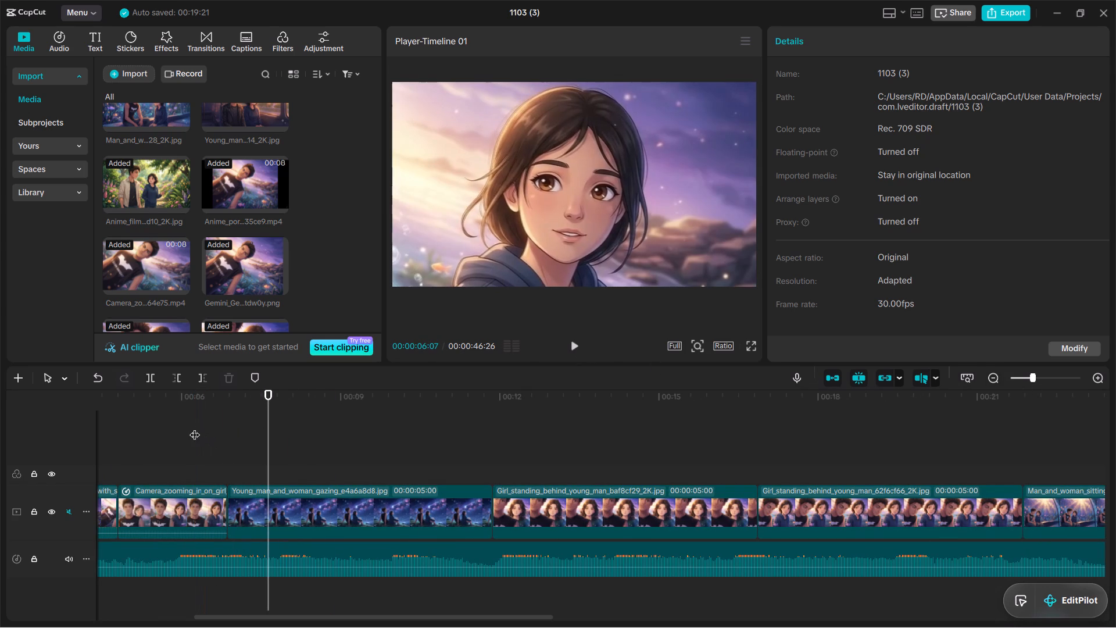
left_click_drag(195, 427, 219, 429)
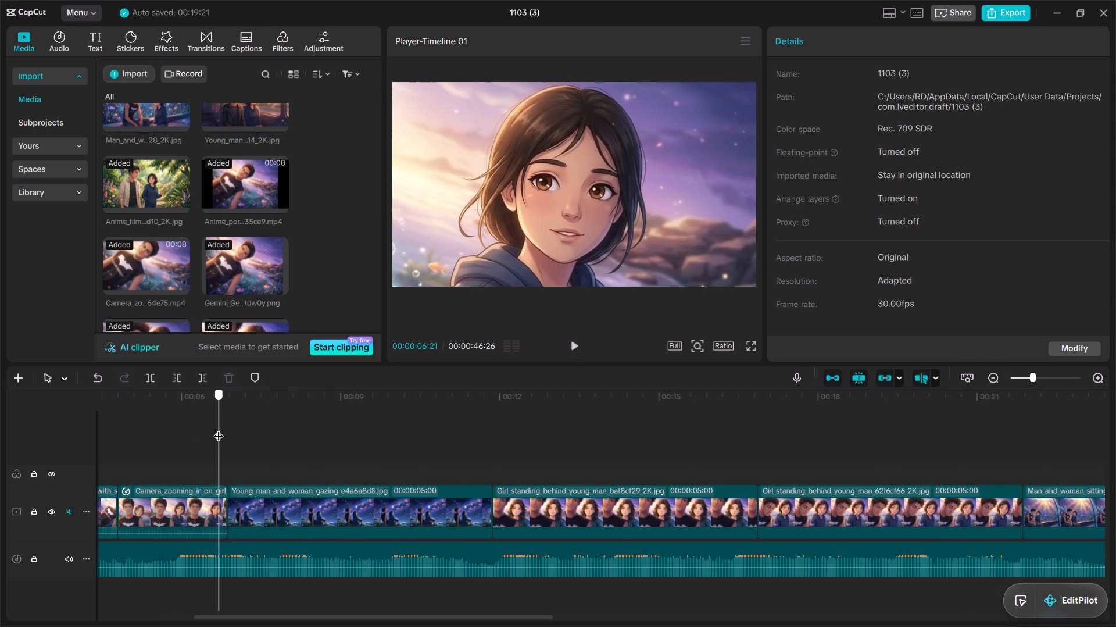
left_click_drag(219, 429, 223, 429)
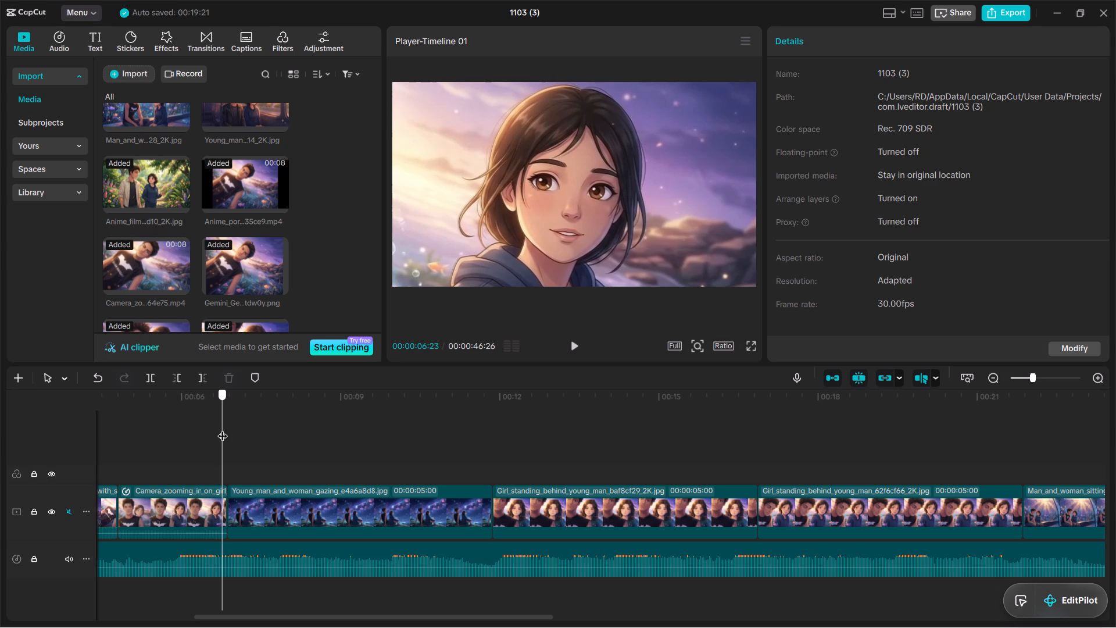
left_click_drag(223, 429, 223, 429)
left_click(200, 497)
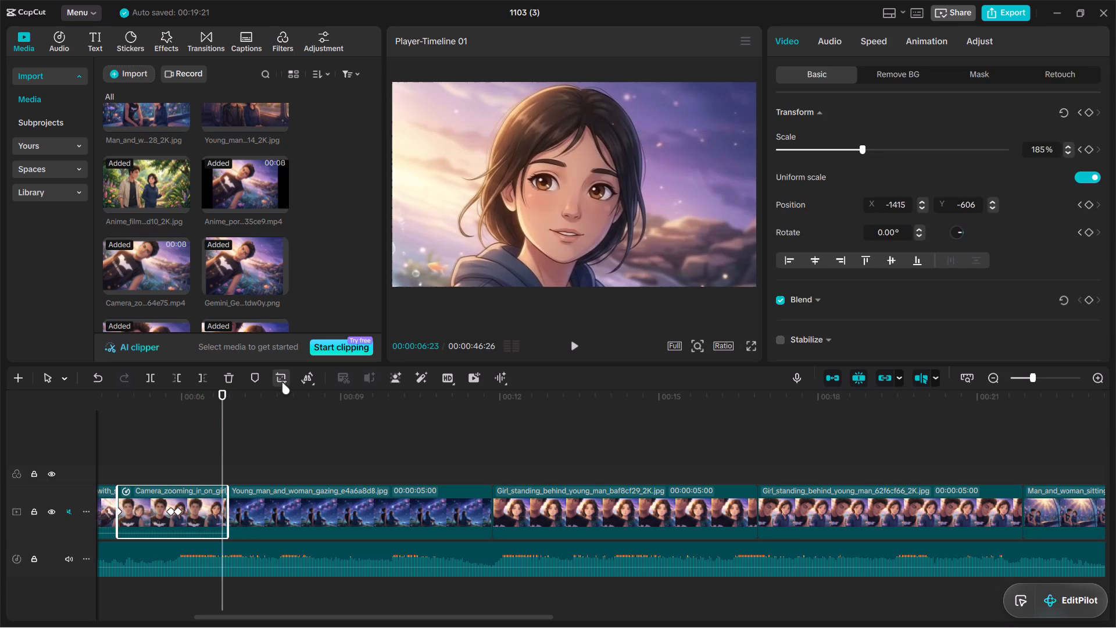
key("ctrl+c")
key("ctrl+v")
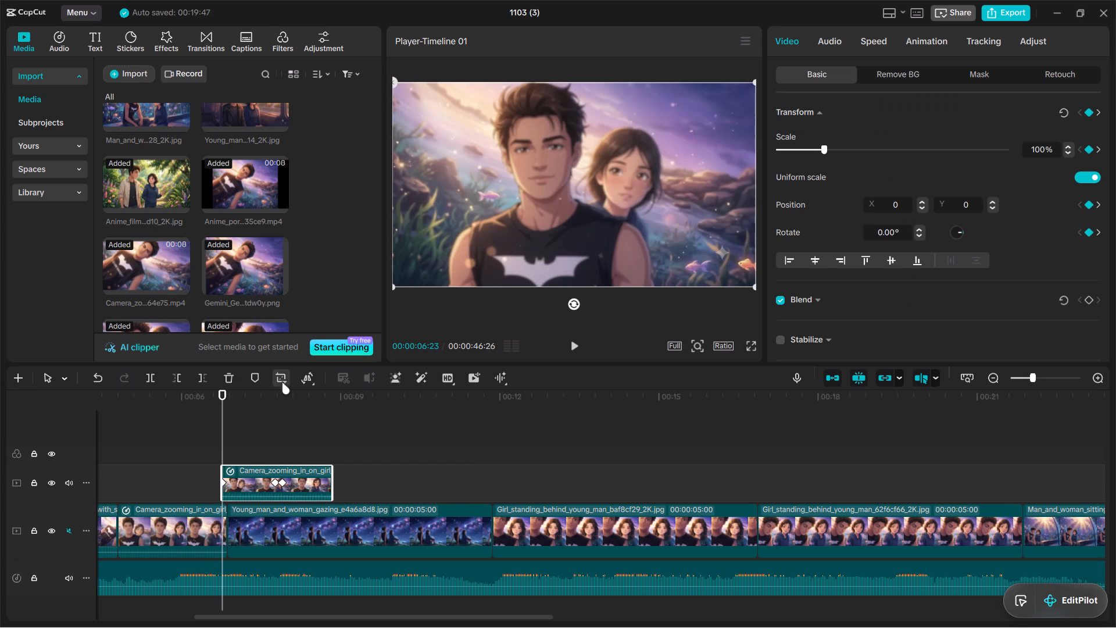
Create a freeze frame from the duplicated Camera_zooming_in_on_girl clip at 00:00:08:23, near its end.
left_click(327, 433)
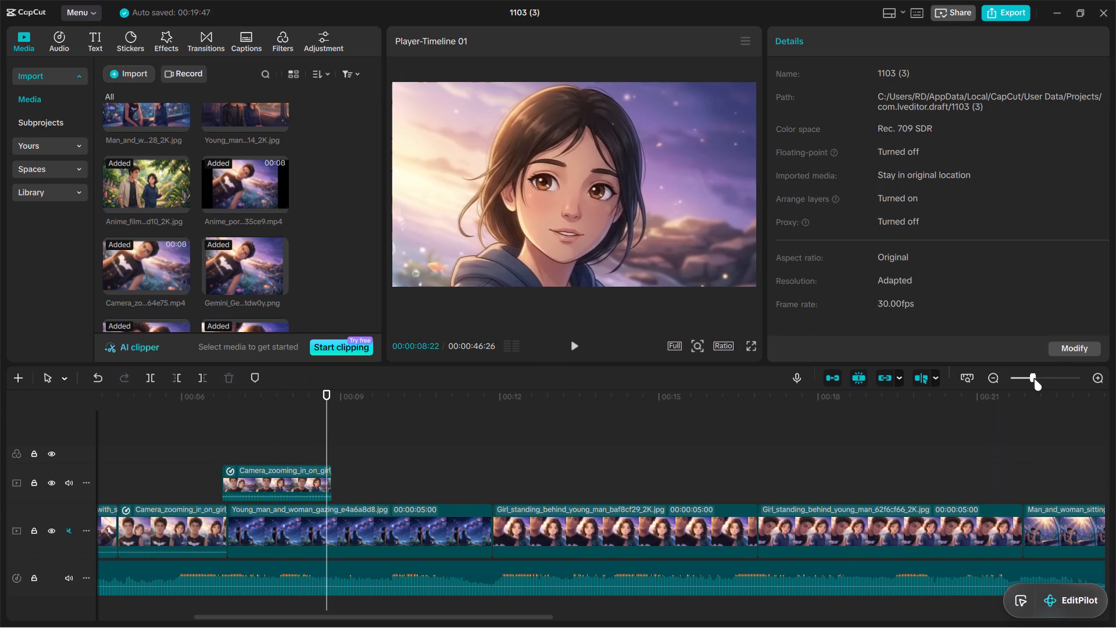
left_click_drag(1034, 379, 1068, 384)
left_click(367, 429)
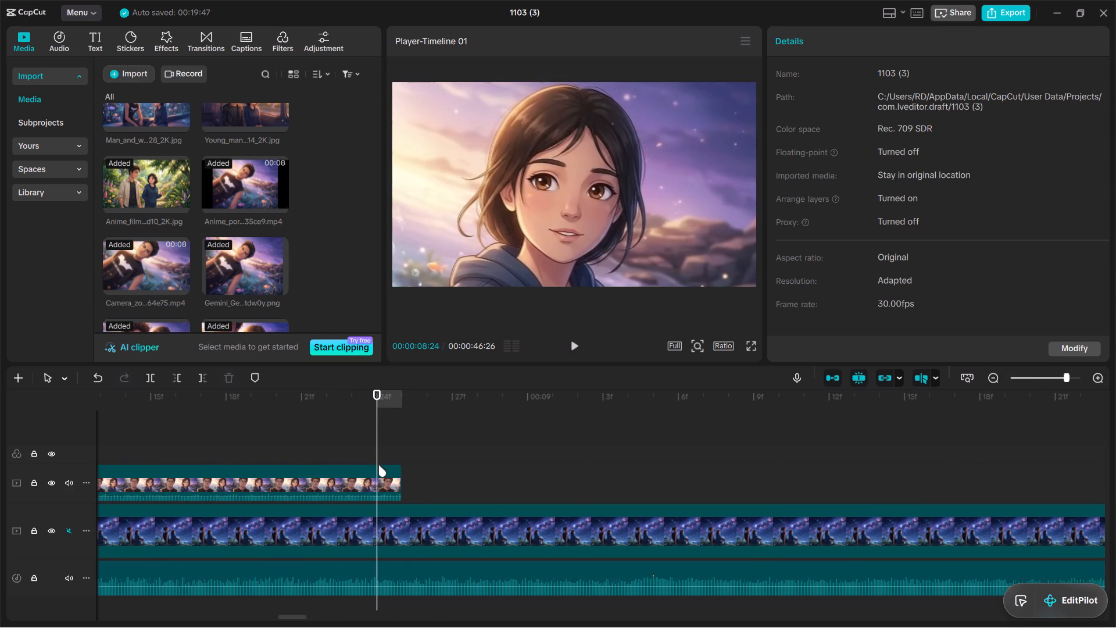
left_click(381, 475)
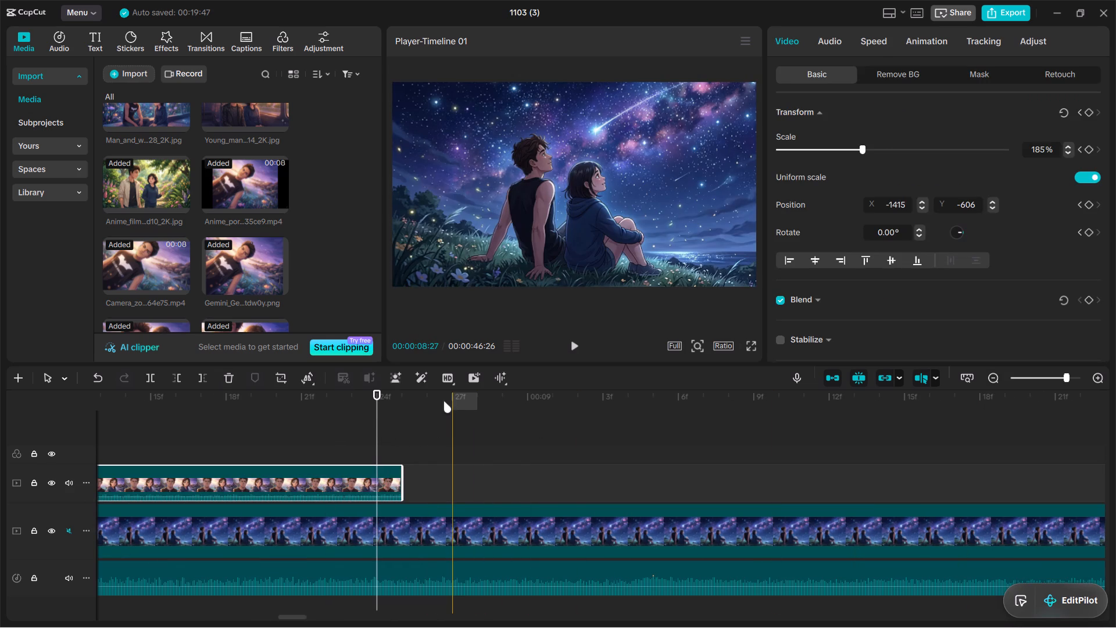
left_click_drag(376, 433, 349, 437)
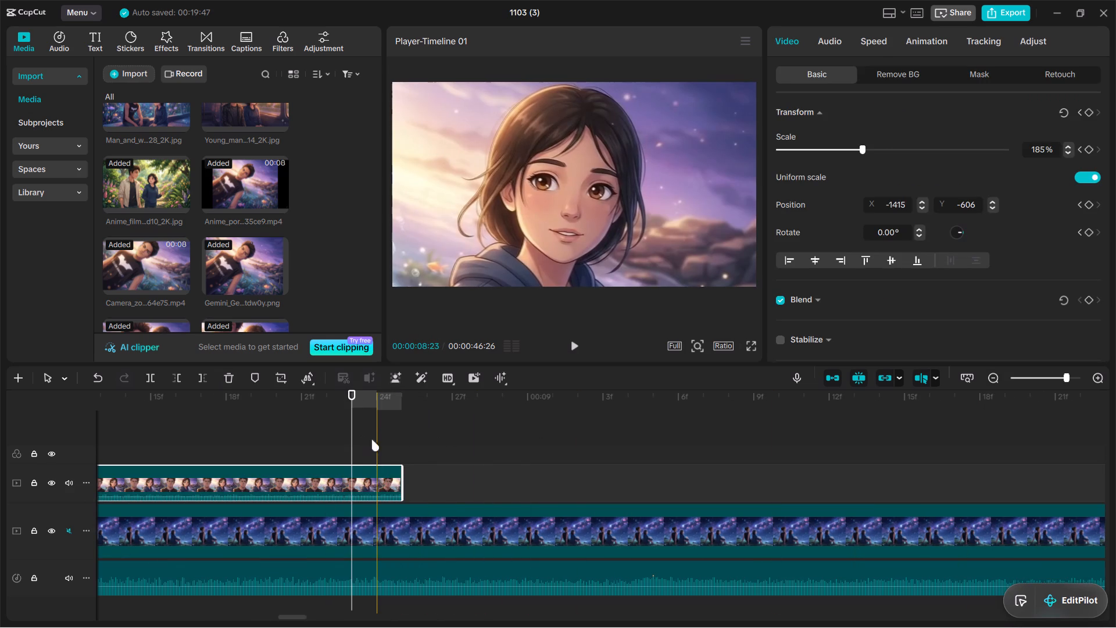
left_click(384, 476)
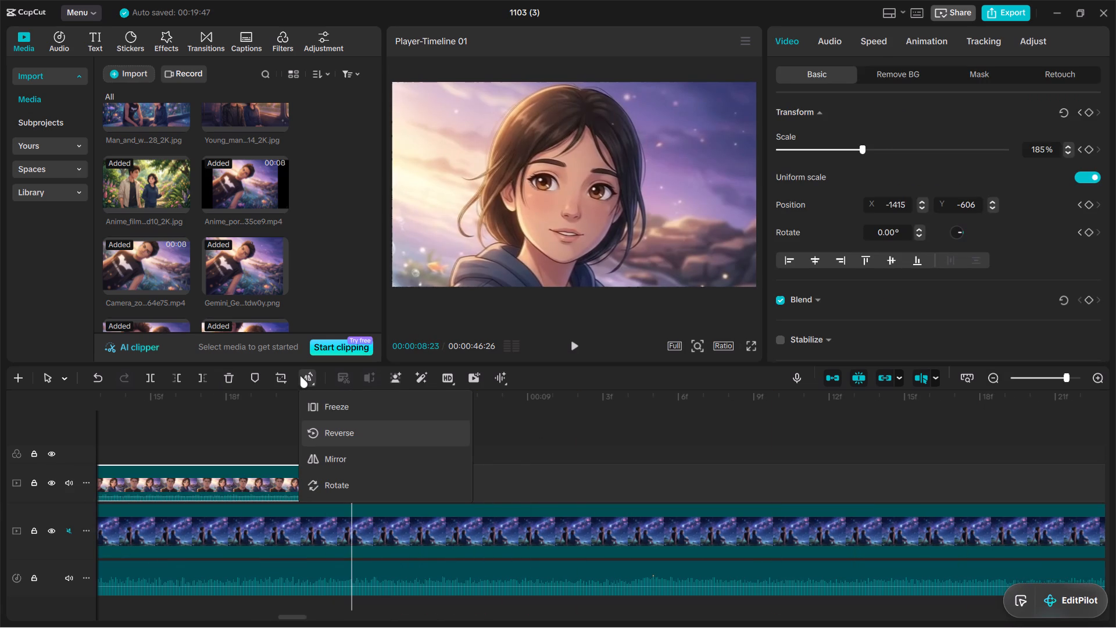
left_click(323, 409)
Delete the duplicated clip's leftover parts before and after the freeze frame.
left_click(319, 477)
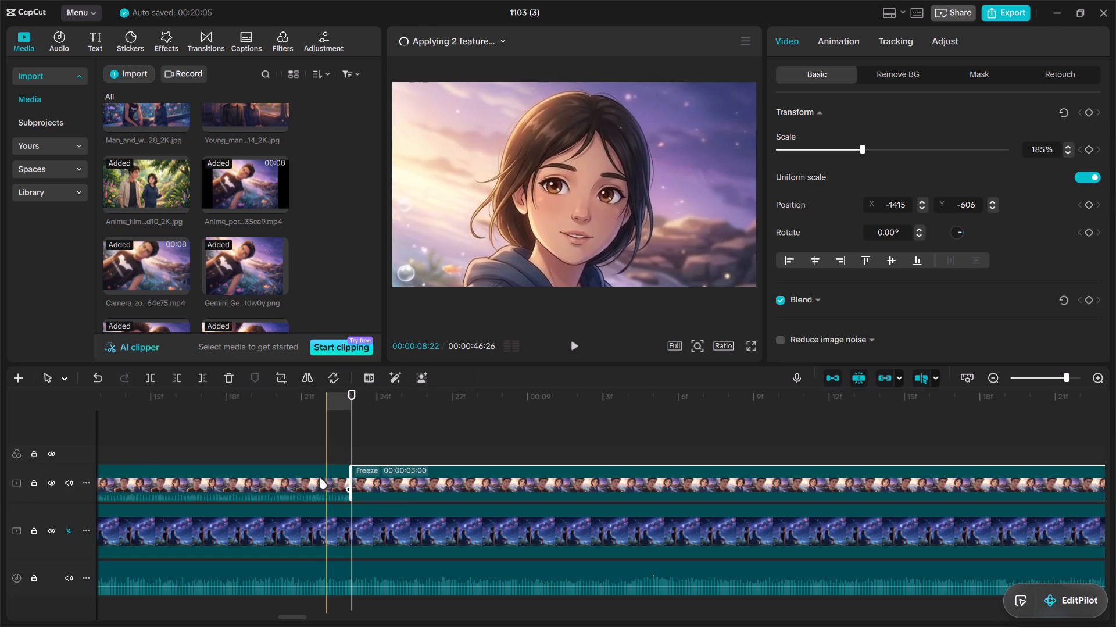
left_click(228, 376)
left_click(1046, 377)
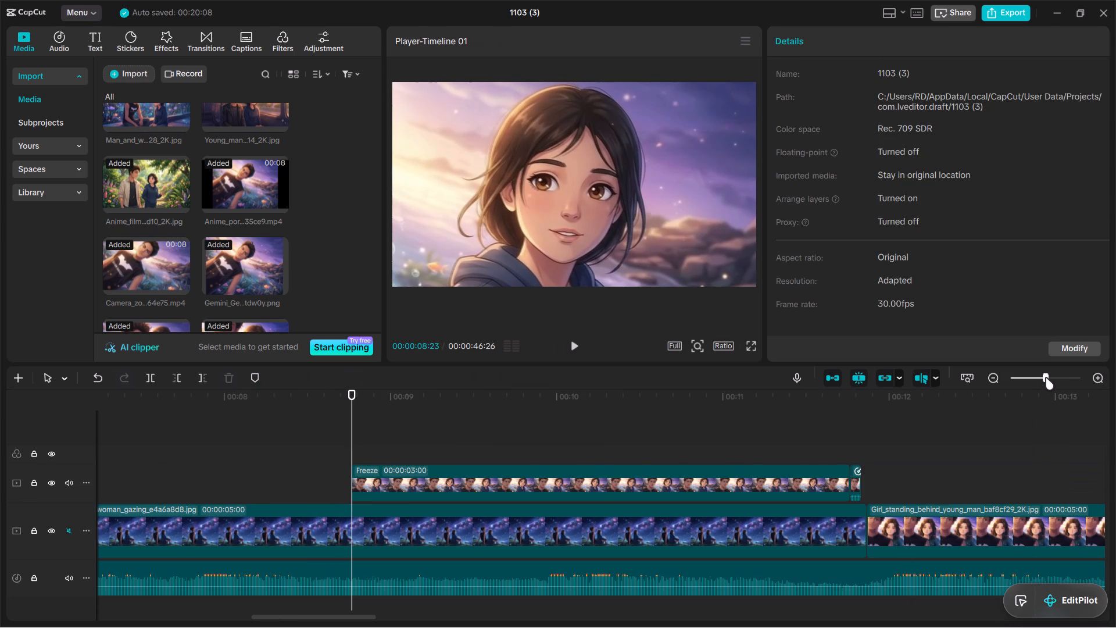
left_click(858, 481)
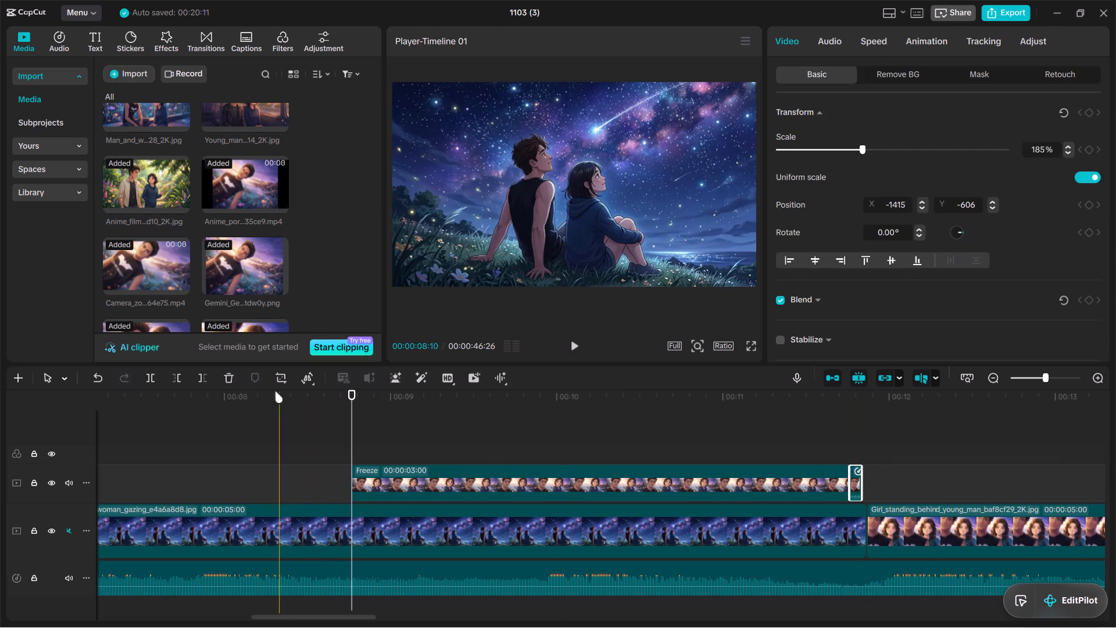
left_click(230, 379)
Move the Freeze clip earlier so it starts shortly before the Camera_zooming_in_on_girl clip ends.
left_click(731, 477)
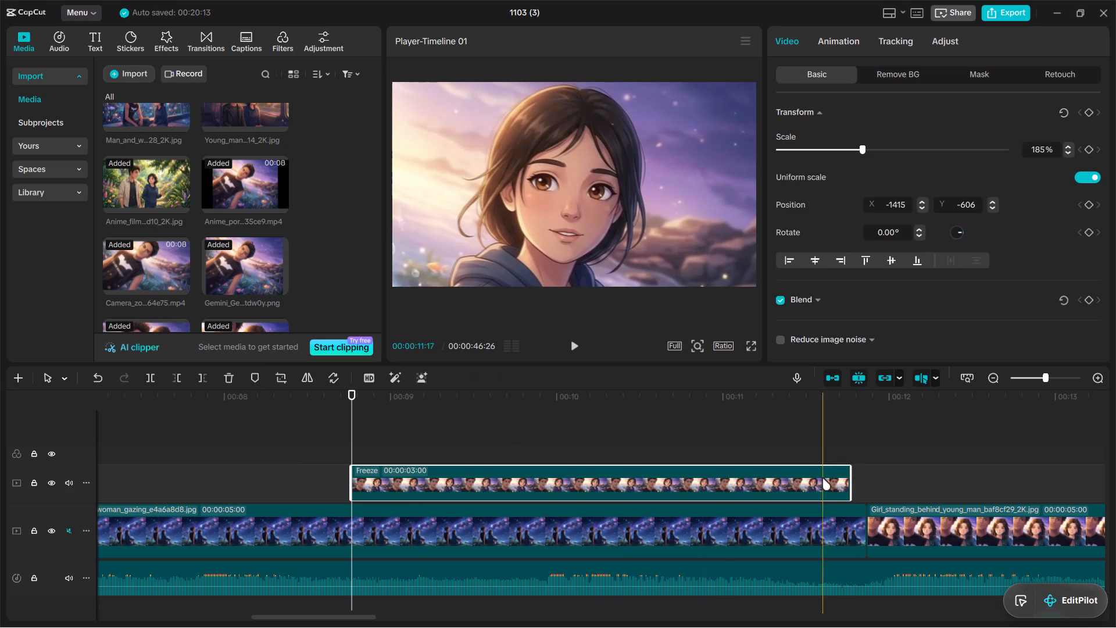
left_click_drag(846, 483, 550, 483)
left_click(286, 423)
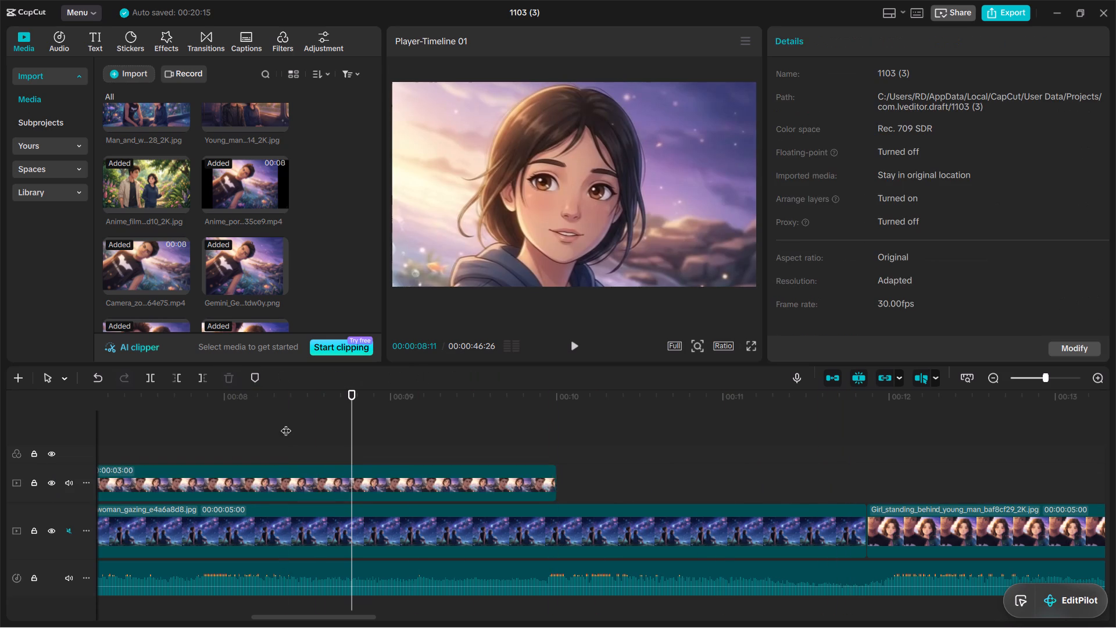
left_click_drag(286, 423, 782, 452)
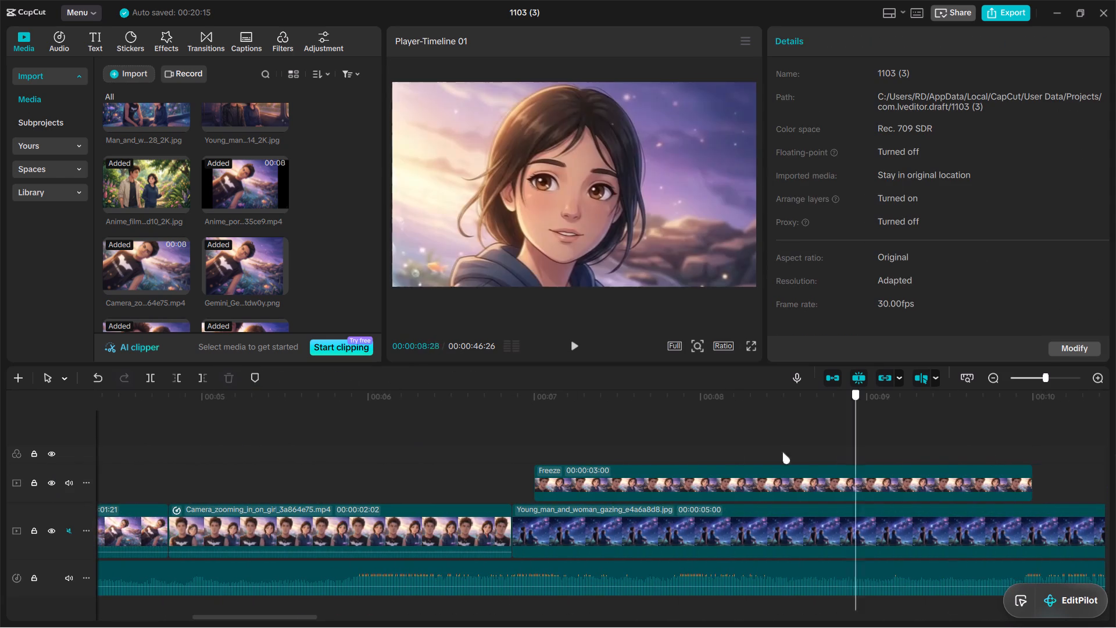
left_click_drag(782, 452, 476, 452)
left_click_drag(684, 484, 556, 489)
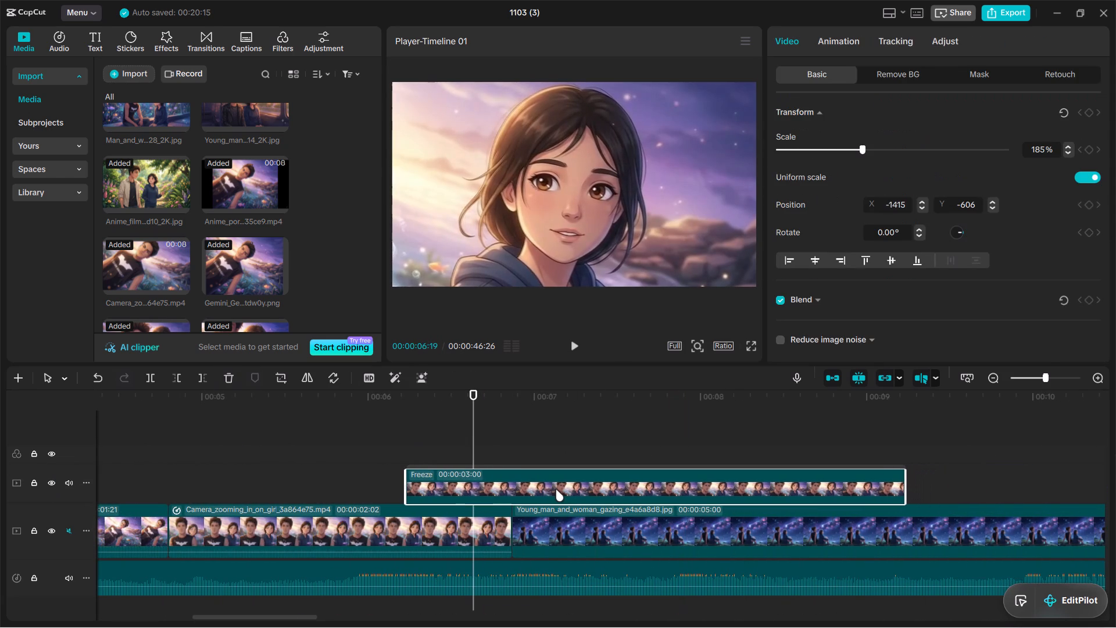
left_click_drag(556, 489, 636, 480)
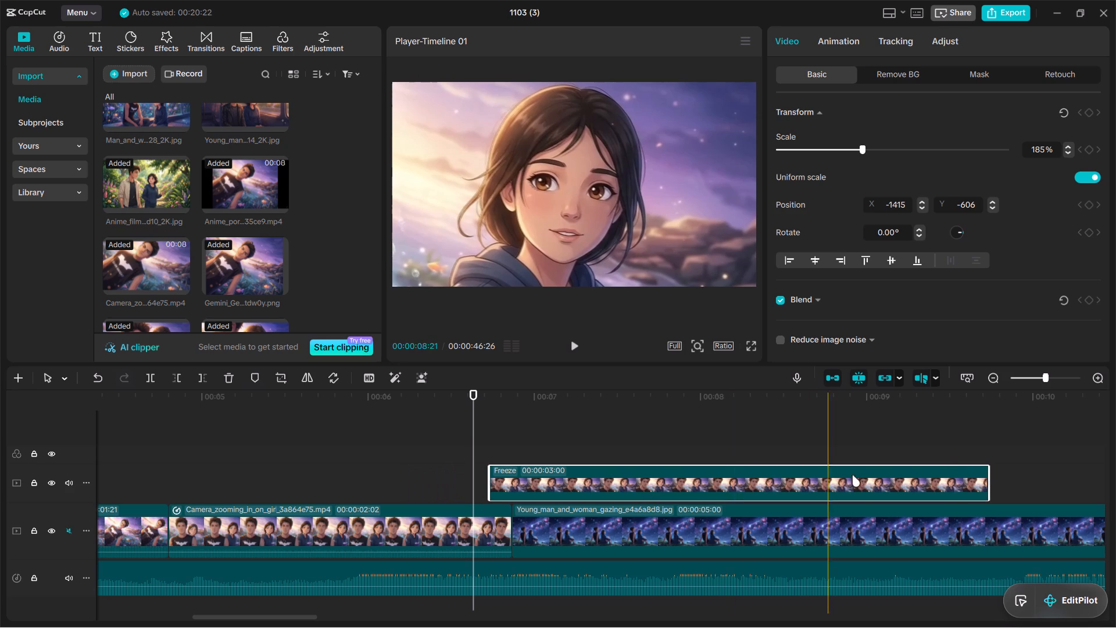
Trim the Freeze clip to 17 frames across the cut into the Young_man_and_woman_gazing image, and play back the cut.
left_click_drag(989, 479, 559, 483)
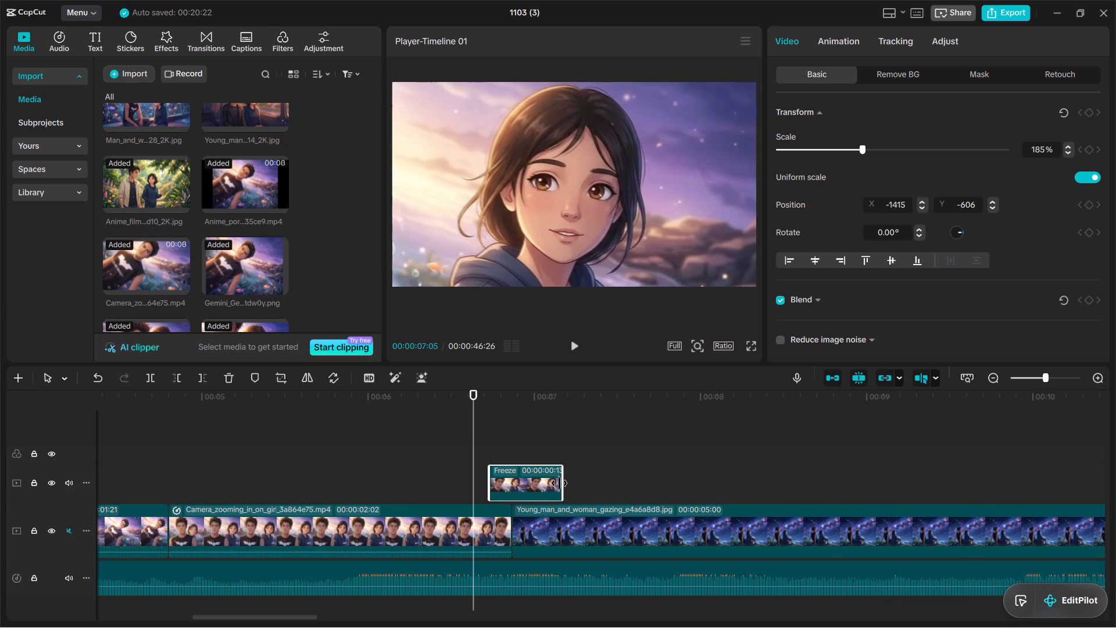
left_click_drag(559, 483, 560, 483)
left_click_drag(489, 477, 466, 480)
left_click(436, 448)
left_click(572, 352)
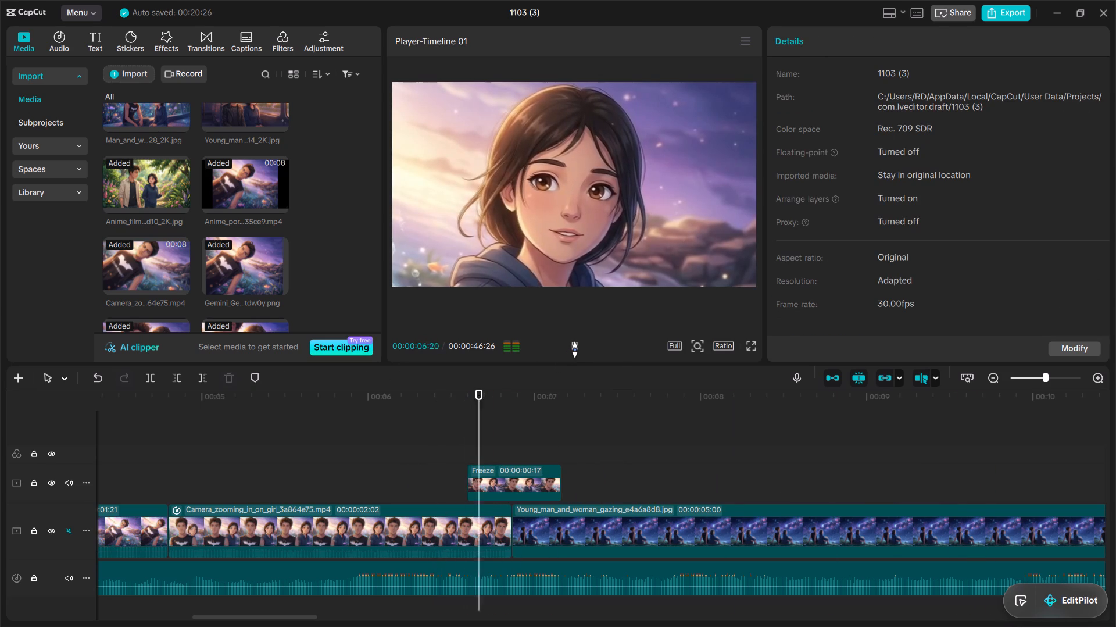
left_click(575, 349)
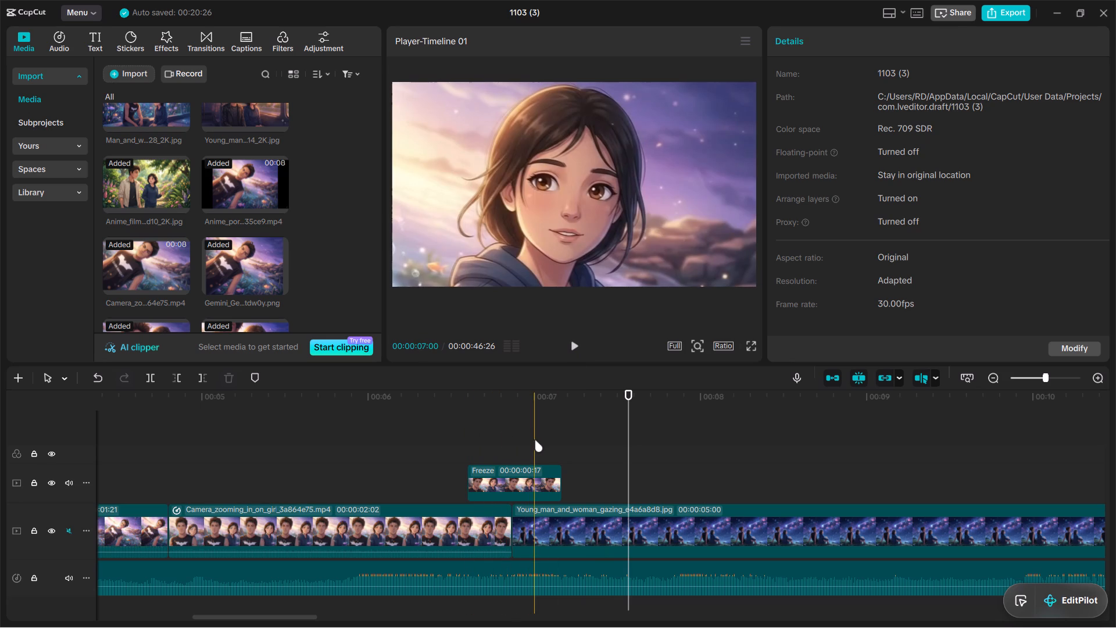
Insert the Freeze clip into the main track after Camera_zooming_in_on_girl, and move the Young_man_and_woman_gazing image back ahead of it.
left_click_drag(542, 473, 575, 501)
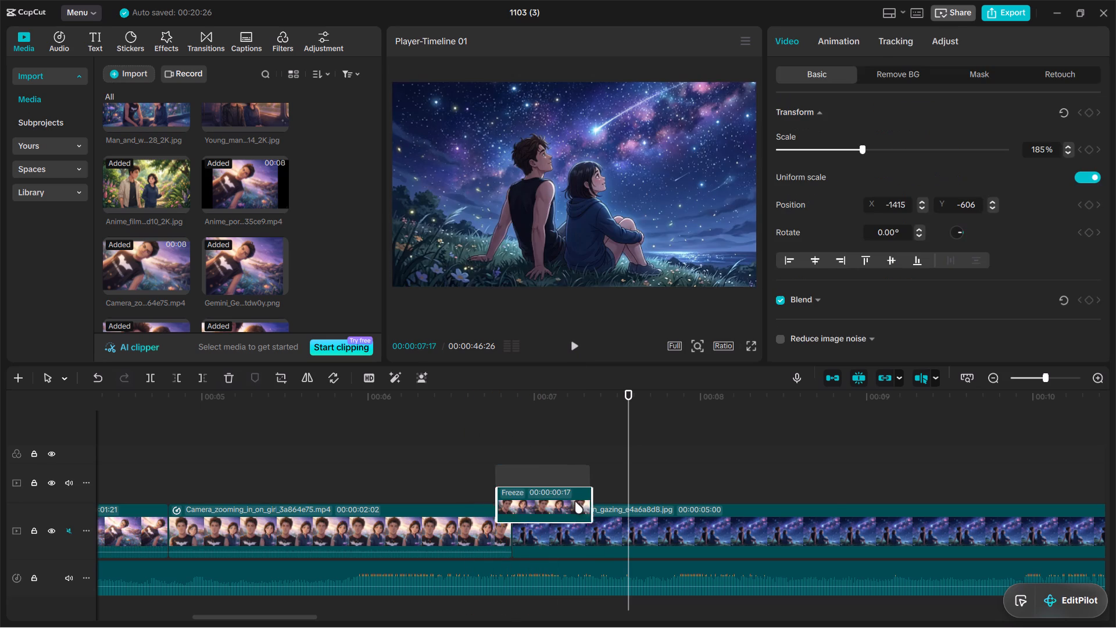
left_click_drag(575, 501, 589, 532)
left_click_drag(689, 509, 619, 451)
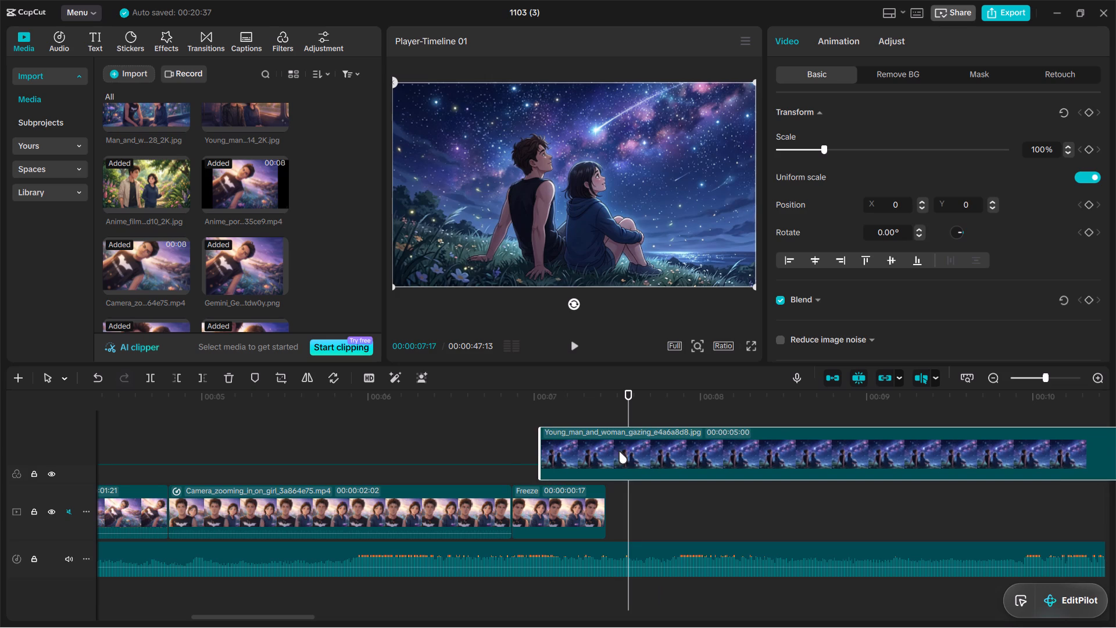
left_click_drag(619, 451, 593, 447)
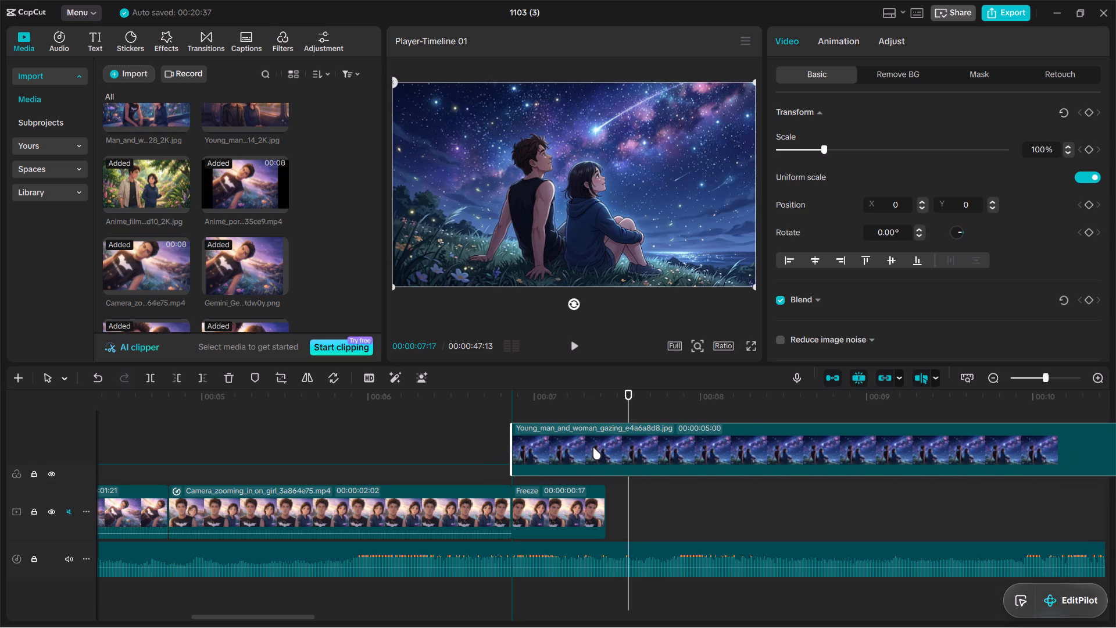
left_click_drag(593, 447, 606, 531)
Move the Freeze clip to a track above, aligned with the start of the Young_man_and_woman_gazing image.
left_click_drag(571, 512, 570, 467)
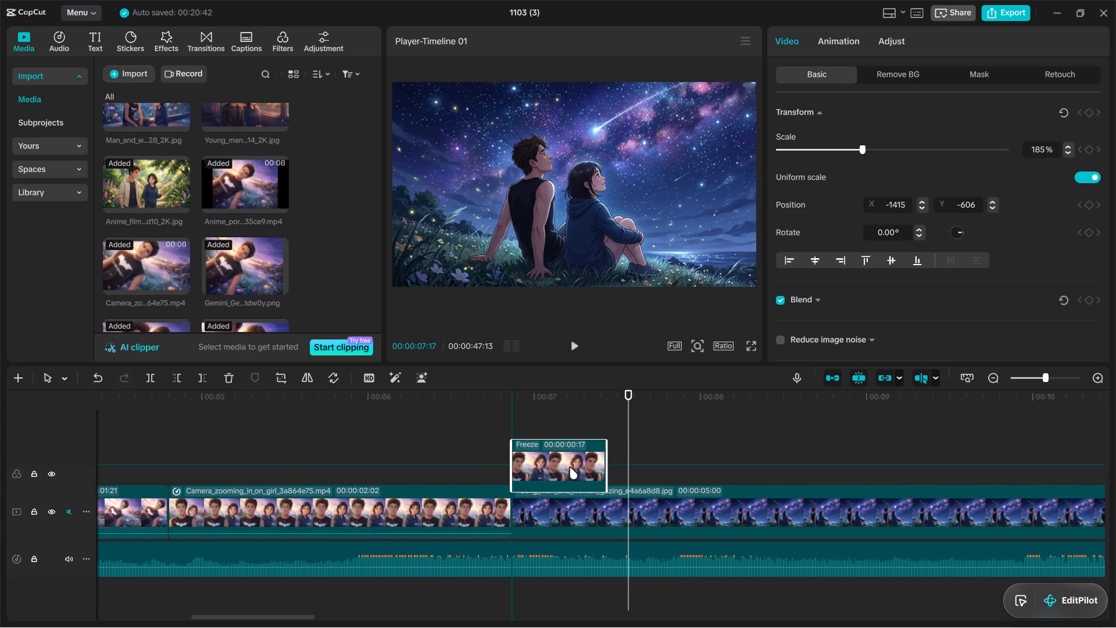
left_click_drag(528, 459, 532, 476)
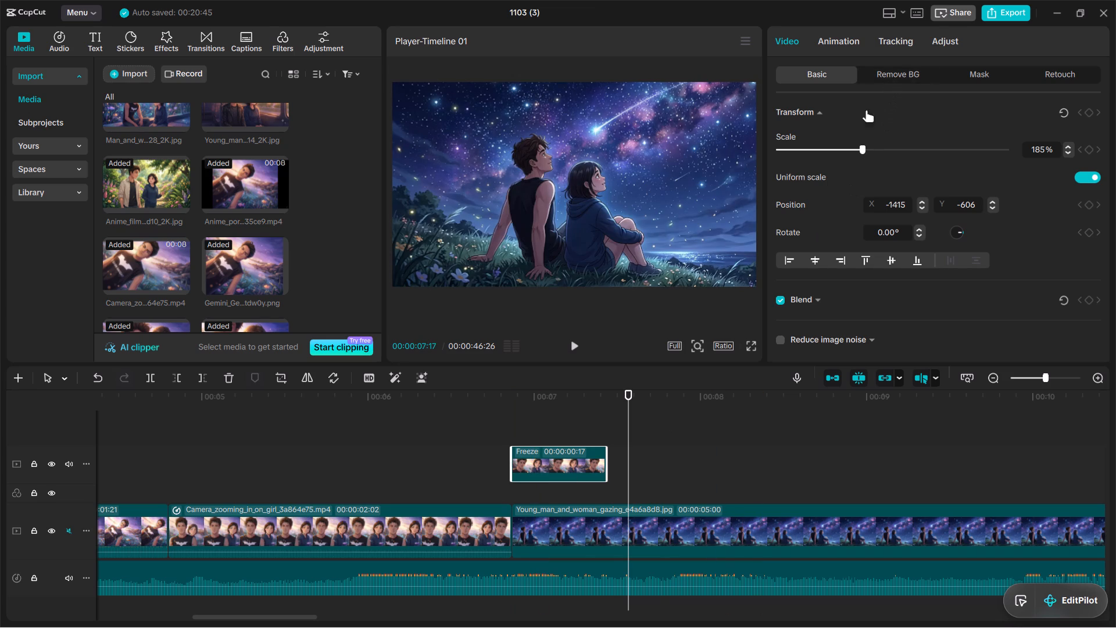
Add a circle mask to the Freeze clip and centre it over the girl's face at about X 213, Y 92.
left_click(581, 422)
left_click(579, 469)
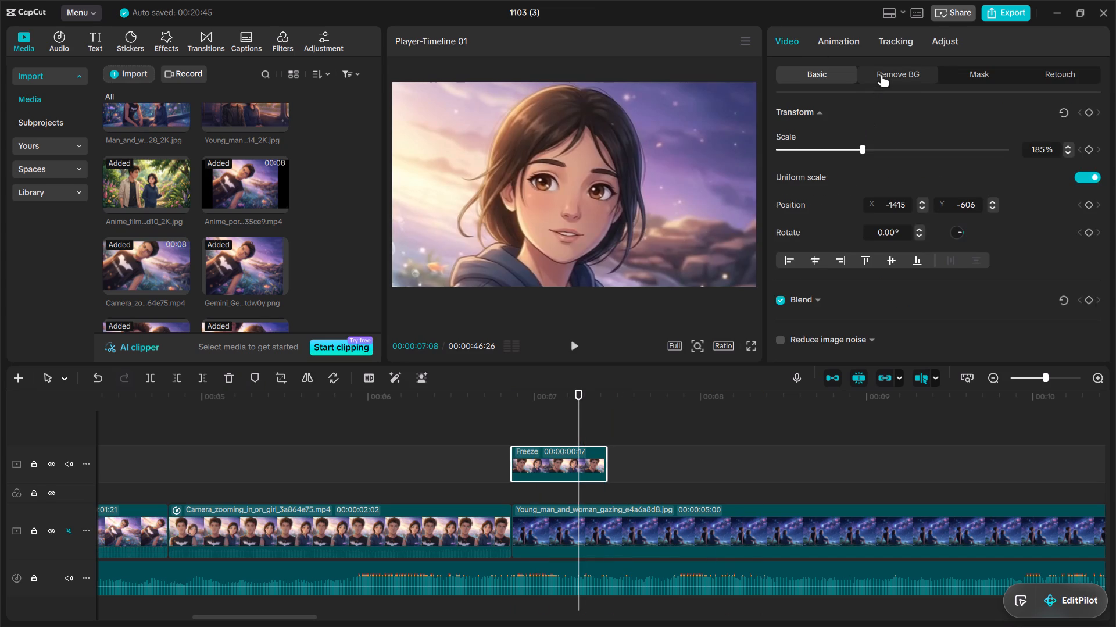
left_click(882, 74)
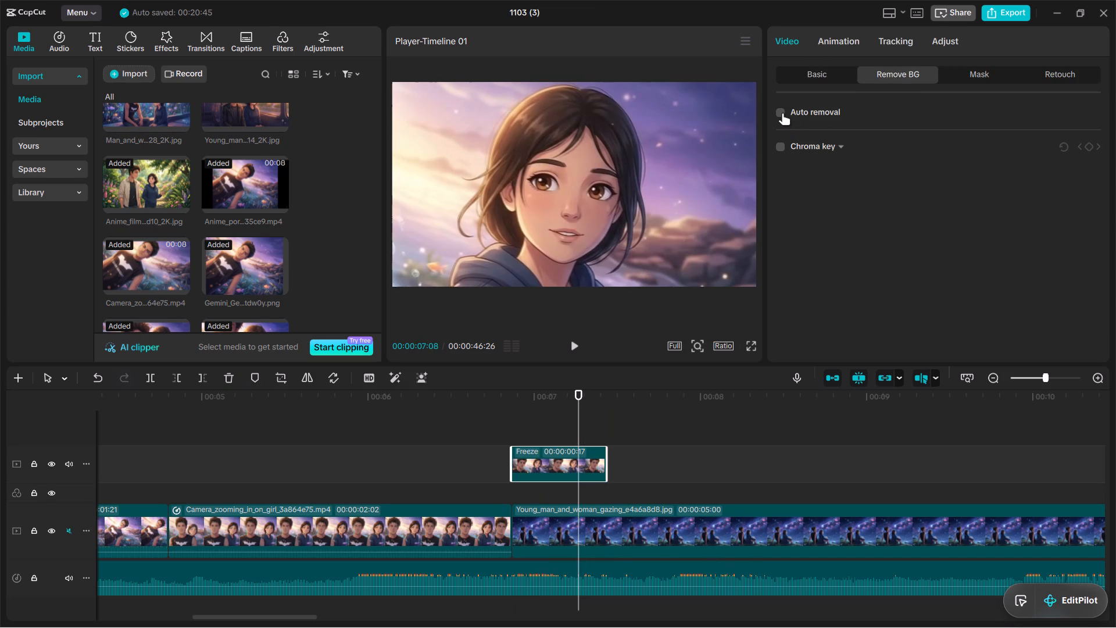
left_click(975, 72)
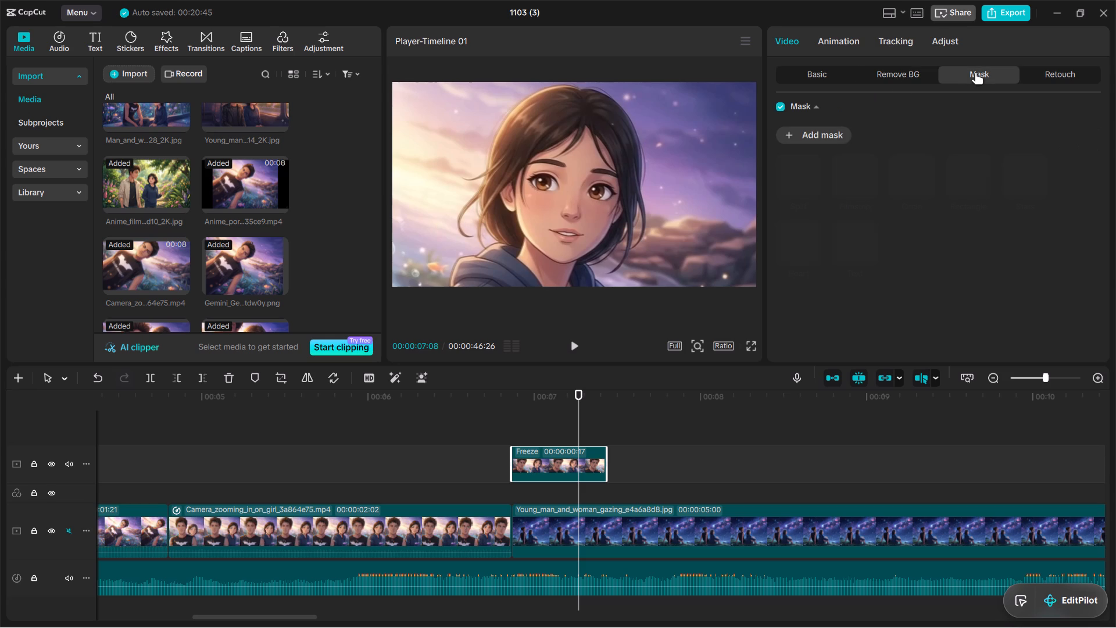
left_click(813, 135)
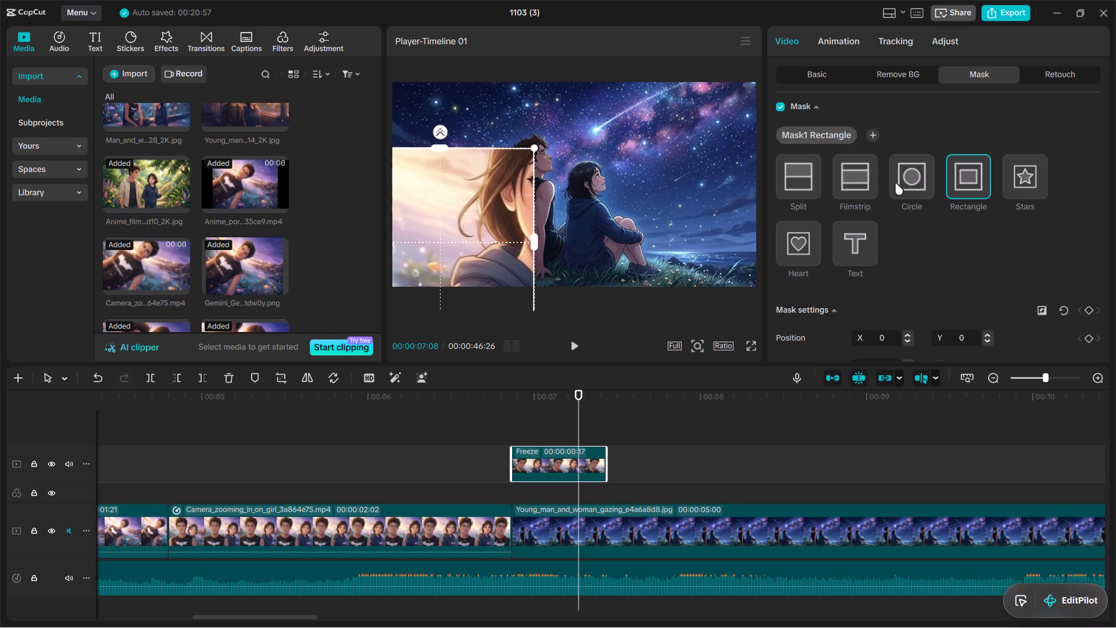
left_click(912, 183)
left_click_drag(447, 244, 535, 226)
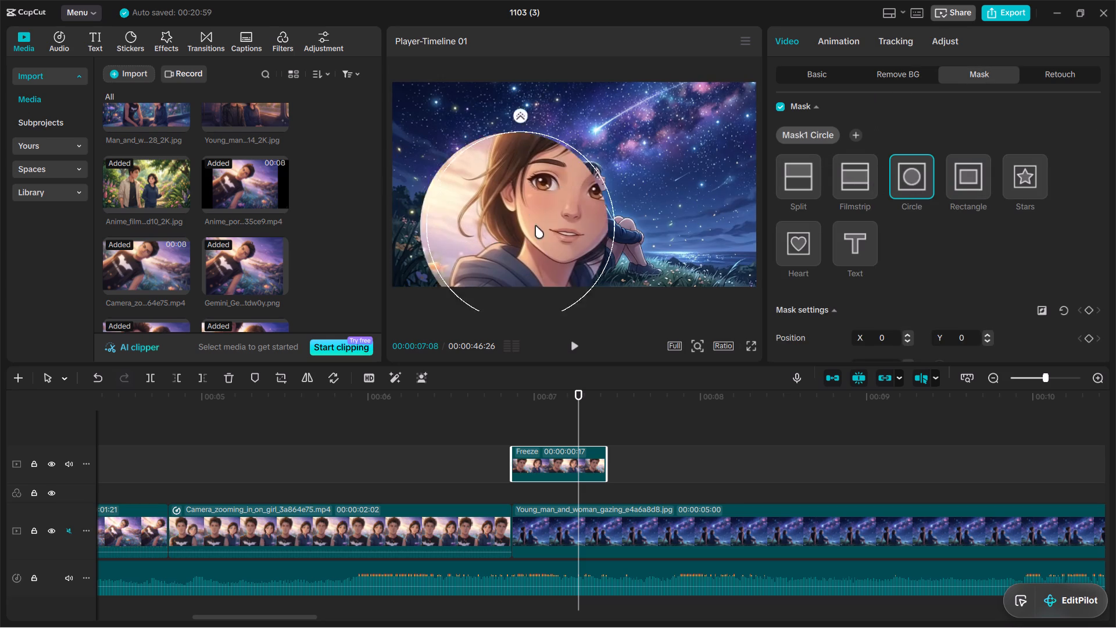
left_click_drag(535, 226, 559, 196)
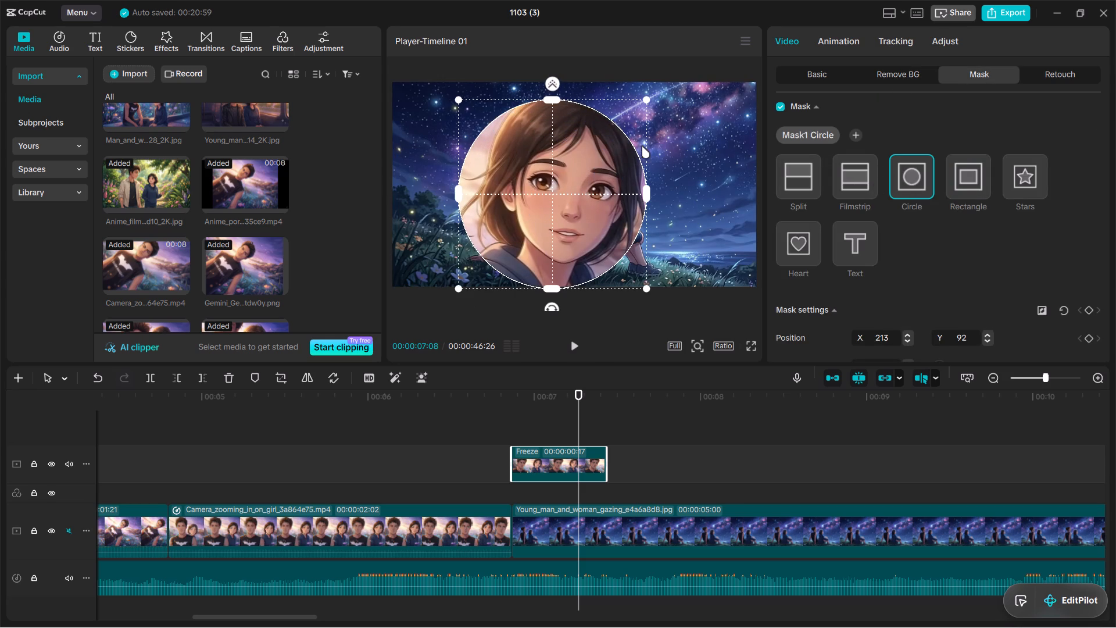
Shrink the circle mask to about size 72 over the girl's eye at about X 300, Y 110, and reverse it.
left_click(646, 101)
left_click_drag(648, 287, 607, 248)
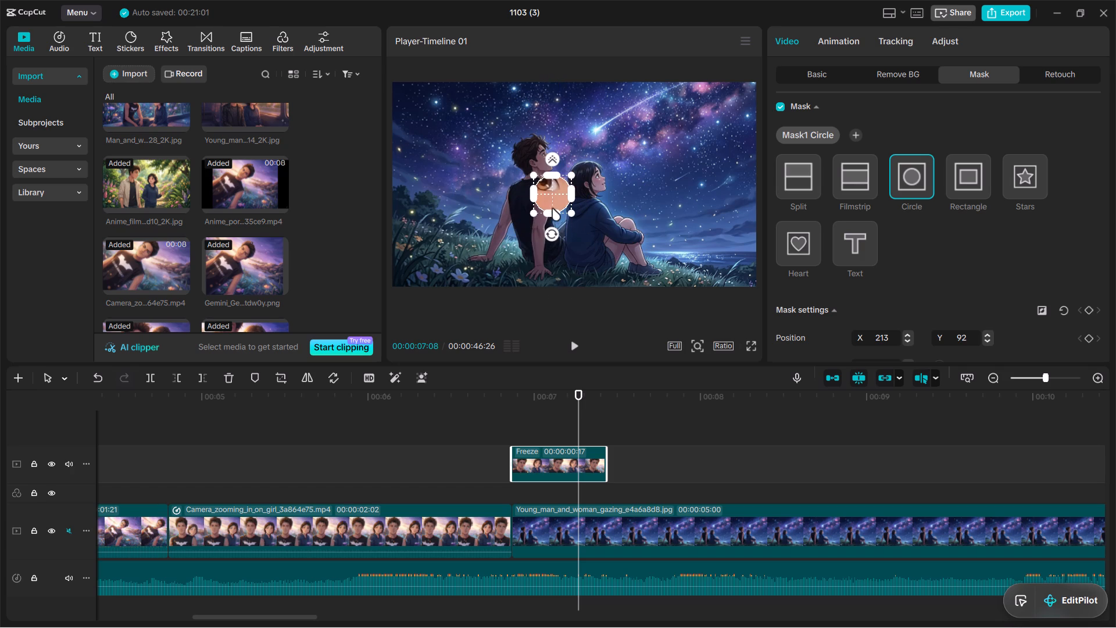
left_click_drag(559, 198, 607, 195)
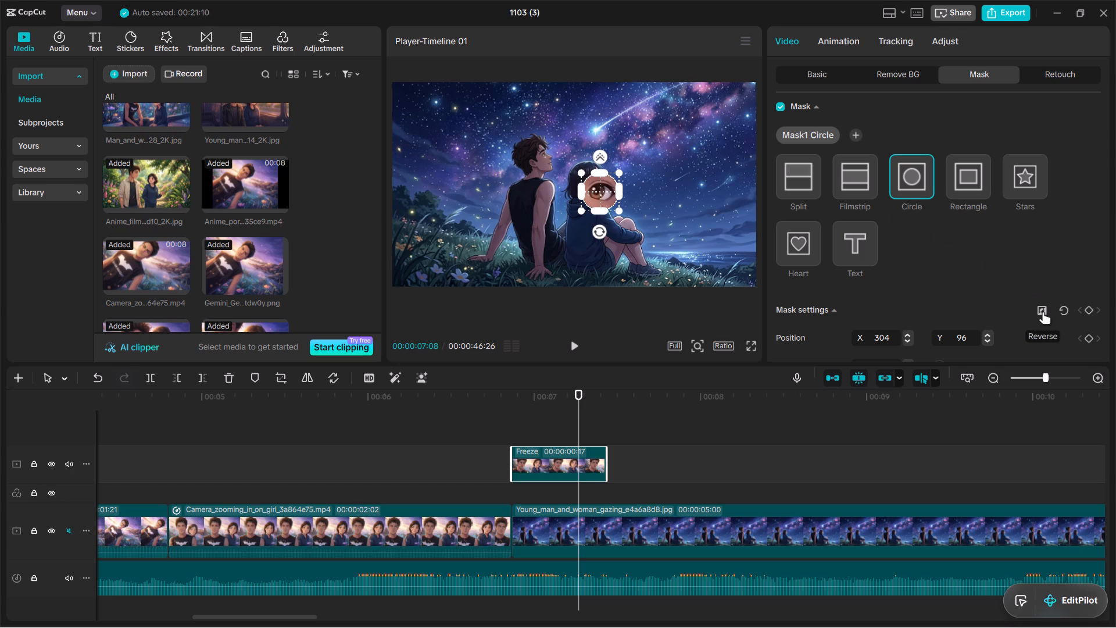
left_click(1043, 311)
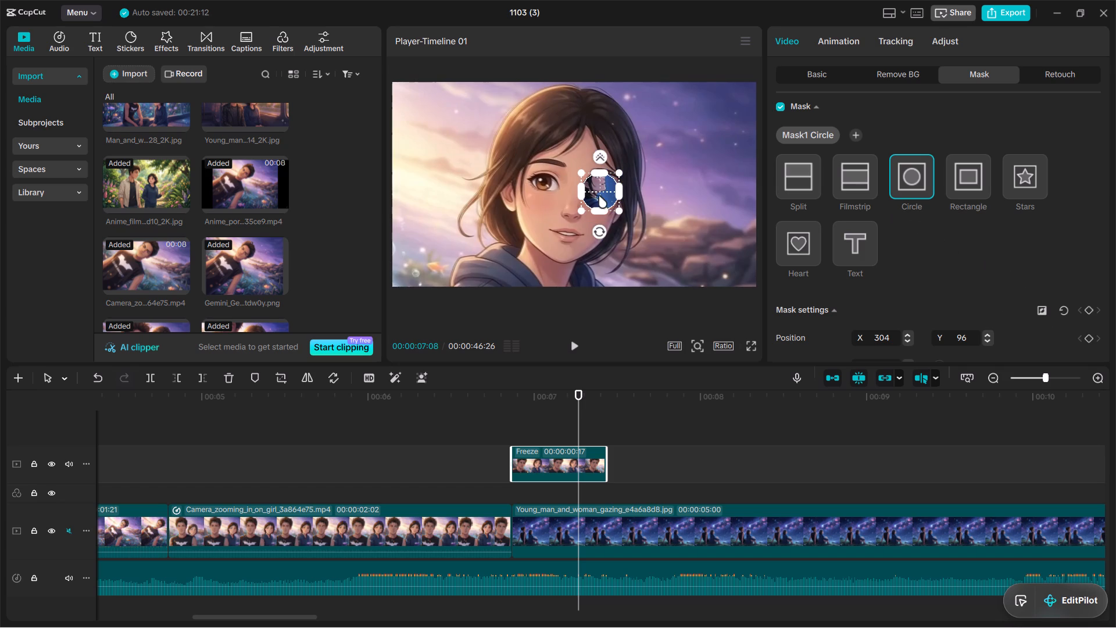
left_click_drag(599, 194, 597, 188)
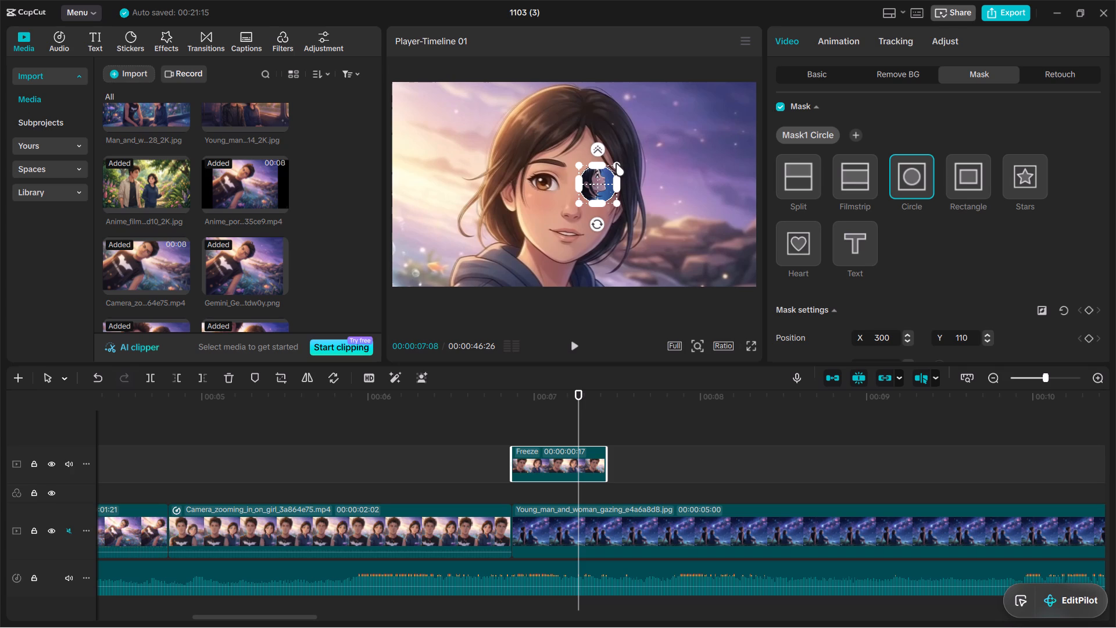
Shrink the reversed circle mask to about size 27 and fit it over the iris at about X 302, Y 95.
scroll(877, 251, "down", 3)
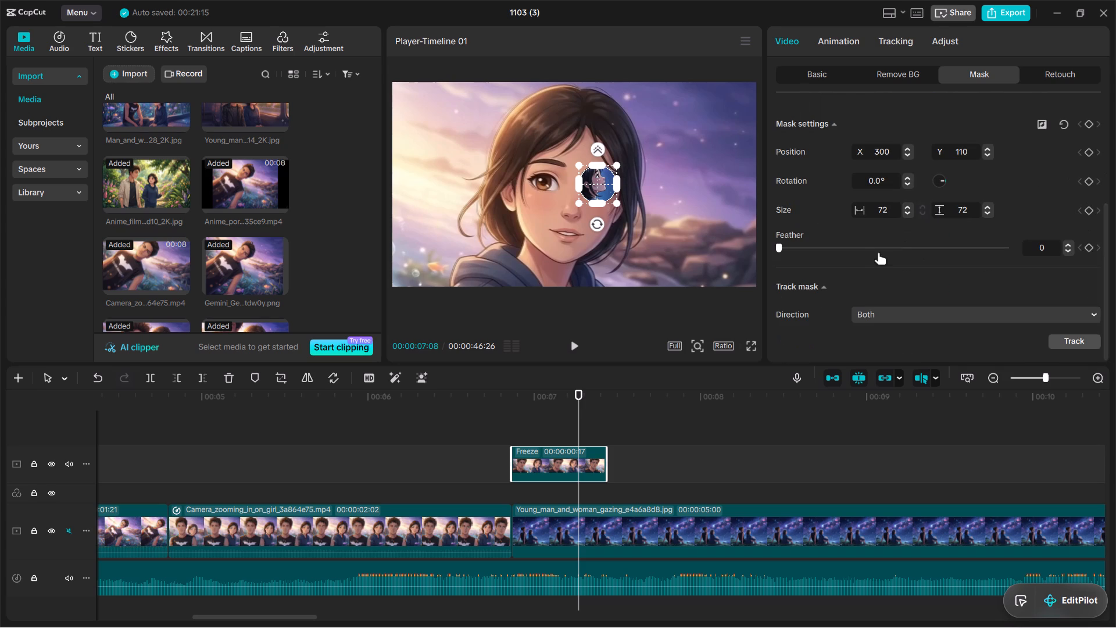
scroll(878, 252, "down", 2)
scroll(878, 252, "up", 5)
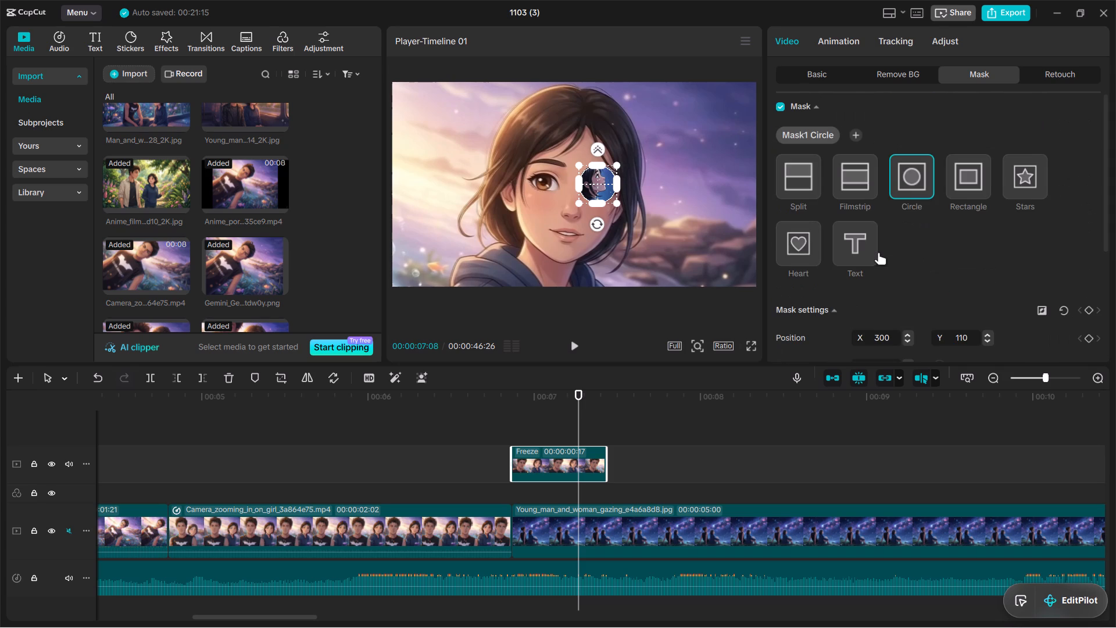
left_click_drag(618, 164, 611, 173)
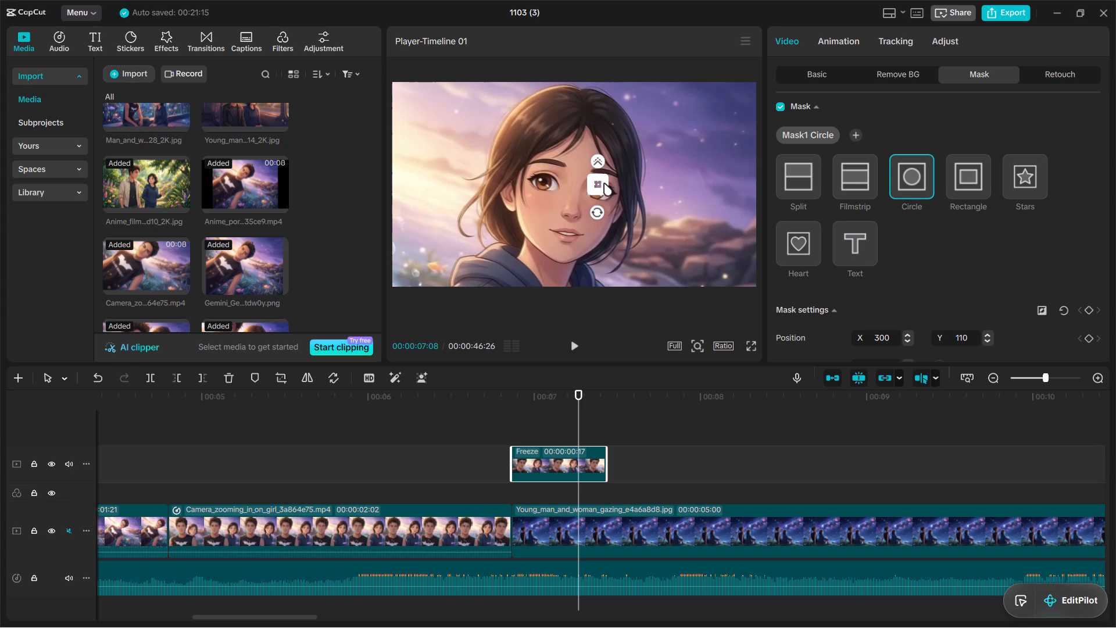
left_click_drag(598, 183, 602, 191)
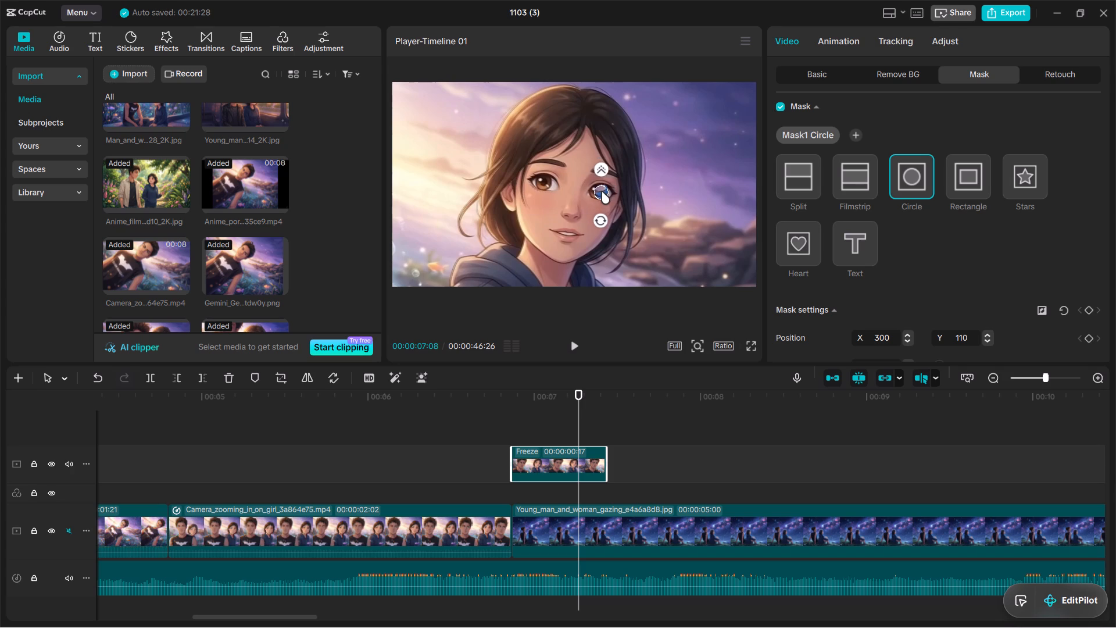
left_click_drag(602, 191, 599, 191)
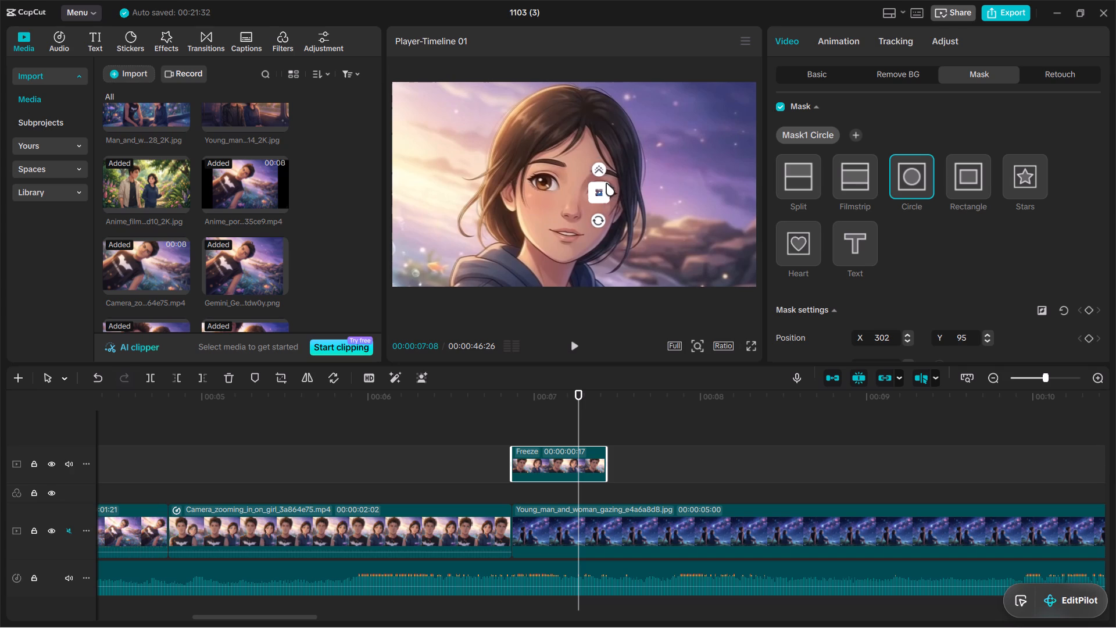
left_click(606, 183)
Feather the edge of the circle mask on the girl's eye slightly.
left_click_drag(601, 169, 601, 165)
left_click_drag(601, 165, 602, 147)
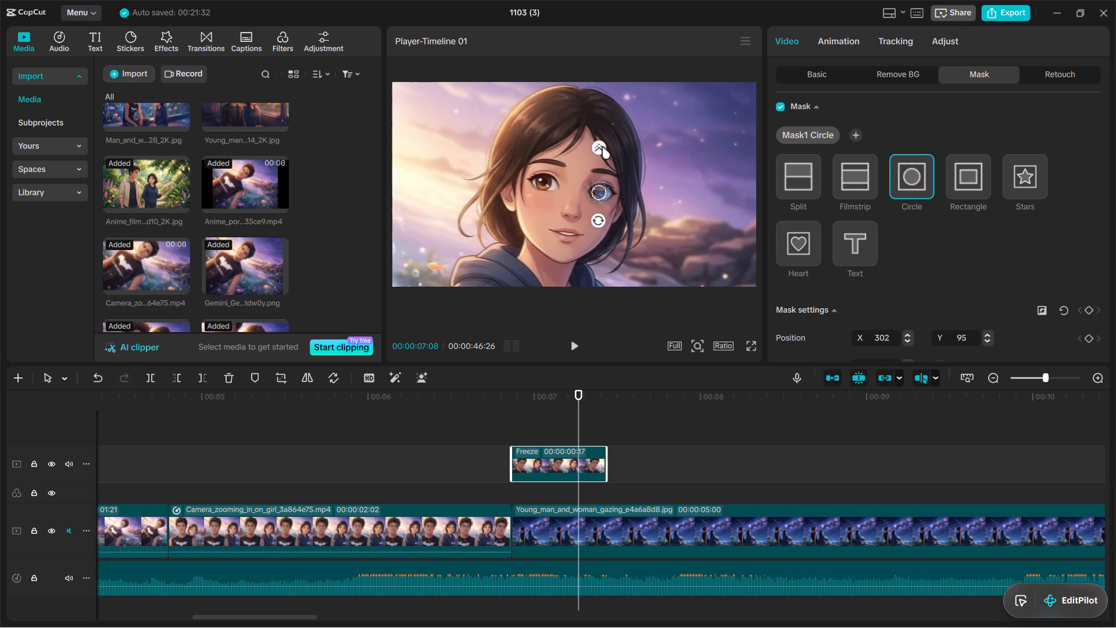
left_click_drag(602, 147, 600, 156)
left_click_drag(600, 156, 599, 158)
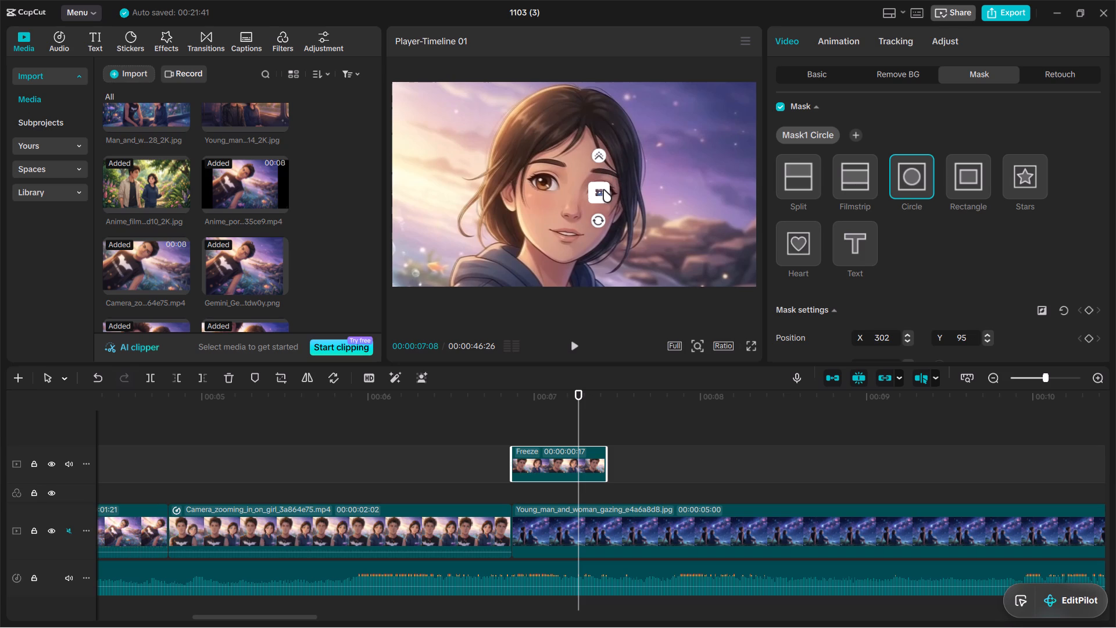
Nudge the eye mask to about X 307, Y 95 and play back the transition into the Young_man_and_woman_gazing image.
left_click(601, 191)
right_click(546, 471)
left_click(455, 449)
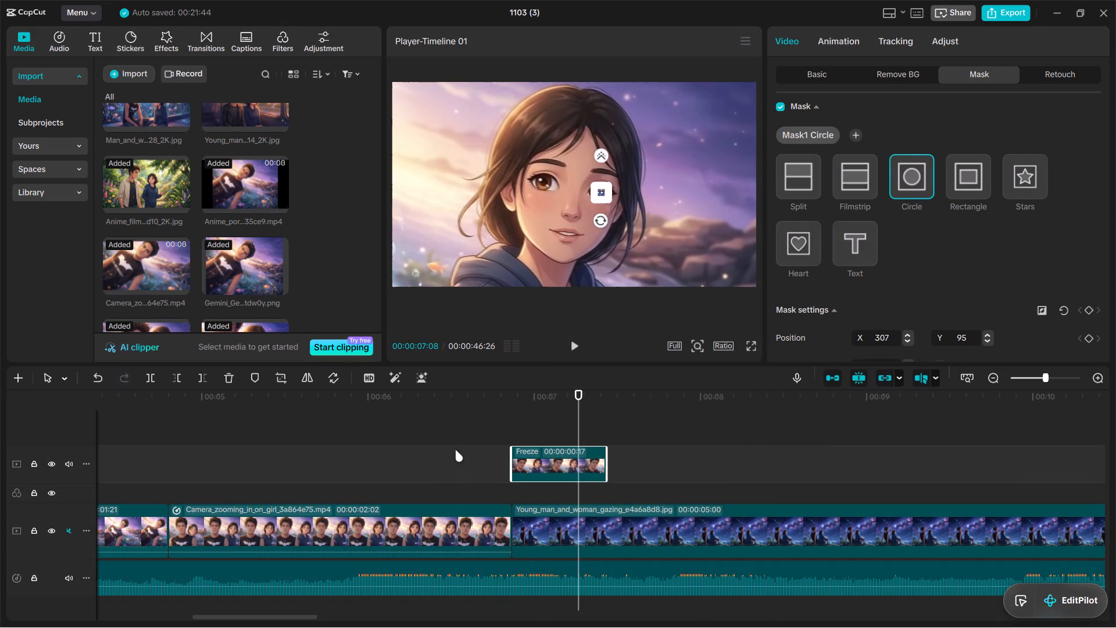
left_click(542, 457)
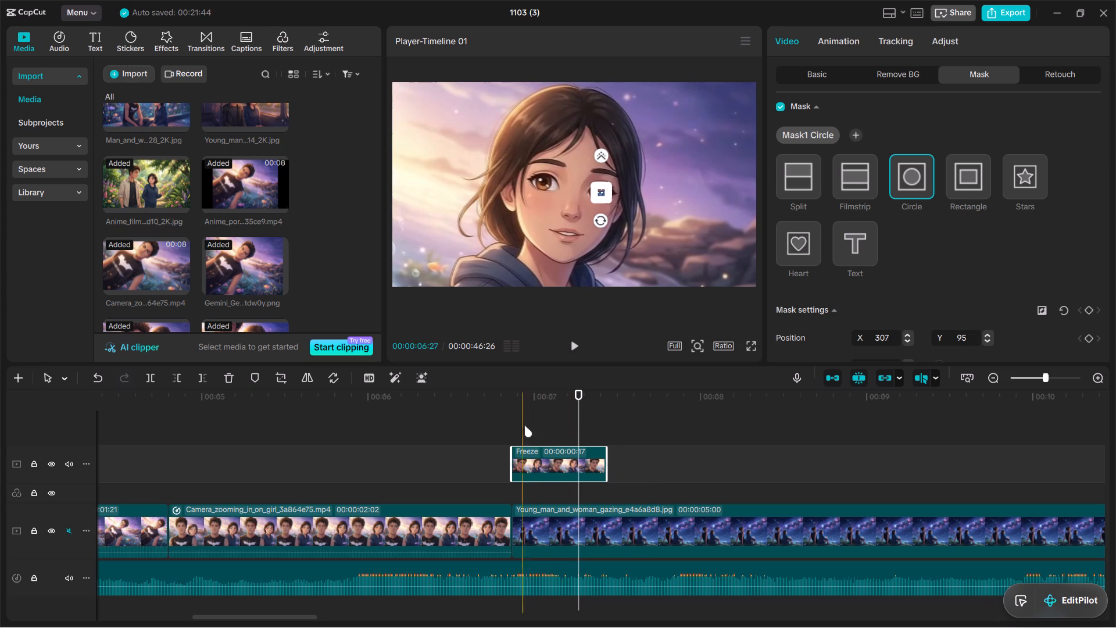
left_click(500, 415)
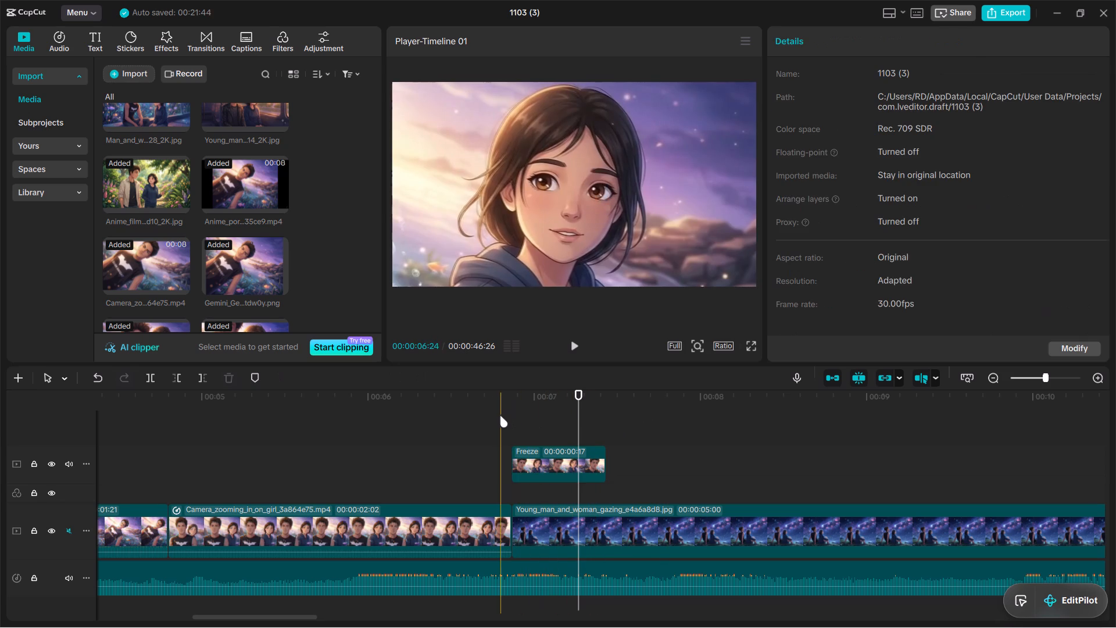
left_click(575, 348)
left_click(575, 348)
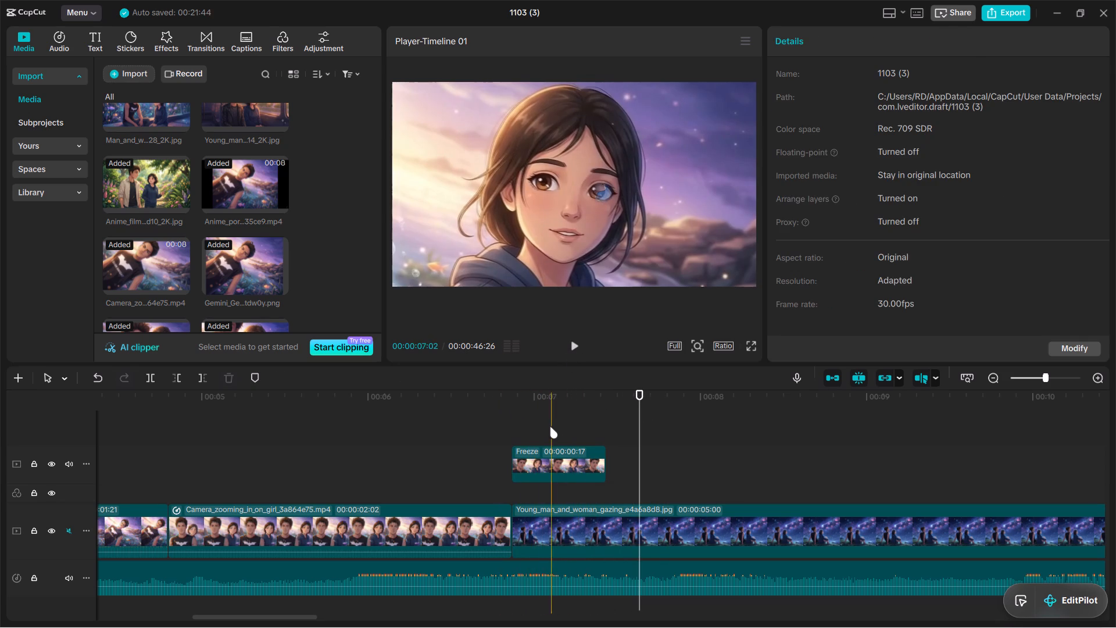
Set the Freeze clip's eye mask feather to 0 and scrub across the clip.
left_click(584, 455)
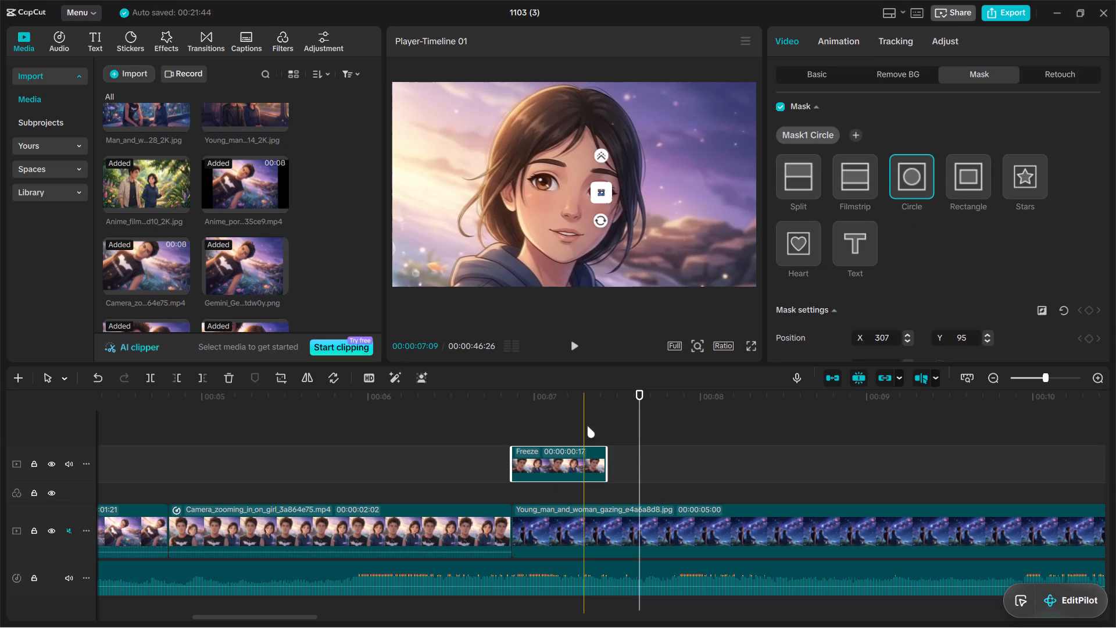
left_click(580, 427)
left_click(590, 460)
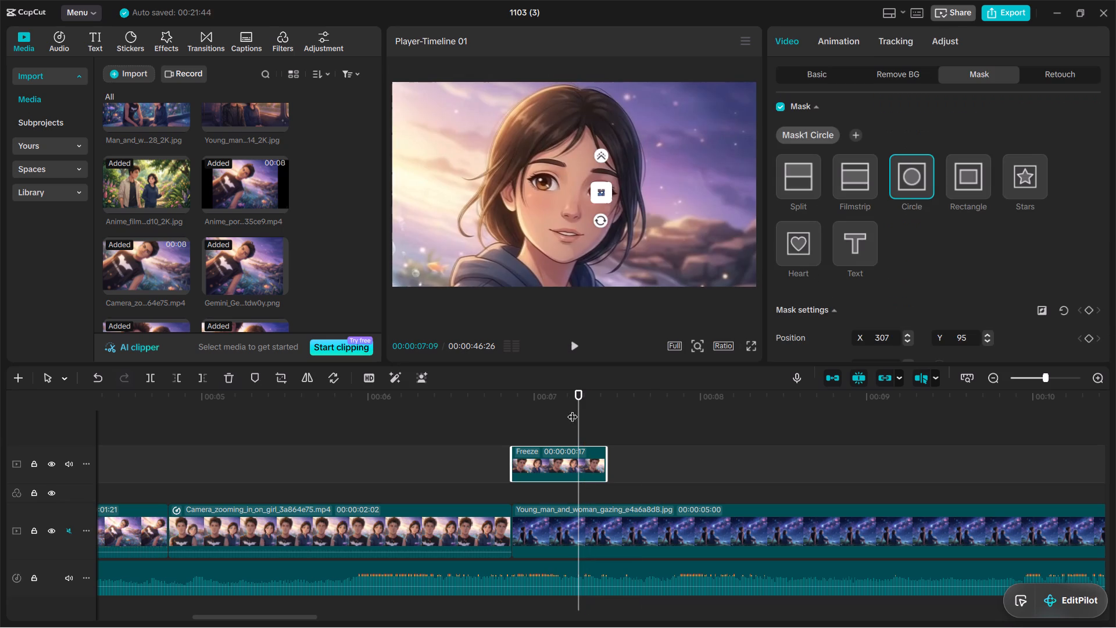
left_click_drag(601, 154, 607, 190)
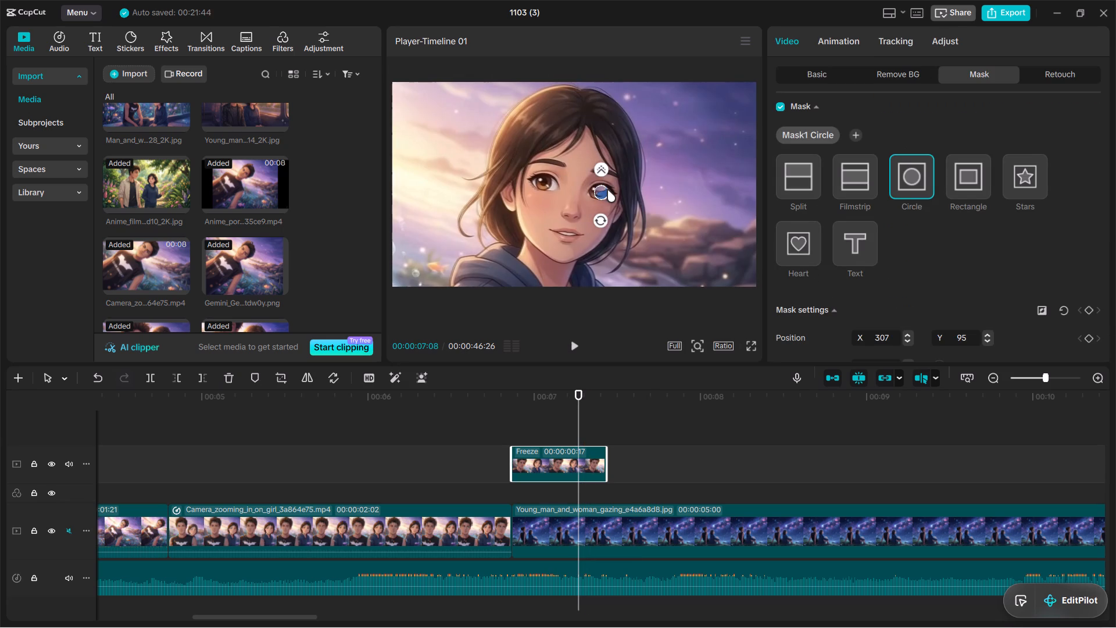
left_click_drag(607, 190, 607, 192)
left_click_drag(608, 187, 610, 187)
left_click_drag(610, 187, 613, 187)
left_click(495, 406)
left_click_drag(495, 406, 601, 412)
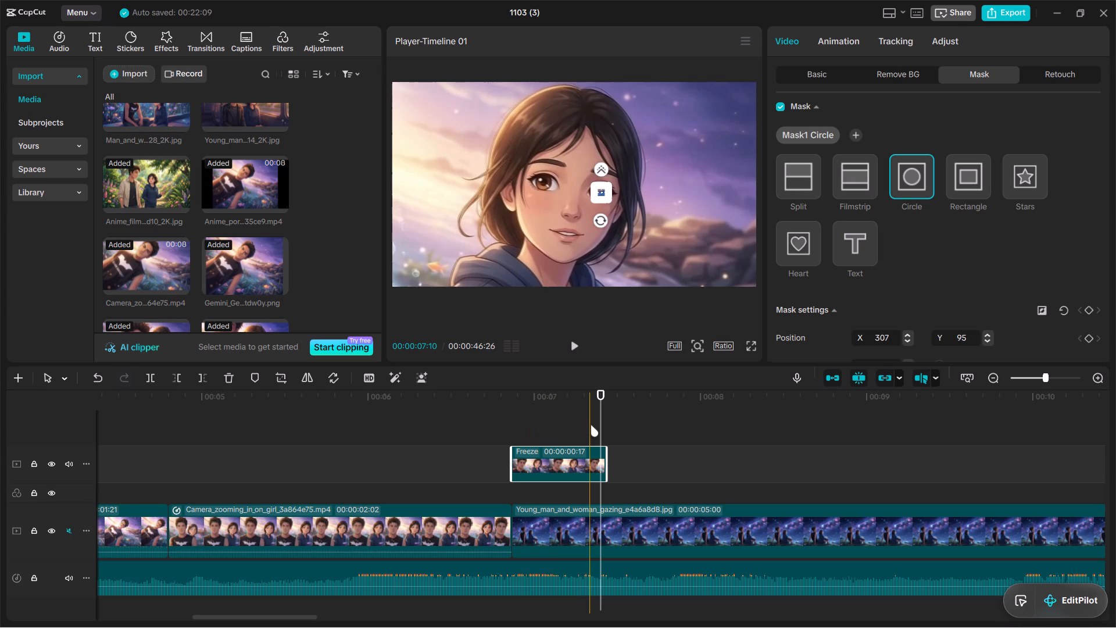
Shift the Freeze clip to about X -1430, Y -617 in the frame and play back the transition.
scroll(890, 290, "down", 7)
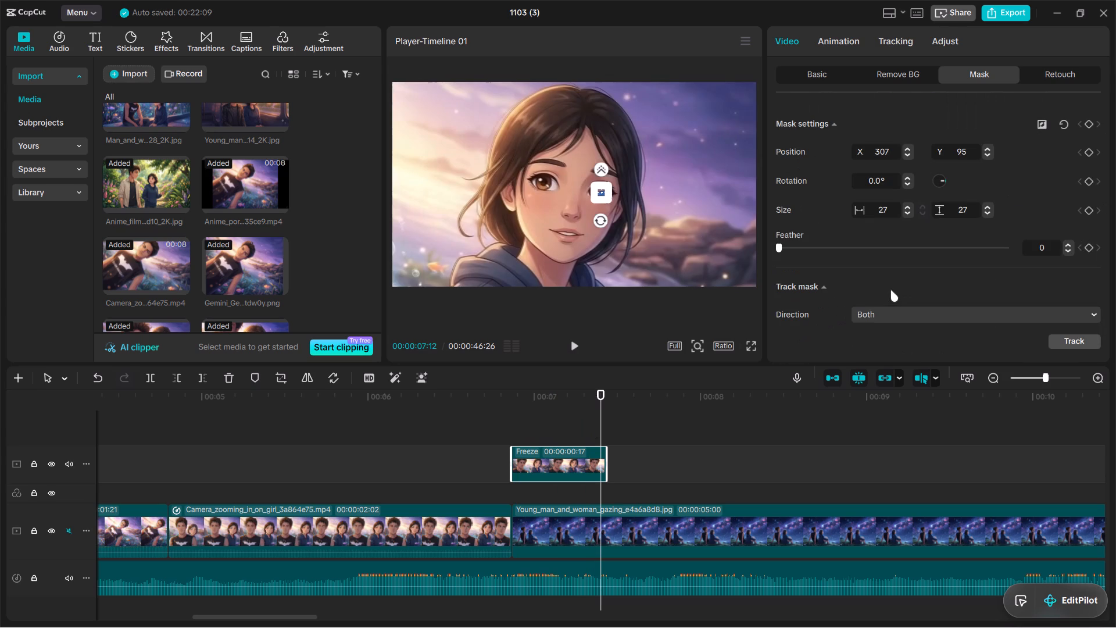
left_click(798, 73)
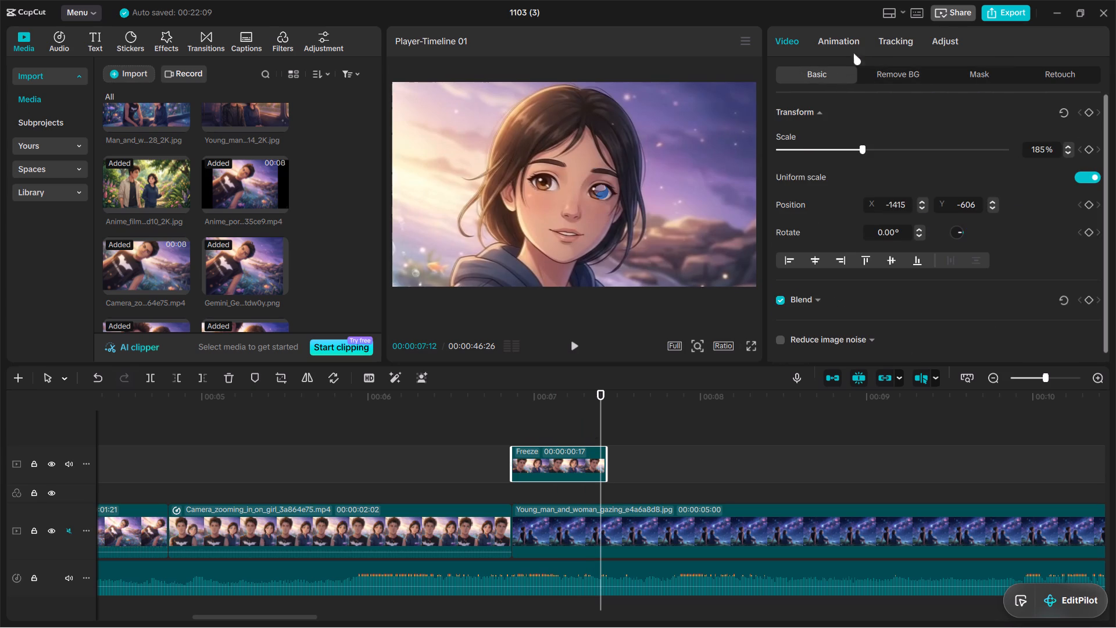
scroll(860, 201, "down", 2)
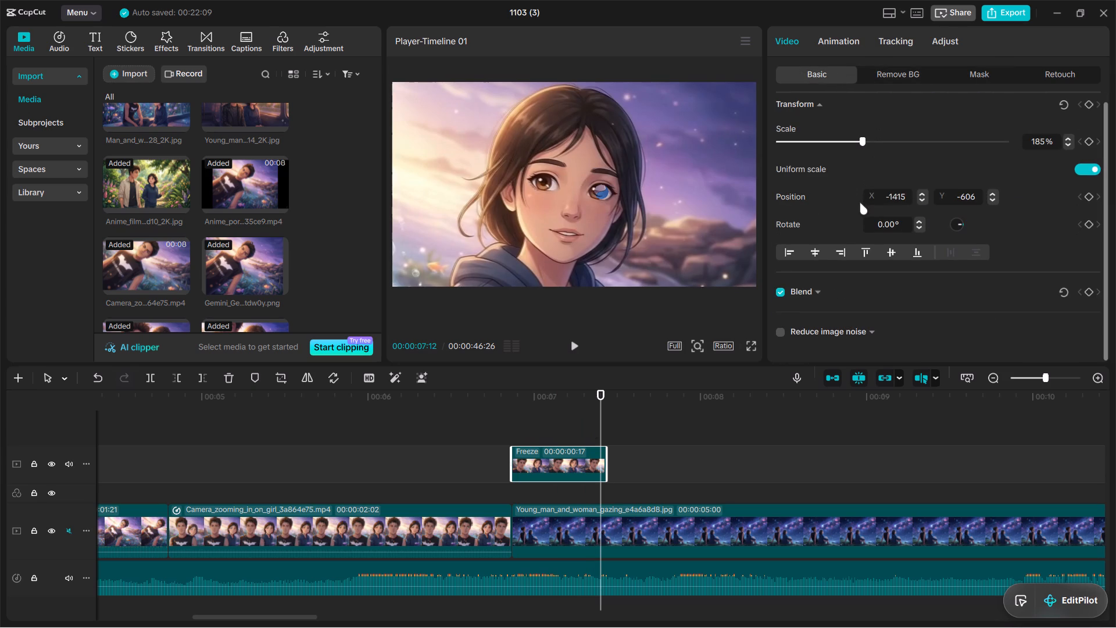
scroll(860, 202, "down", 3)
double_click(603, 191)
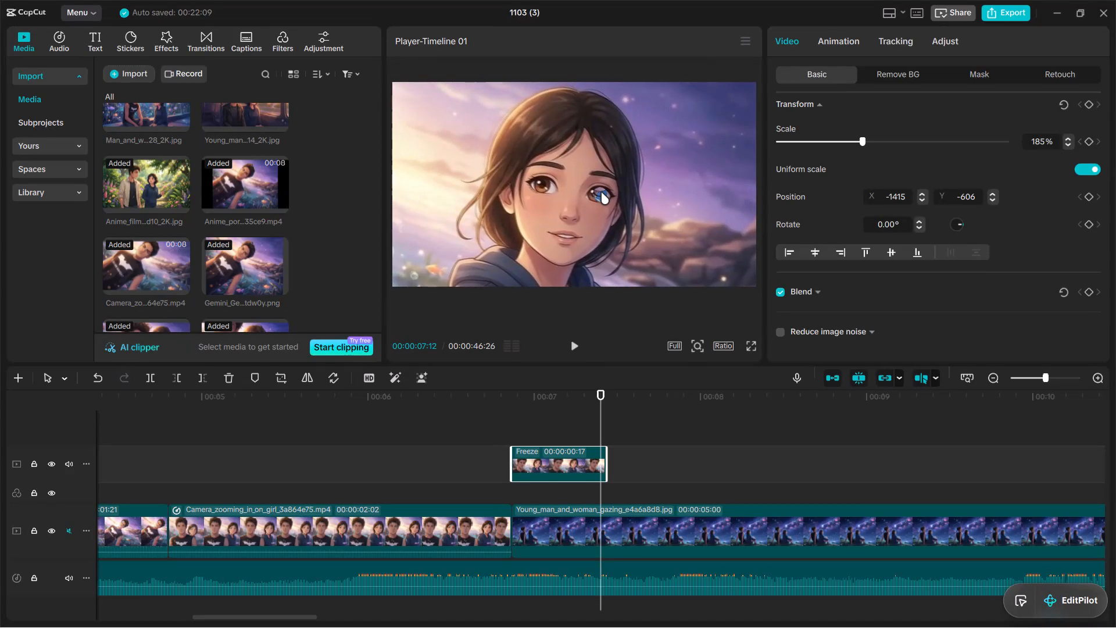
left_click(500, 423)
left_click(574, 342)
left_click(574, 342)
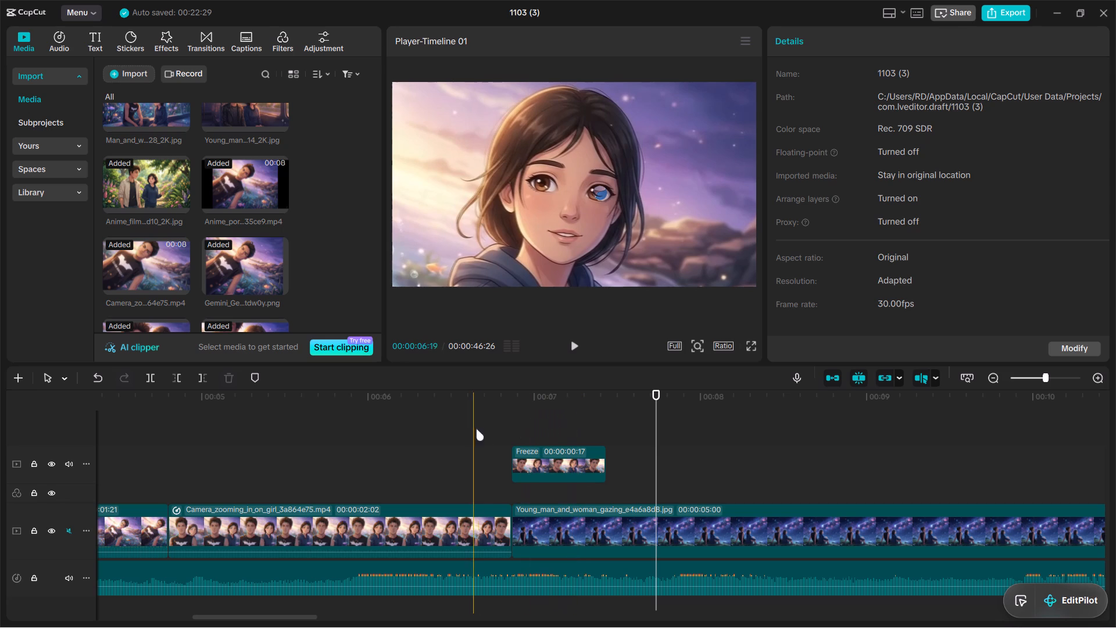
Turn off the circle mask on the Freeze clip, play back the transition and scrub through the clip.
left_click(559, 455)
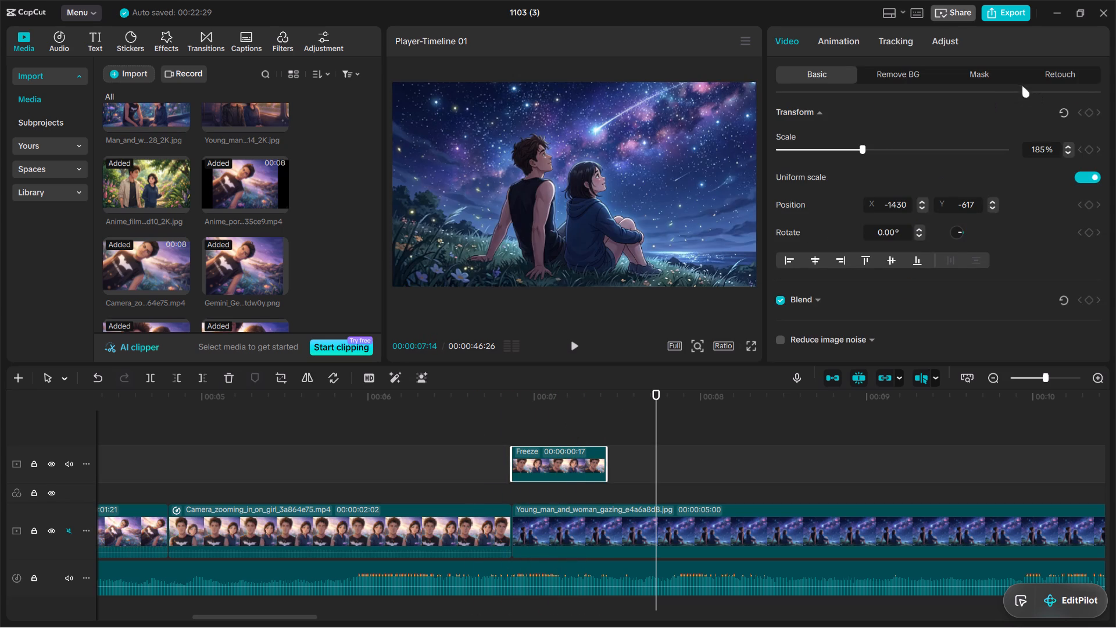
left_click(981, 78)
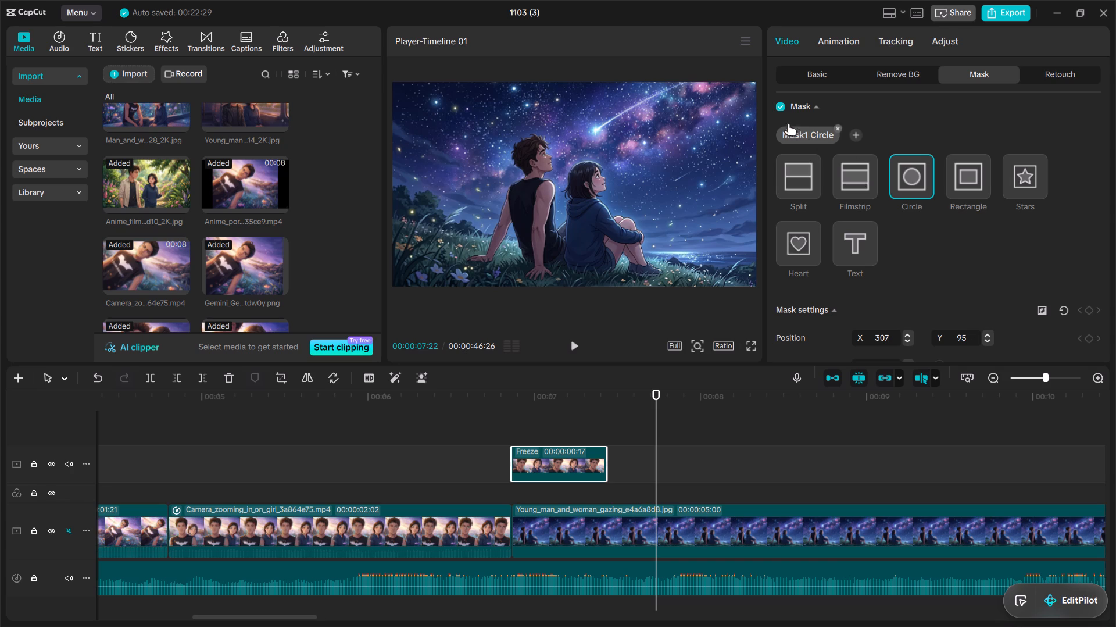
left_click(782, 107)
left_click(482, 408)
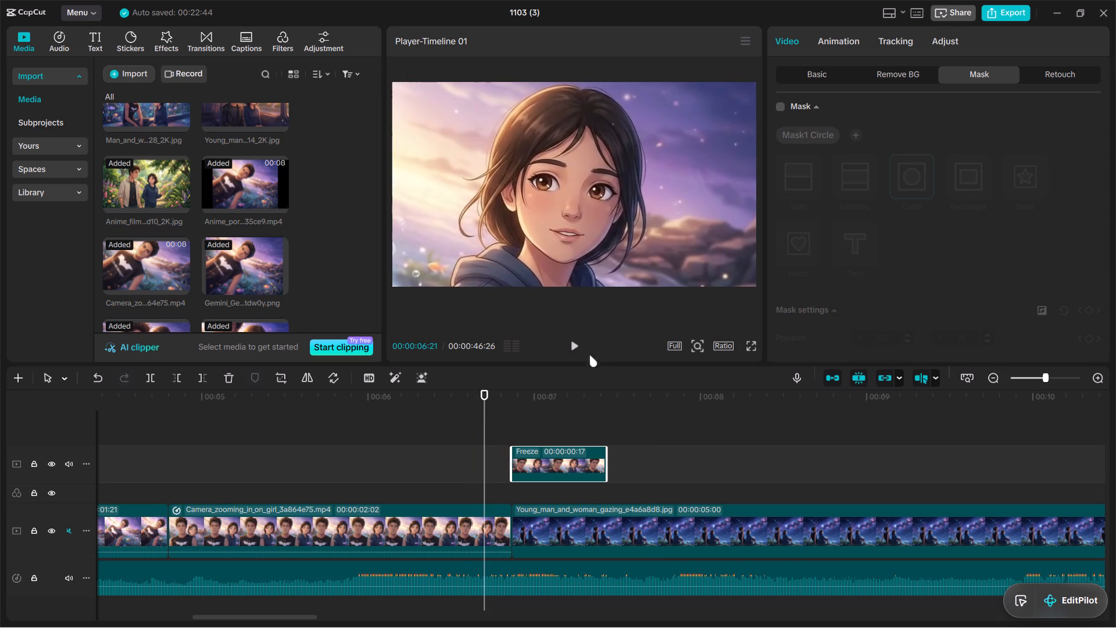
left_click(572, 341)
left_click(572, 341)
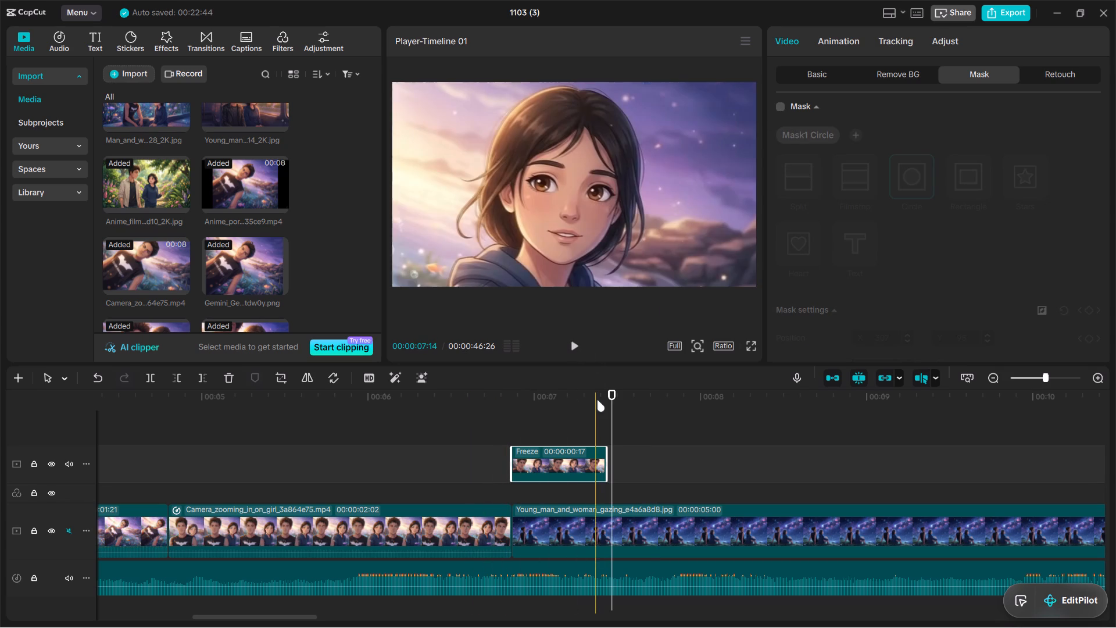
left_click(552, 419)
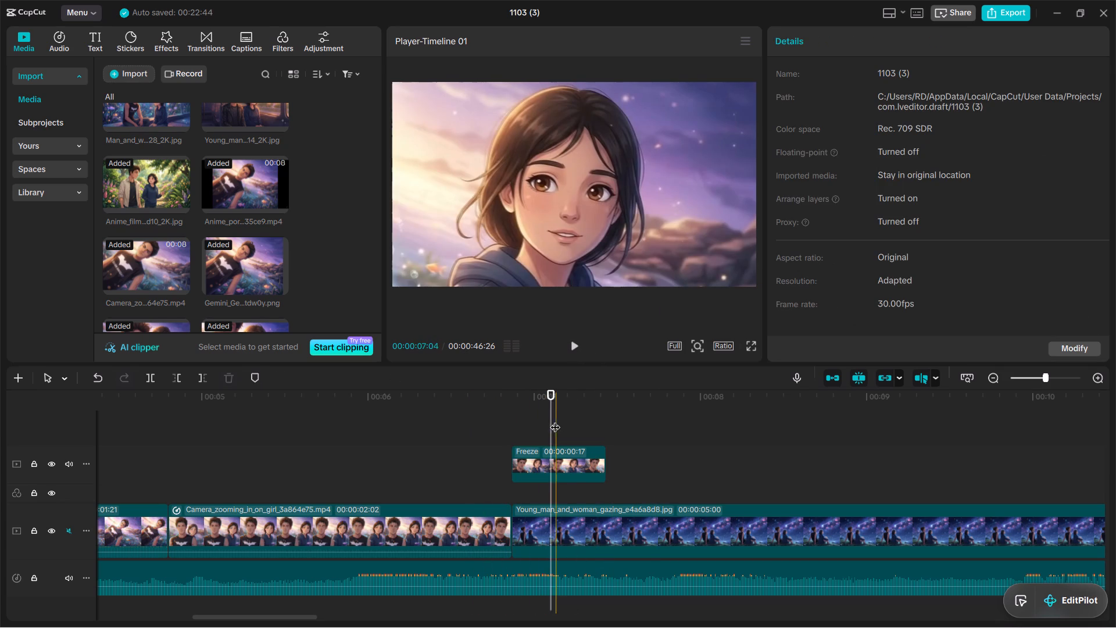
left_click(572, 445)
left_click(586, 445)
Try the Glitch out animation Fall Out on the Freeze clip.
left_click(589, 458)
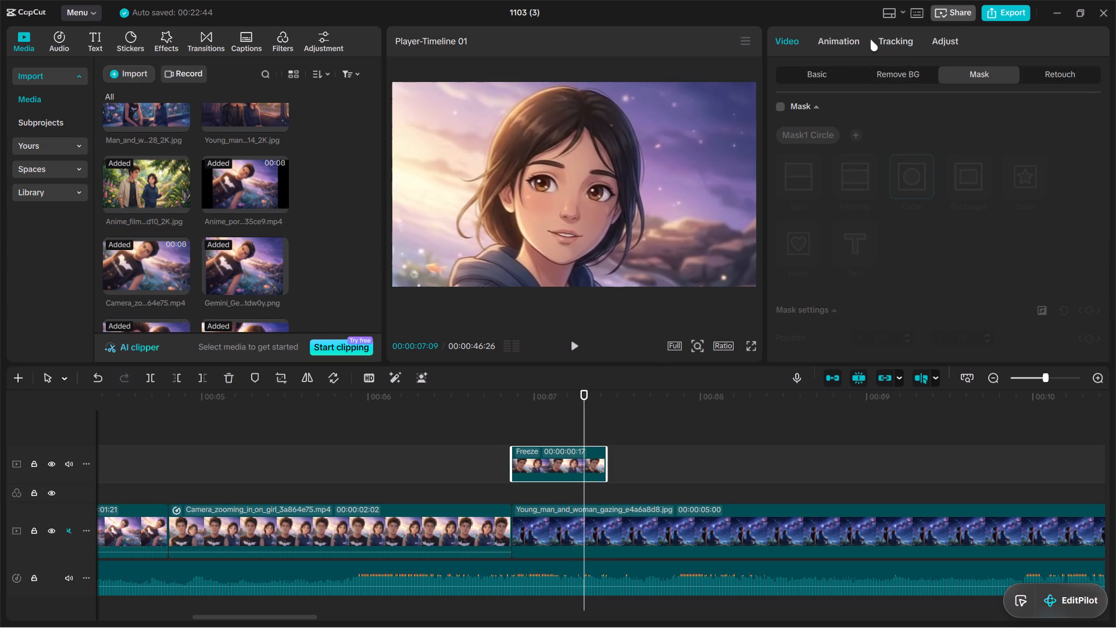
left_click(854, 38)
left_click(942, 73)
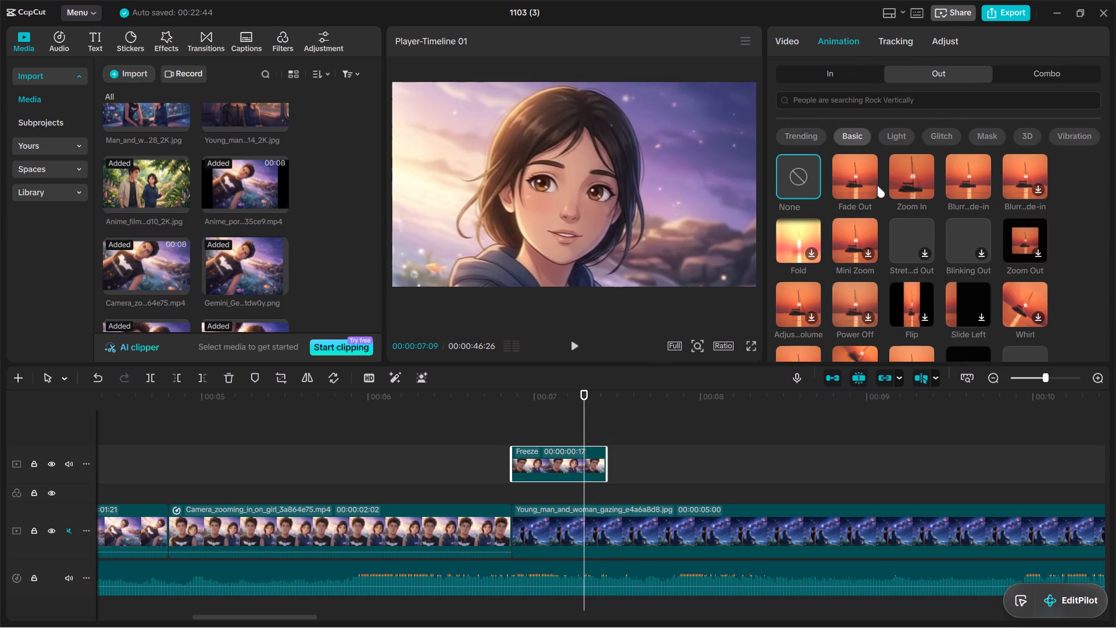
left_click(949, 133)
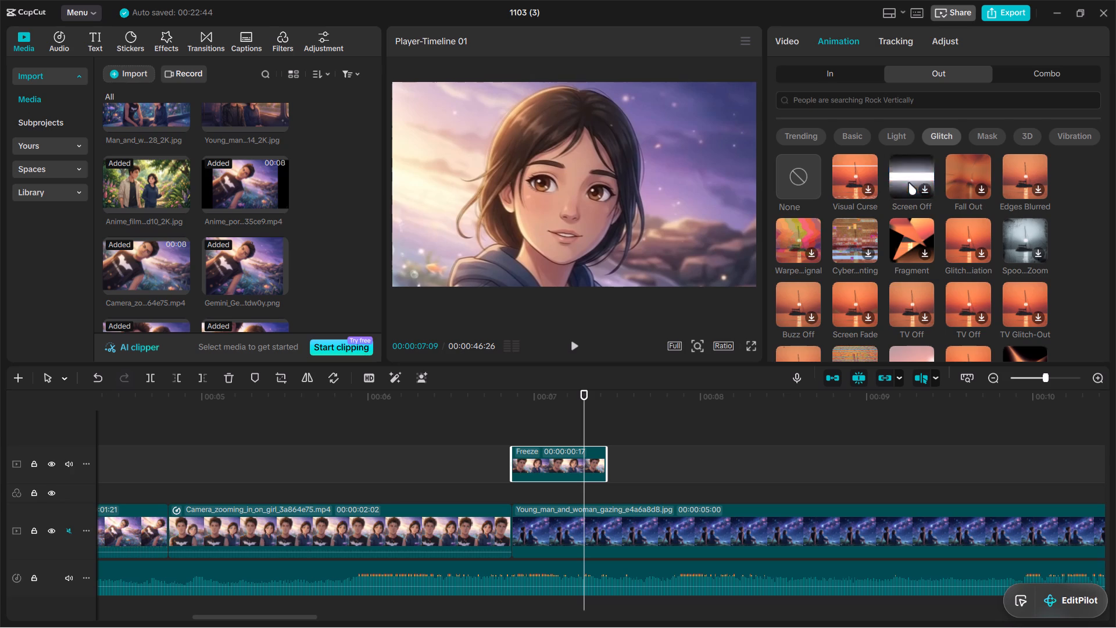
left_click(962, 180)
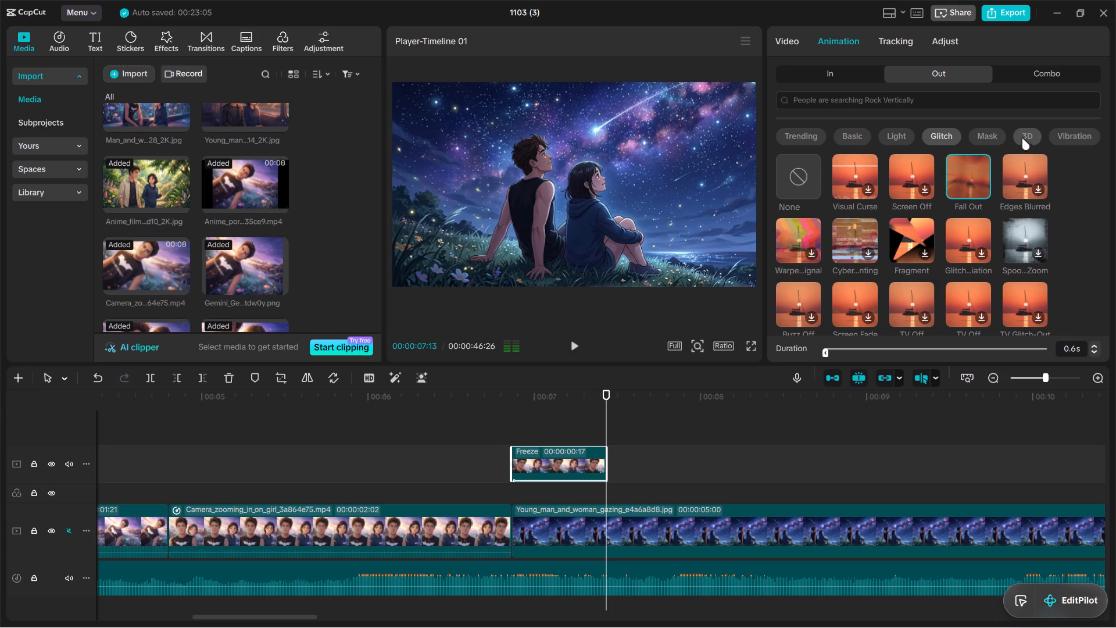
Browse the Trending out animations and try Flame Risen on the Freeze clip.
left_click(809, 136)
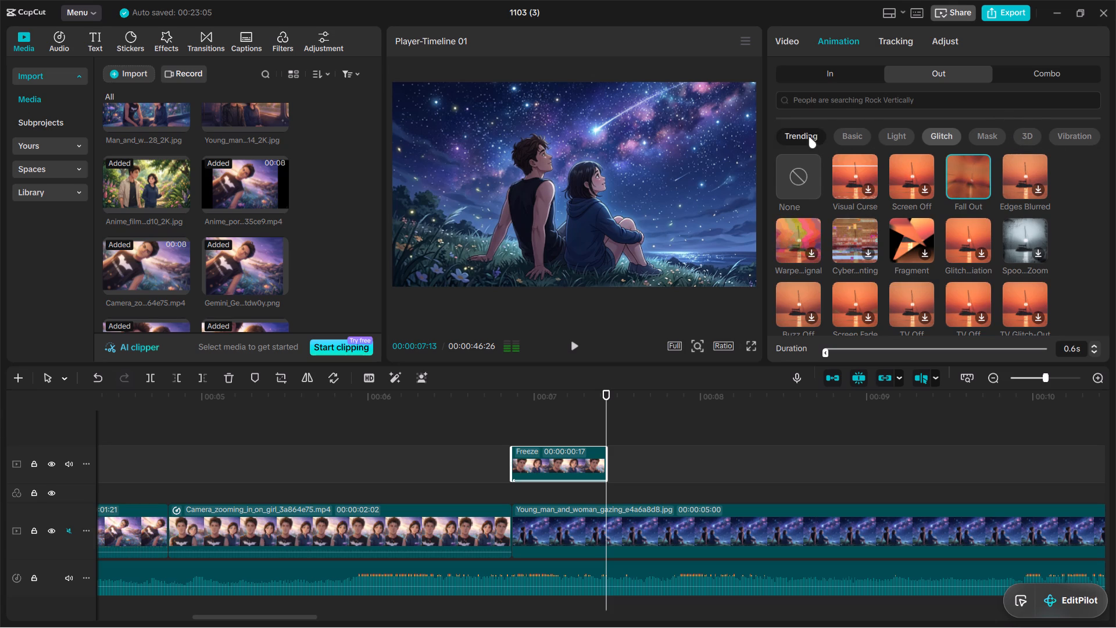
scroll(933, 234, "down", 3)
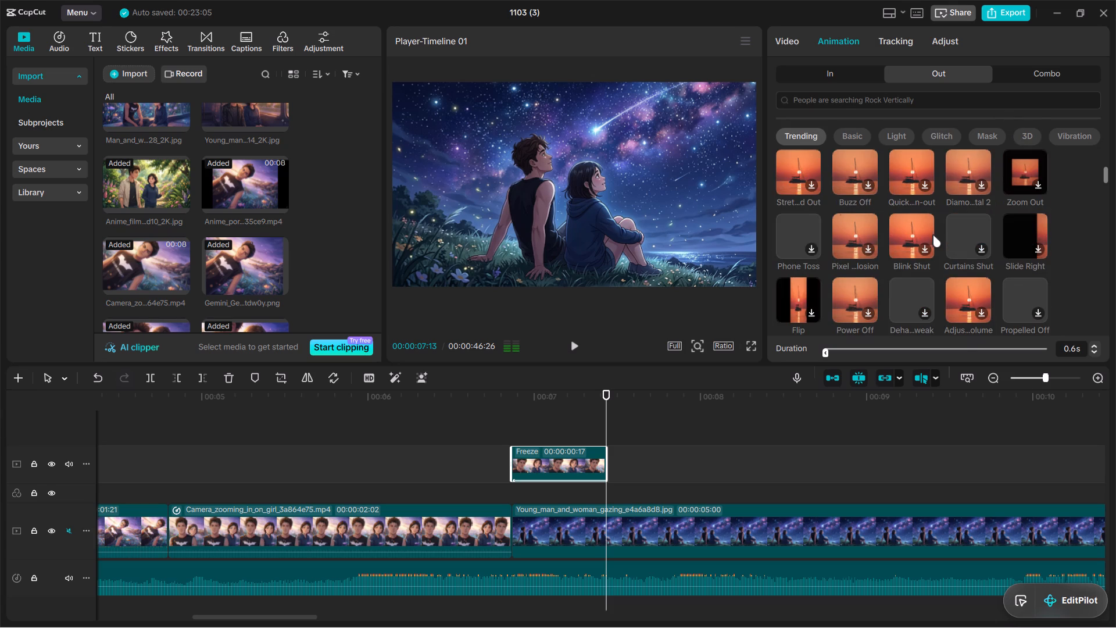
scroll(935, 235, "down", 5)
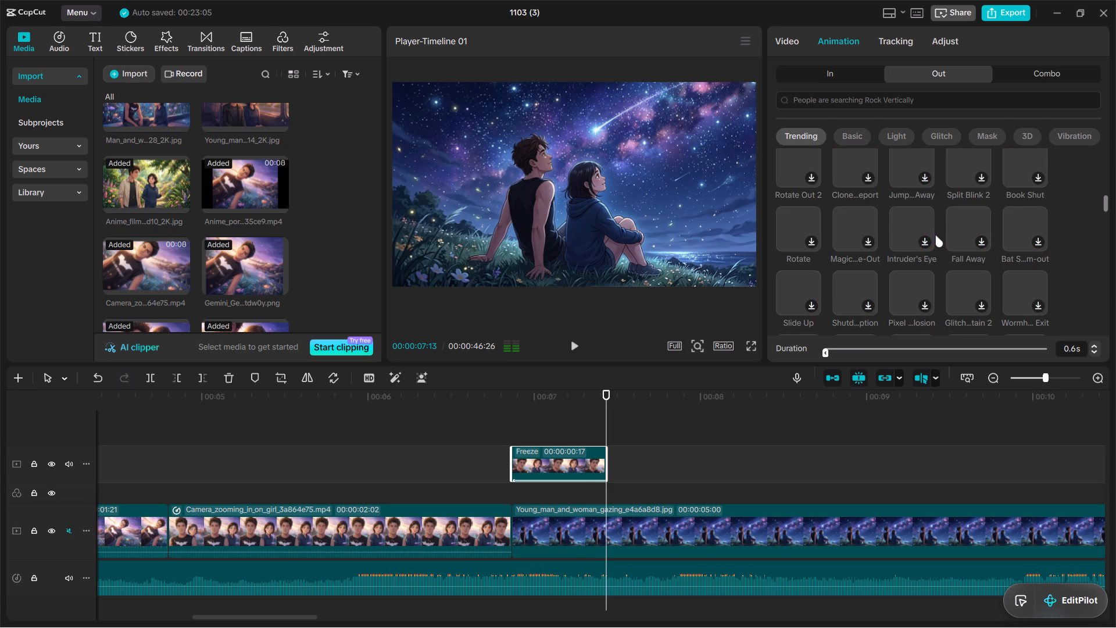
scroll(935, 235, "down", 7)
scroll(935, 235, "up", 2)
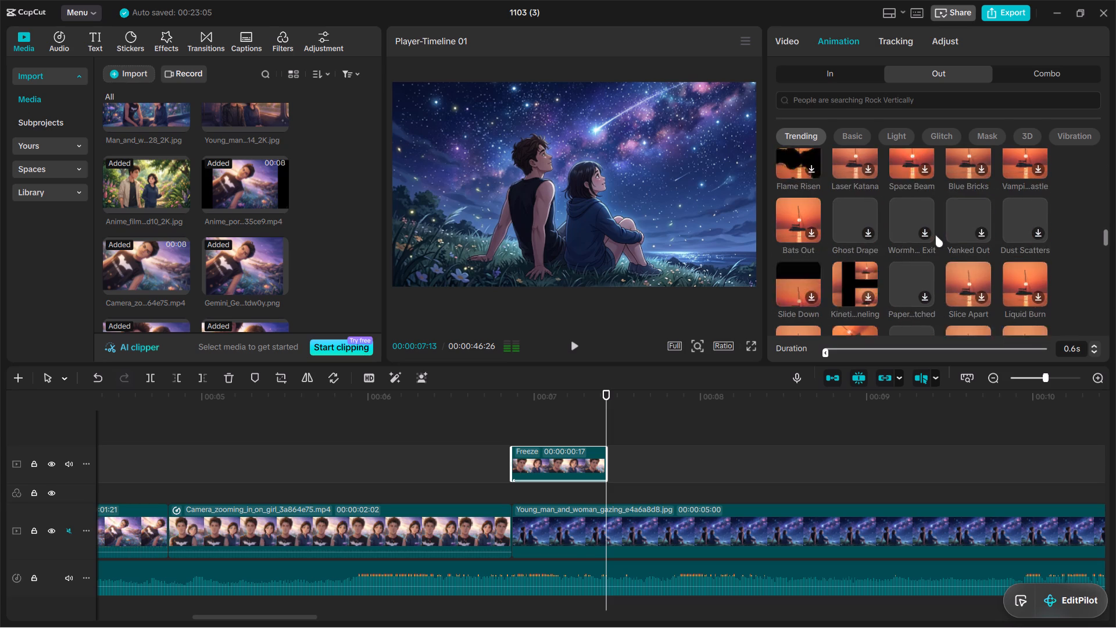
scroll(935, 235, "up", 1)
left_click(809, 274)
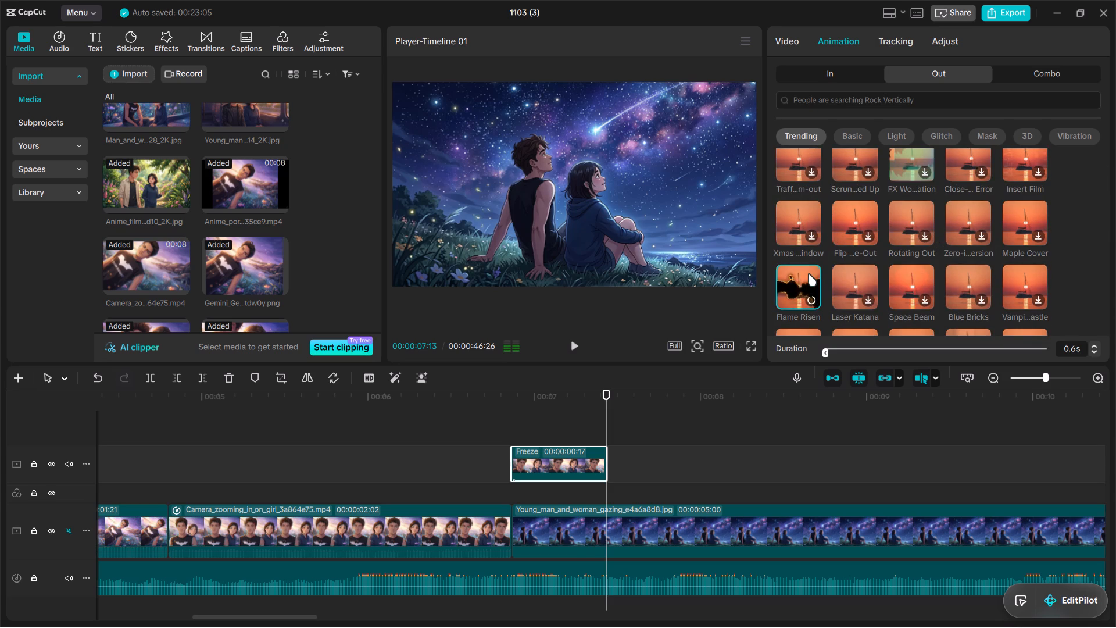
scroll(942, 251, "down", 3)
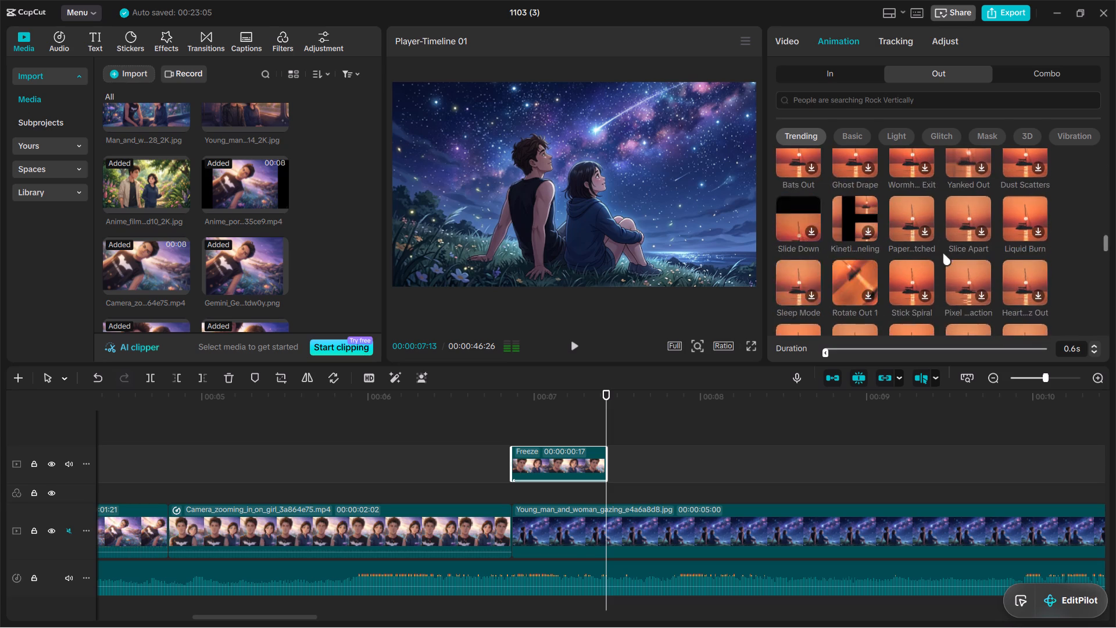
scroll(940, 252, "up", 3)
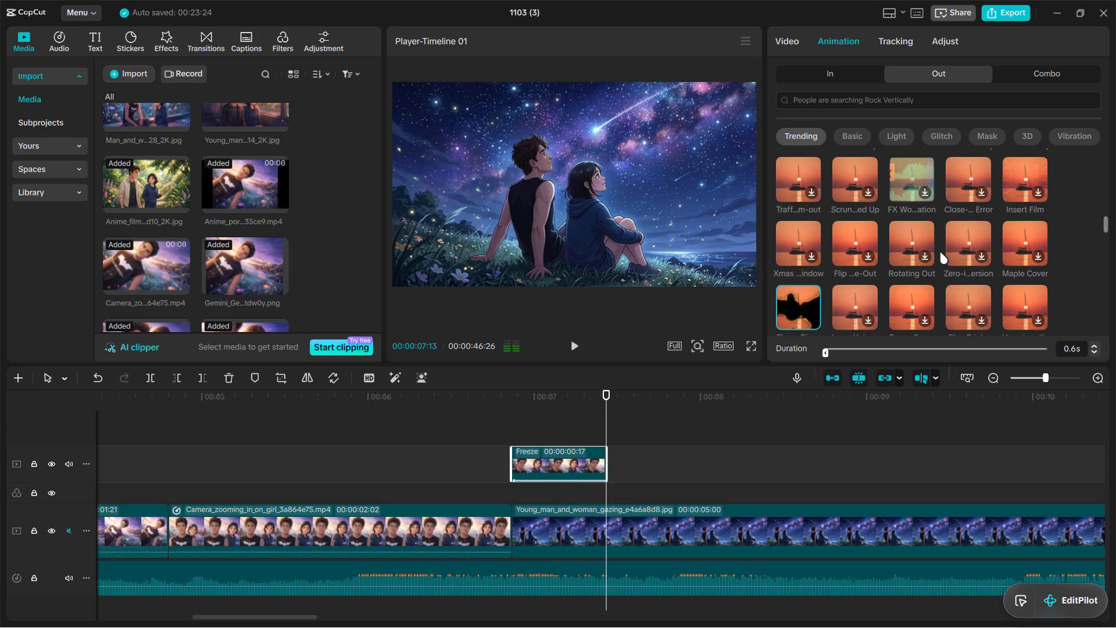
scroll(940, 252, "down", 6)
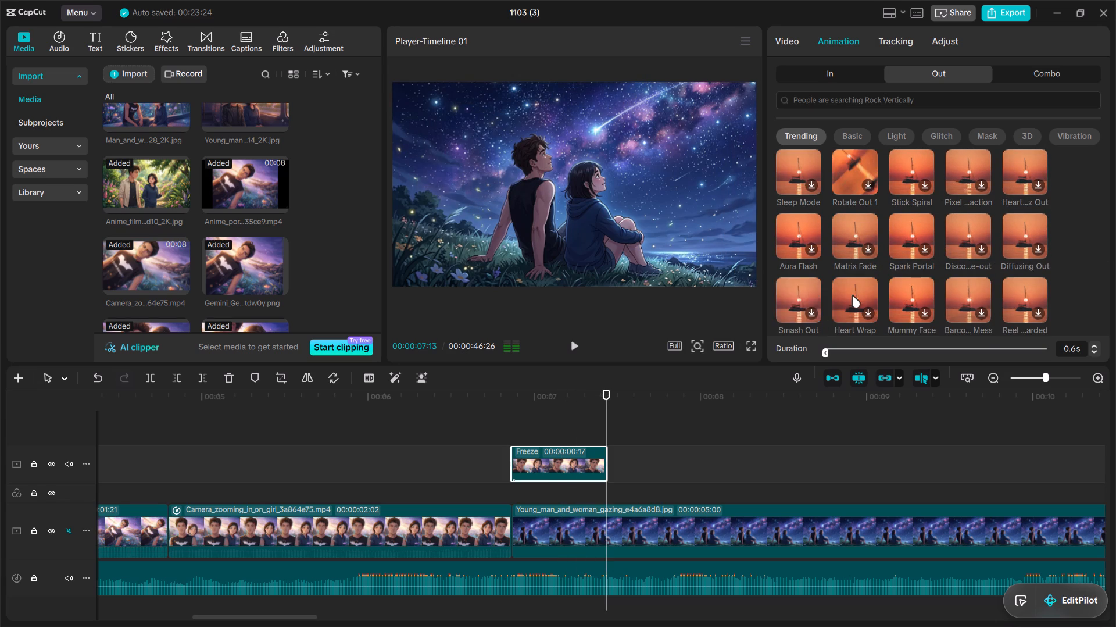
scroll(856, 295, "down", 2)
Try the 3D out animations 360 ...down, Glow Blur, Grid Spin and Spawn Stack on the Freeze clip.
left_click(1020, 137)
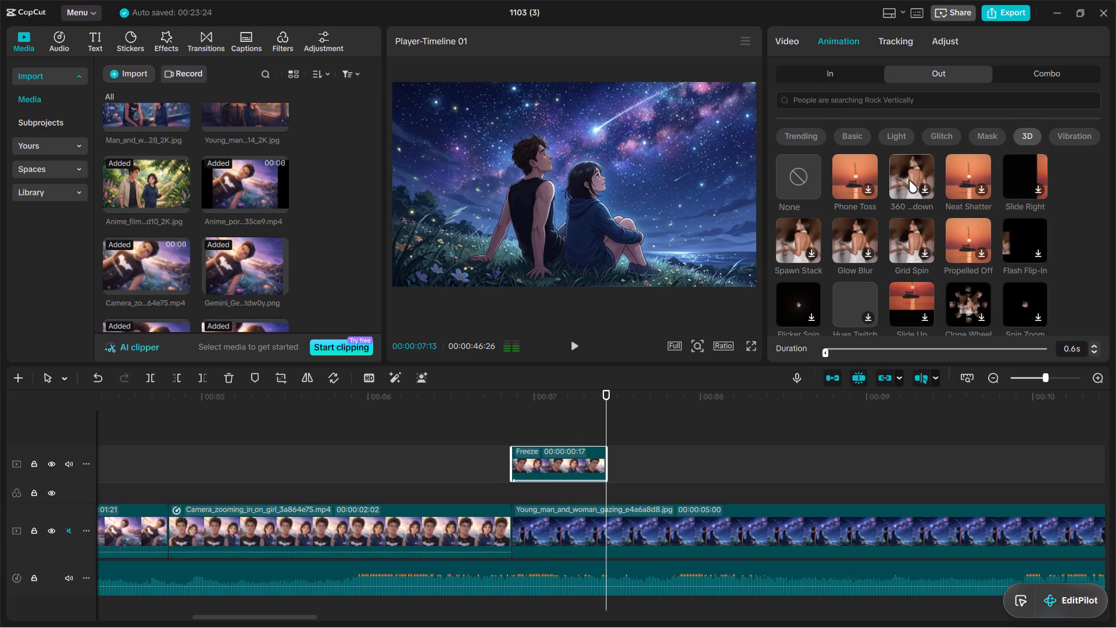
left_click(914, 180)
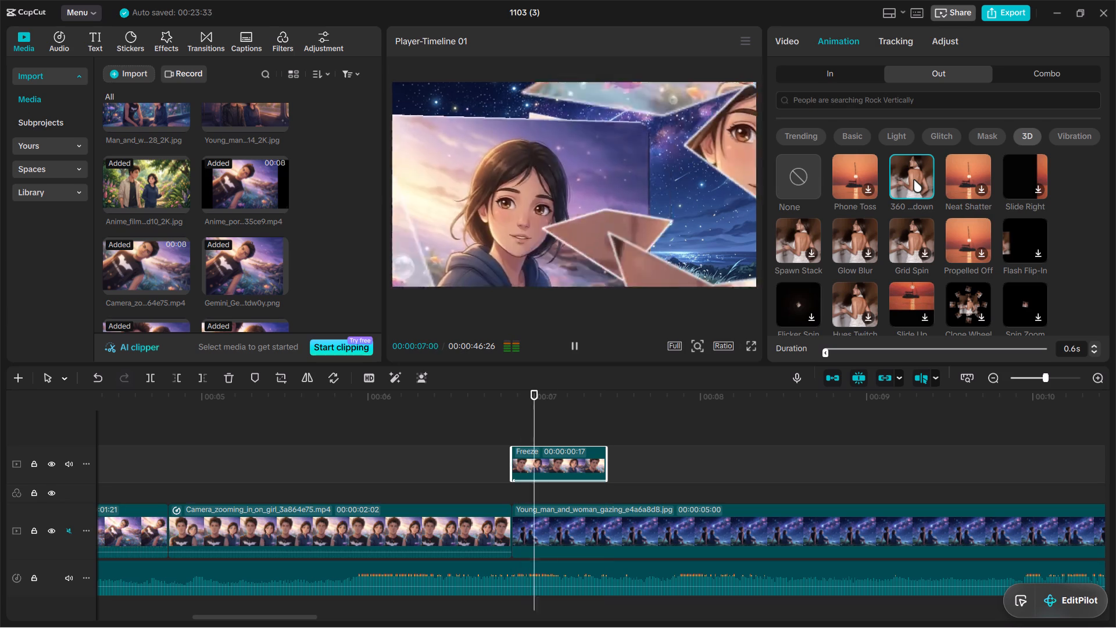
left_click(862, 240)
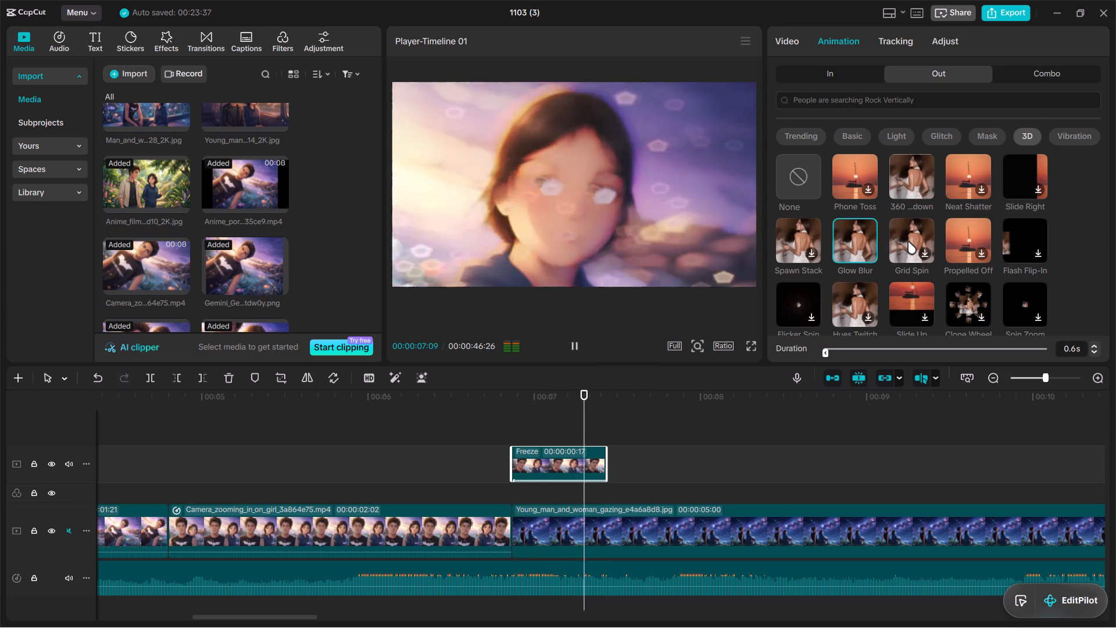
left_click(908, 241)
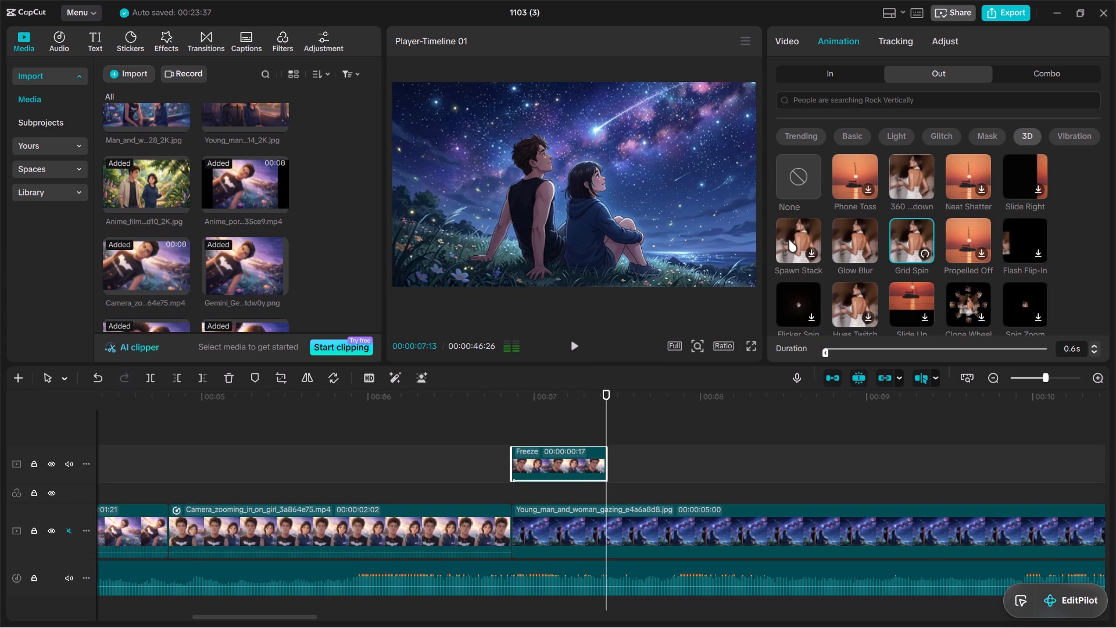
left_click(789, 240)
Apply the 3D out animation Holog... Dust to the Freeze clip.
scroll(791, 239, "down", 1)
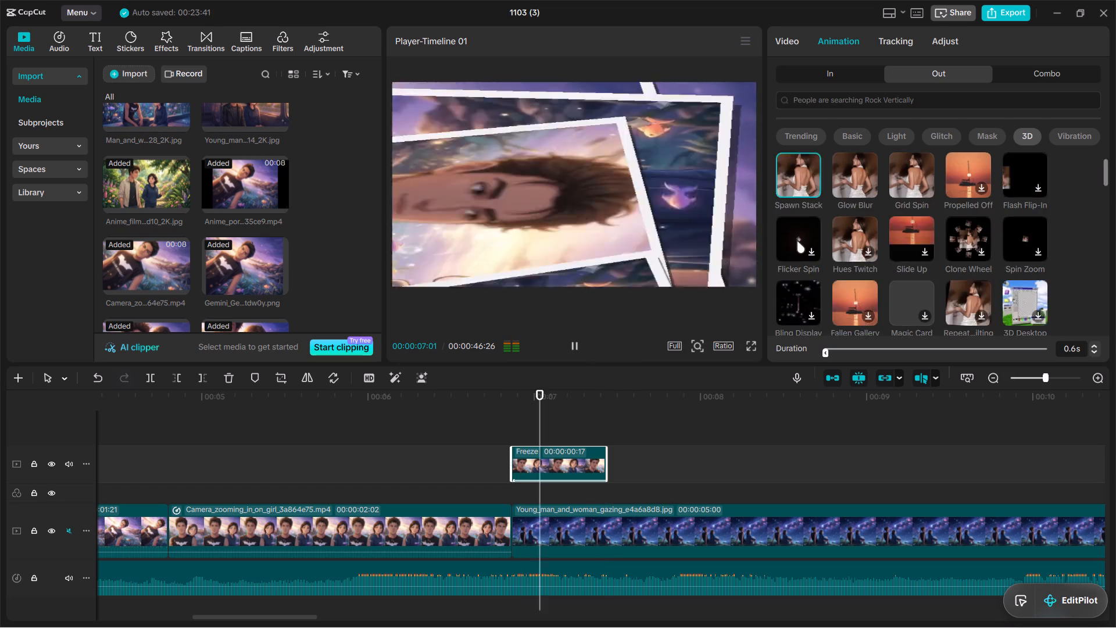
scroll(797, 241, "down", 1)
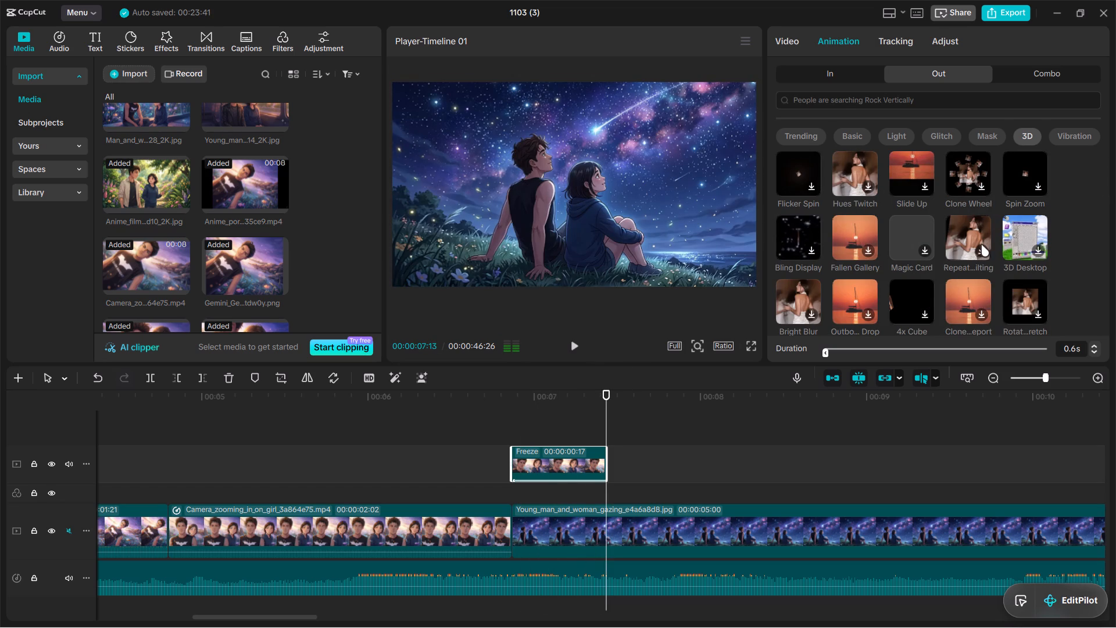
scroll(981, 245, "down", 2)
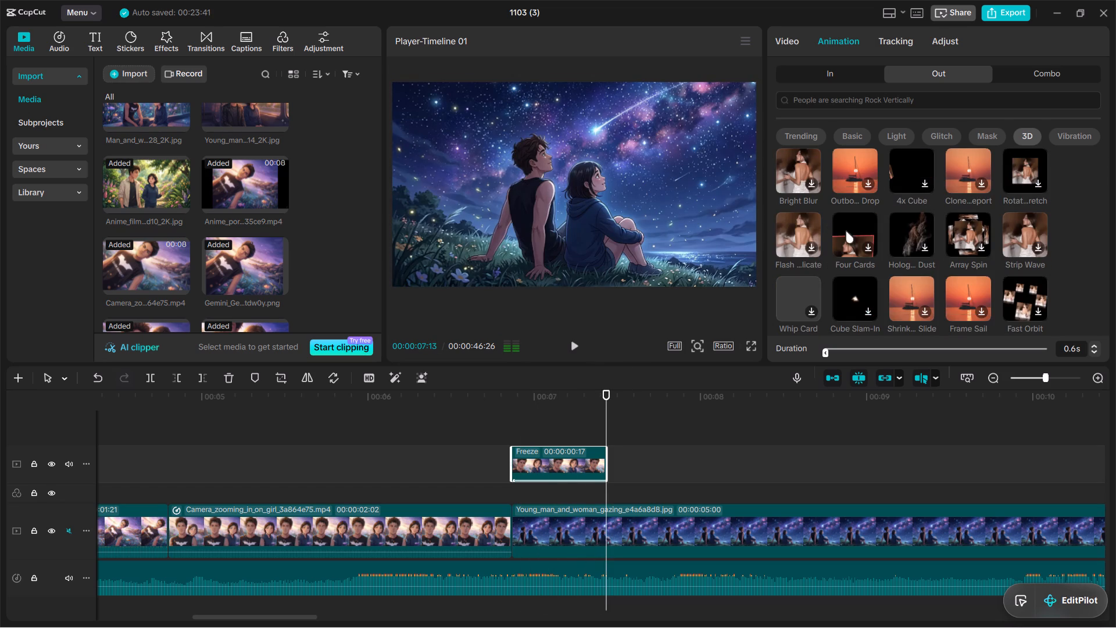
left_click(914, 236)
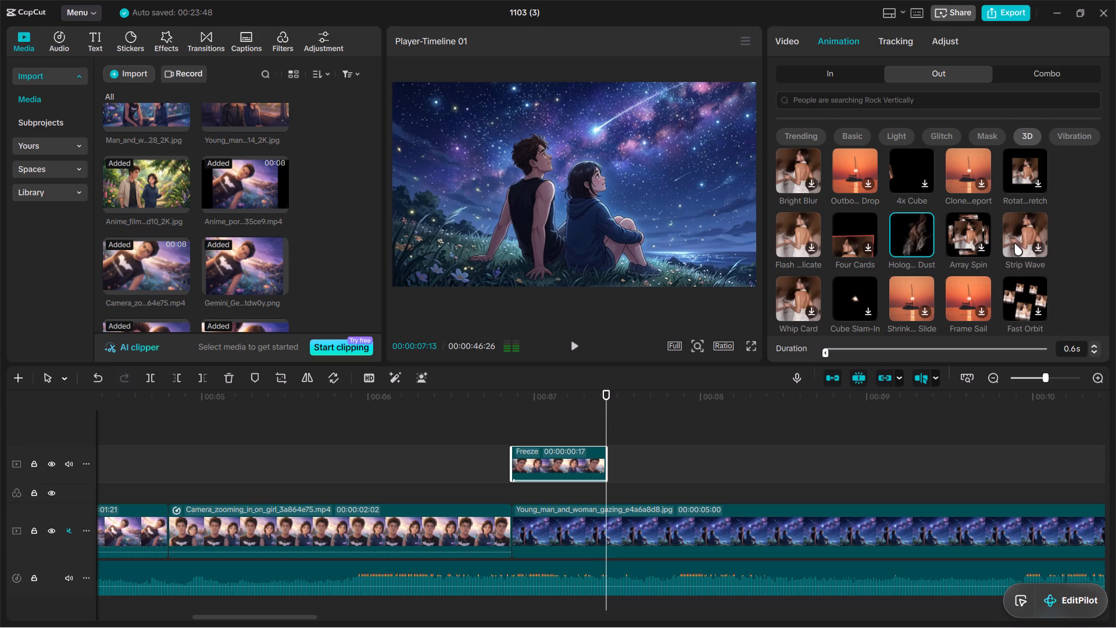
Look through the remaining 3D out animations for an alternative for the Freeze clip.
scroll(796, 237, "down", 2)
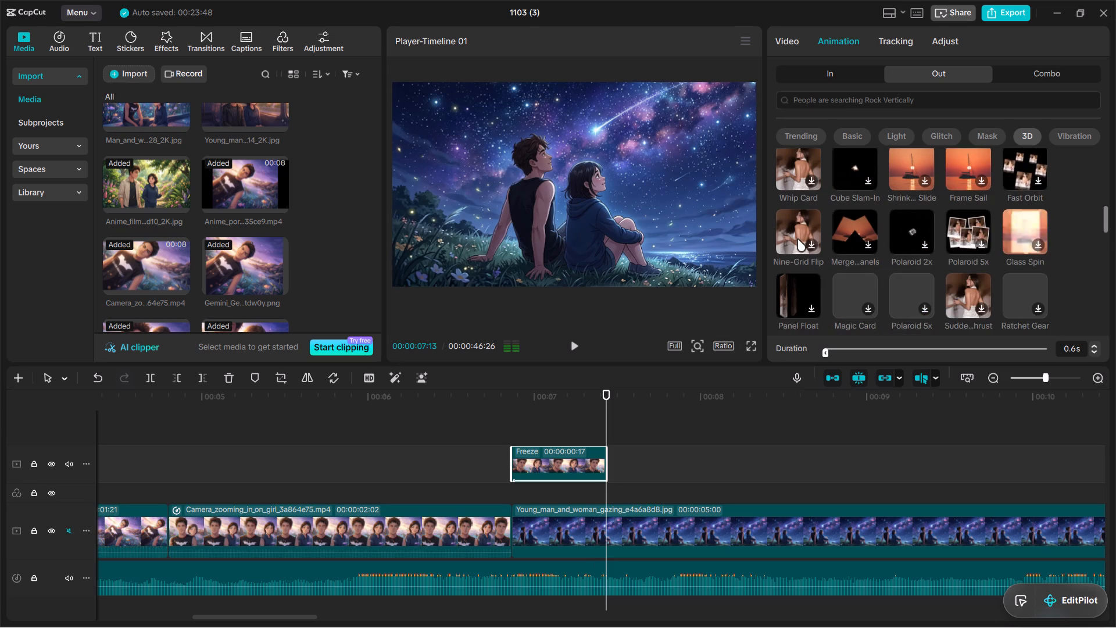
scroll(854, 235, "down", 1)
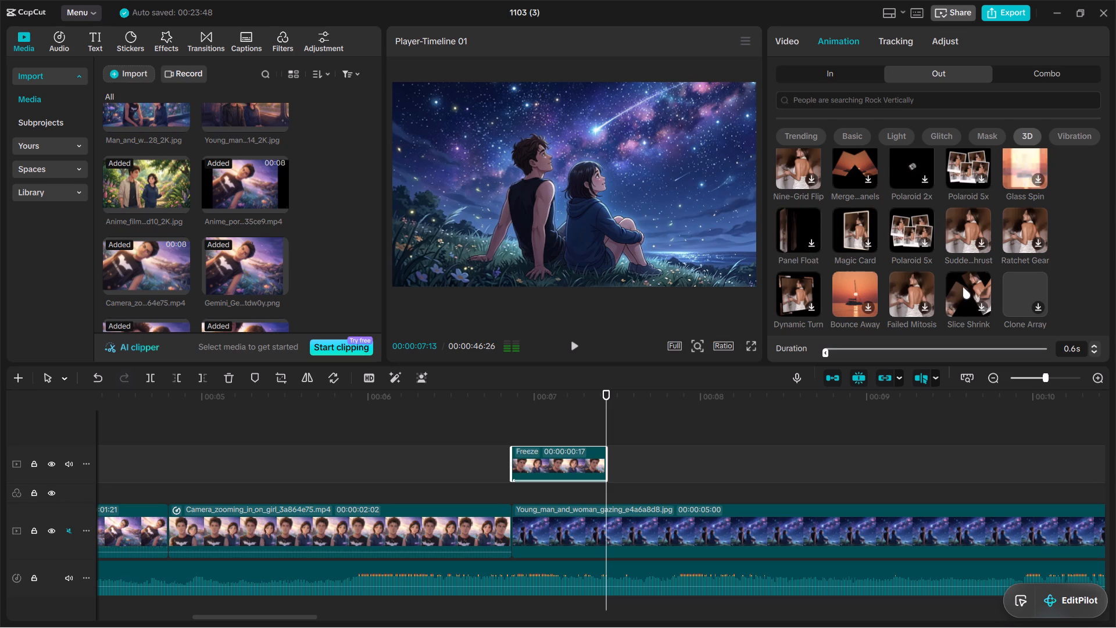
scroll(963, 287, "down", 1)
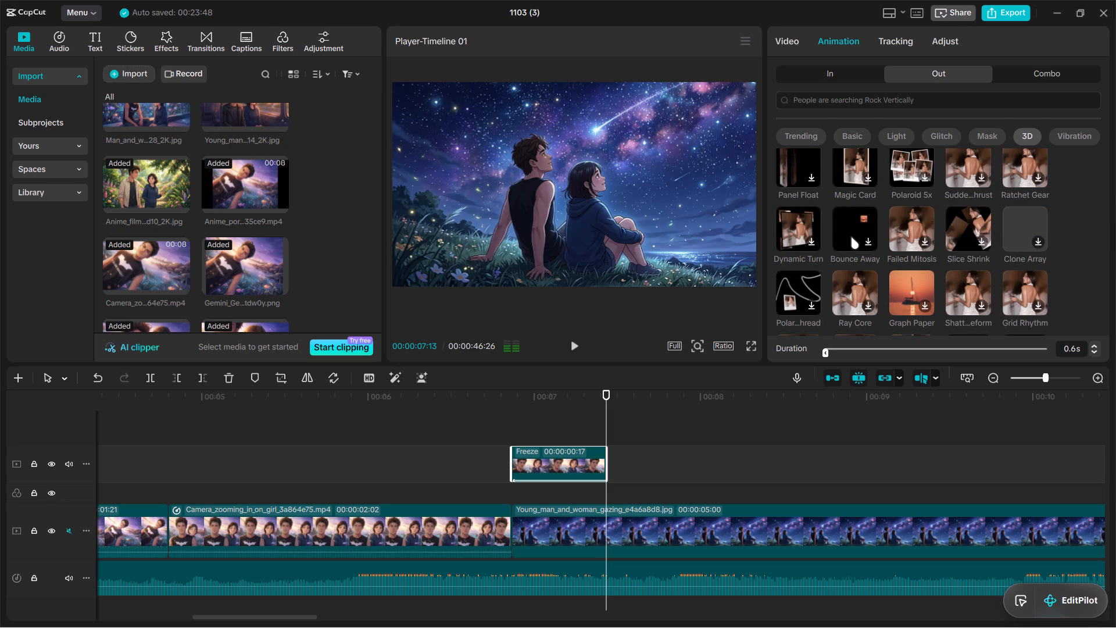
scroll(851, 237, "down", 1)
scroll(905, 230, "down", 1)
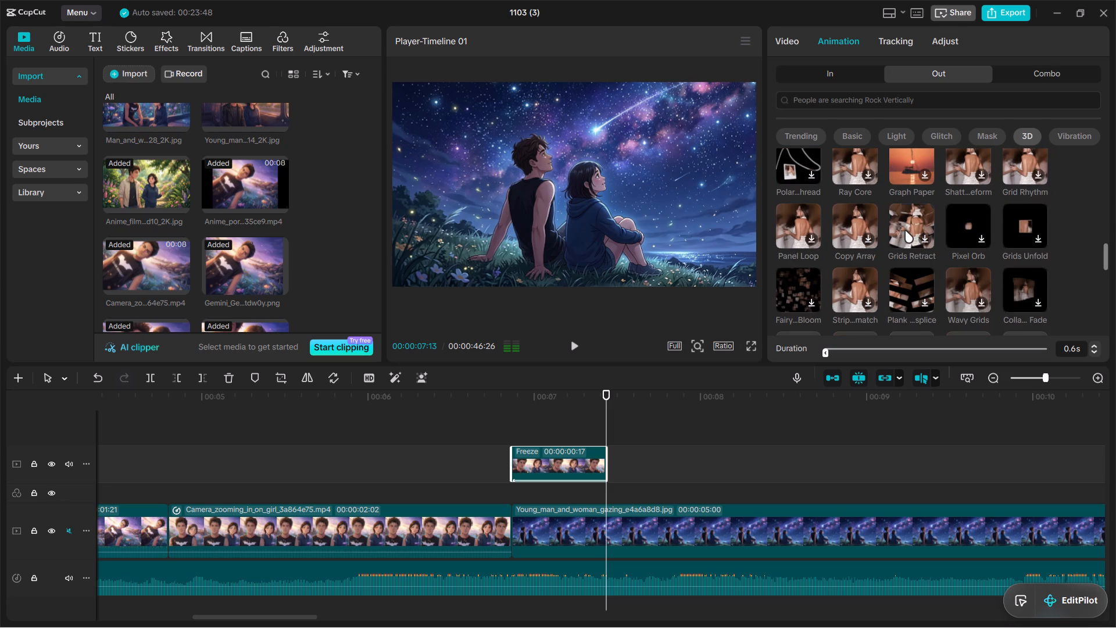
scroll(802, 169, "up", 1)
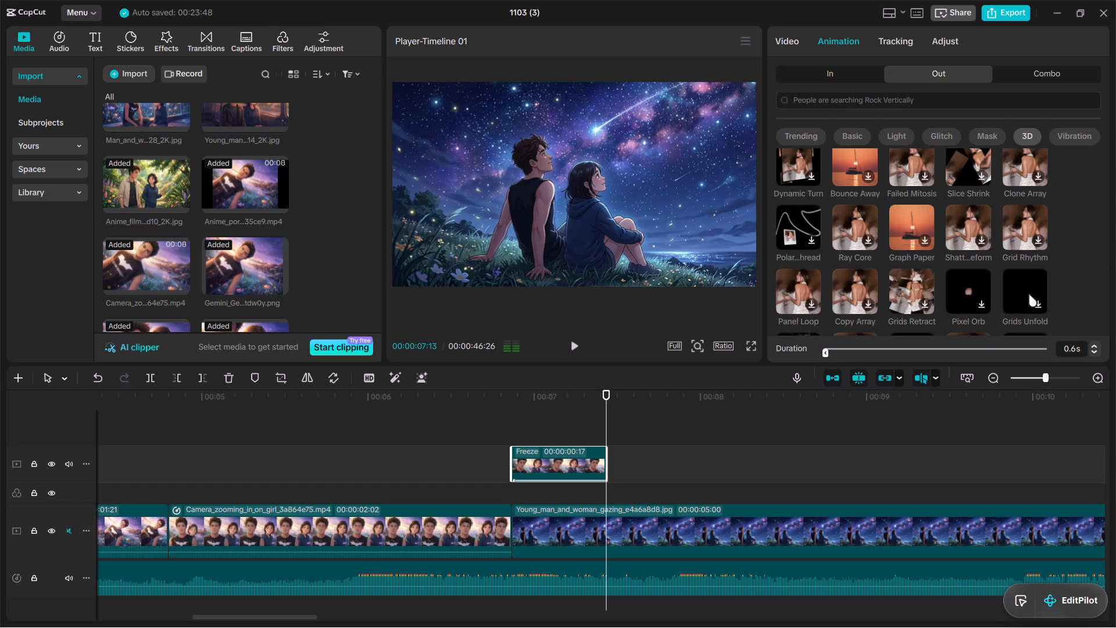
scroll(964, 290, "down", 1)
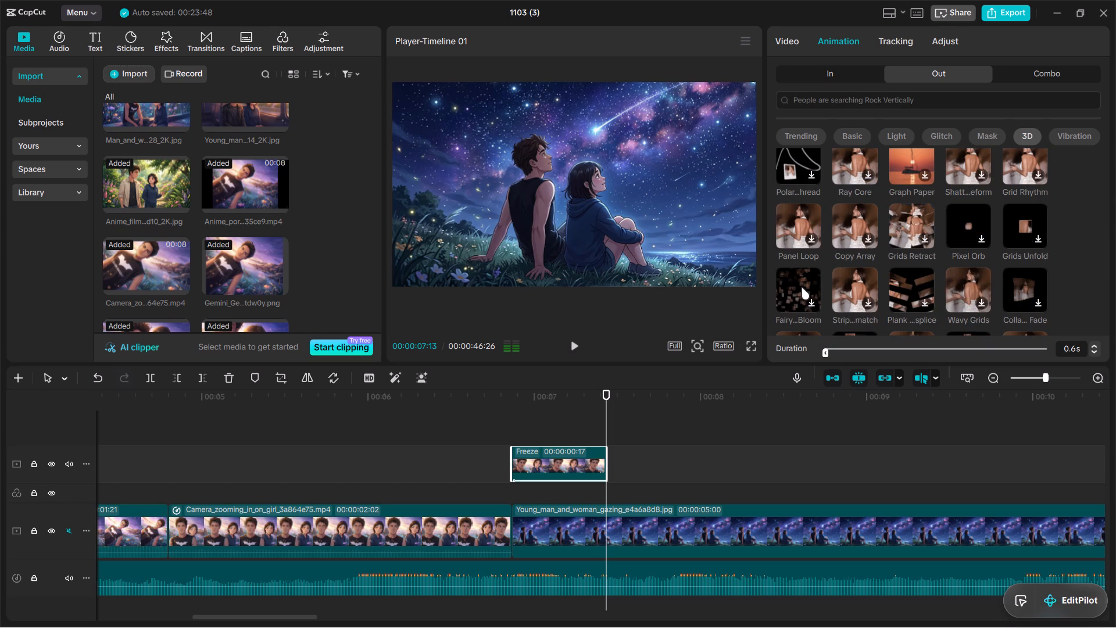
scroll(802, 287, "down", 2)
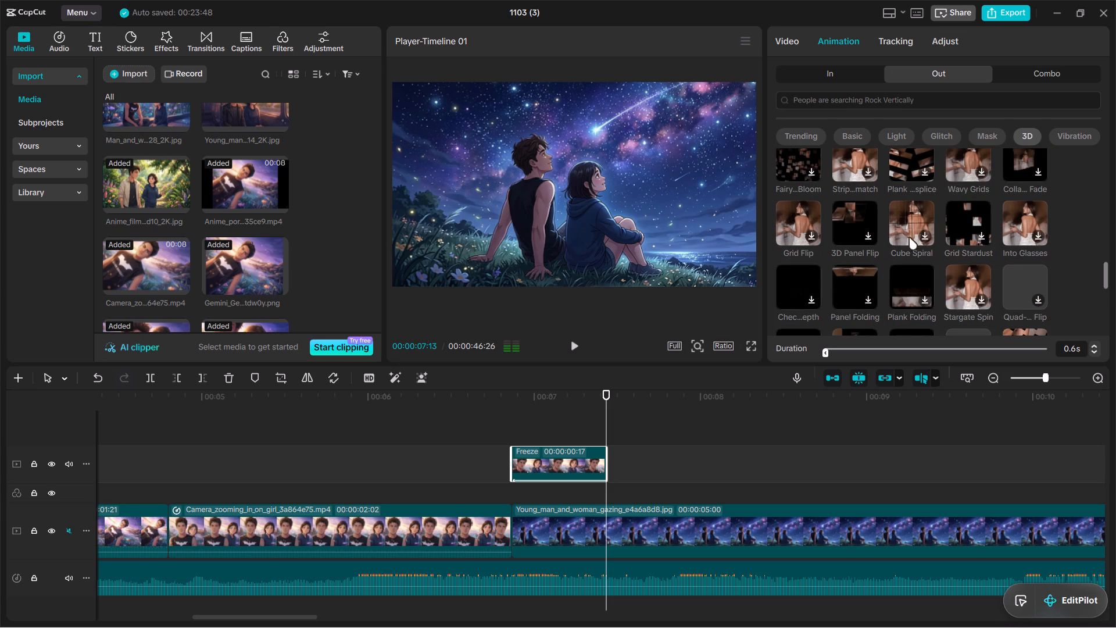
scroll(961, 274, "down", 2)
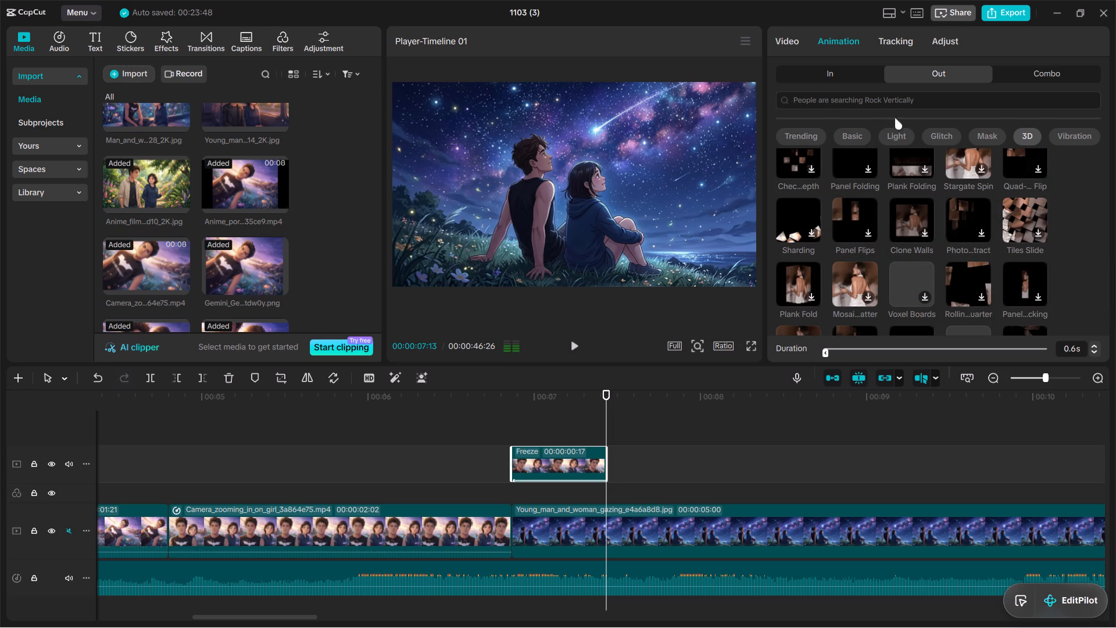
Search the Out animations for "zoom", apply Zoo...ear to the Freeze clip and play back the result.
left_click(903, 99)
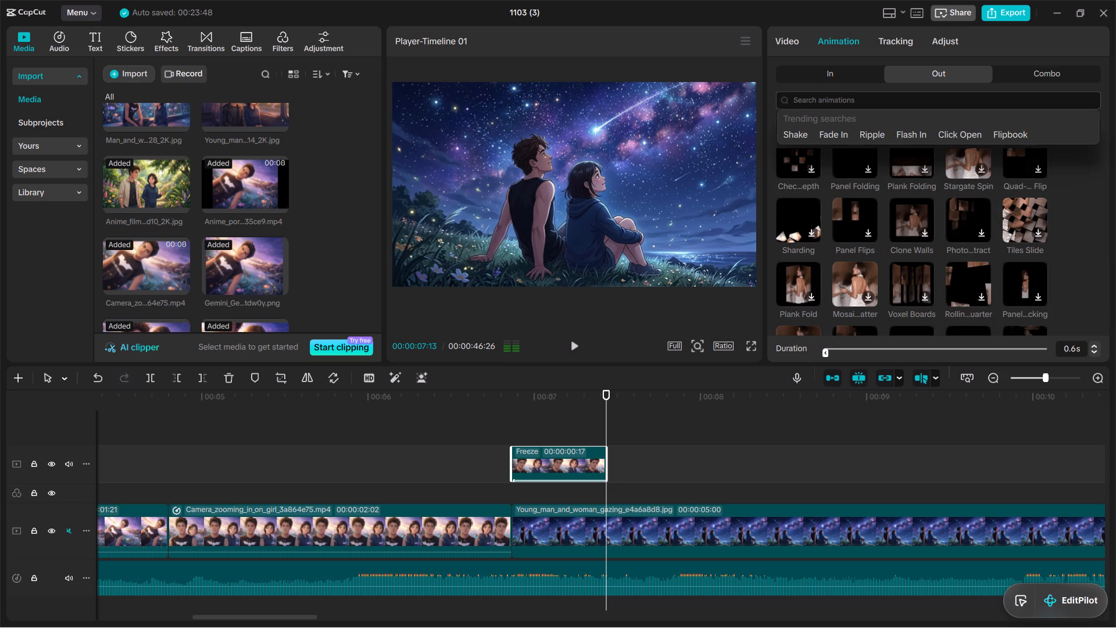
type("zoom")
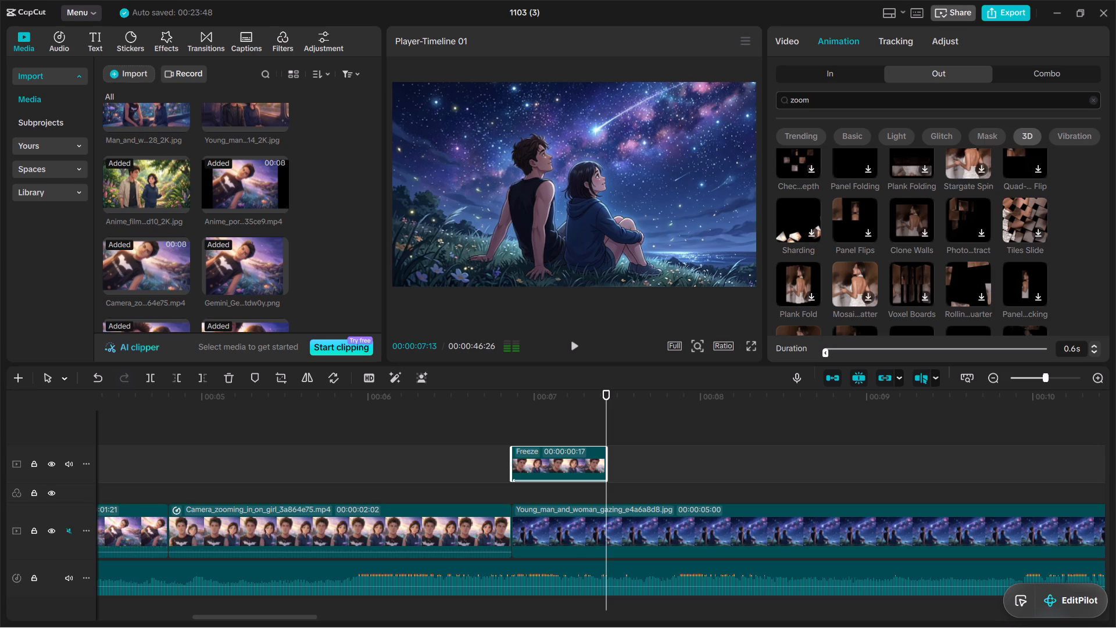
key("Return")
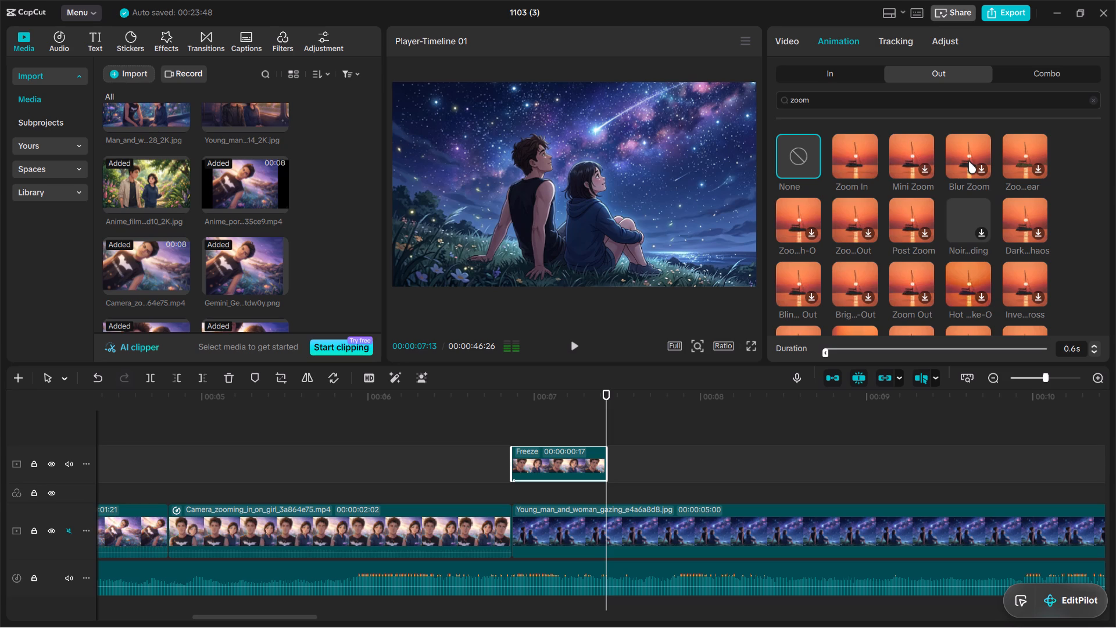
left_click(1011, 160)
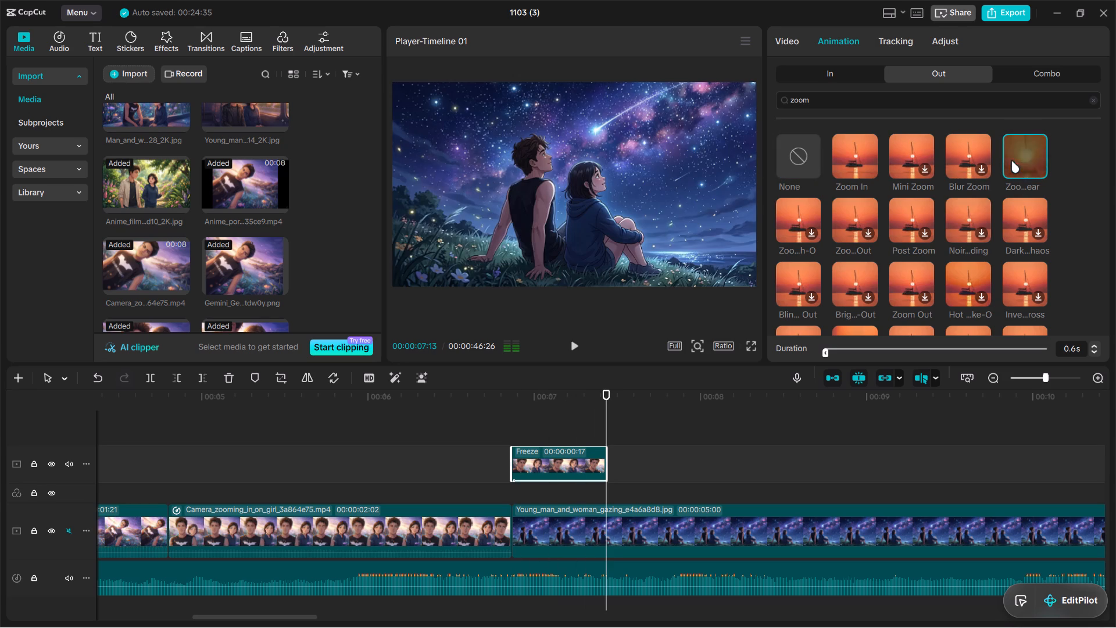
left_click(443, 413)
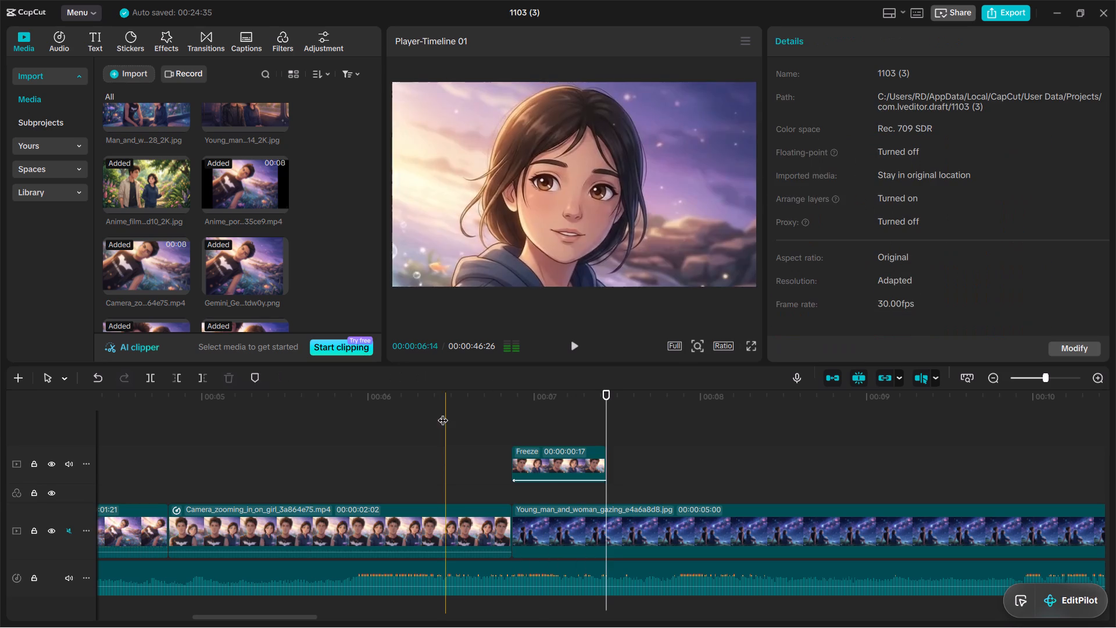
left_click(573, 349)
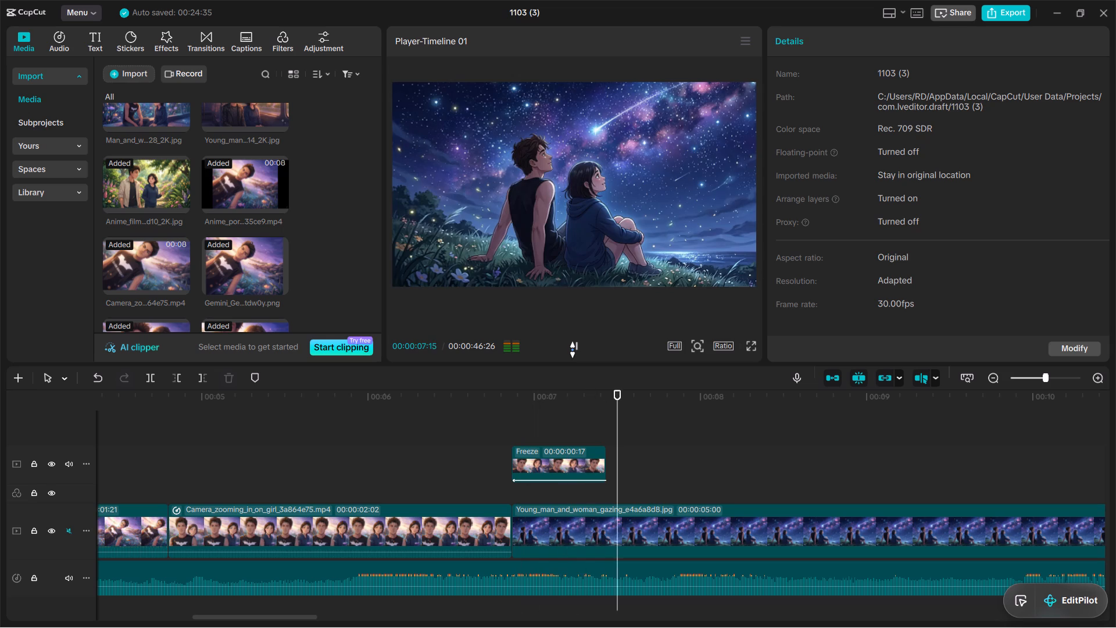
left_click(573, 349)
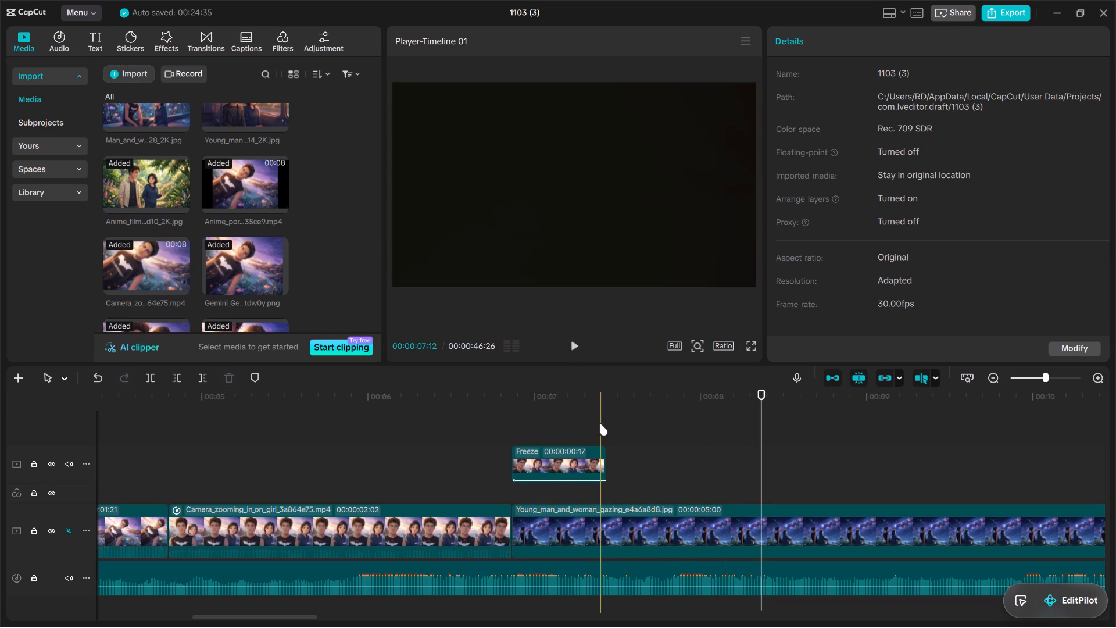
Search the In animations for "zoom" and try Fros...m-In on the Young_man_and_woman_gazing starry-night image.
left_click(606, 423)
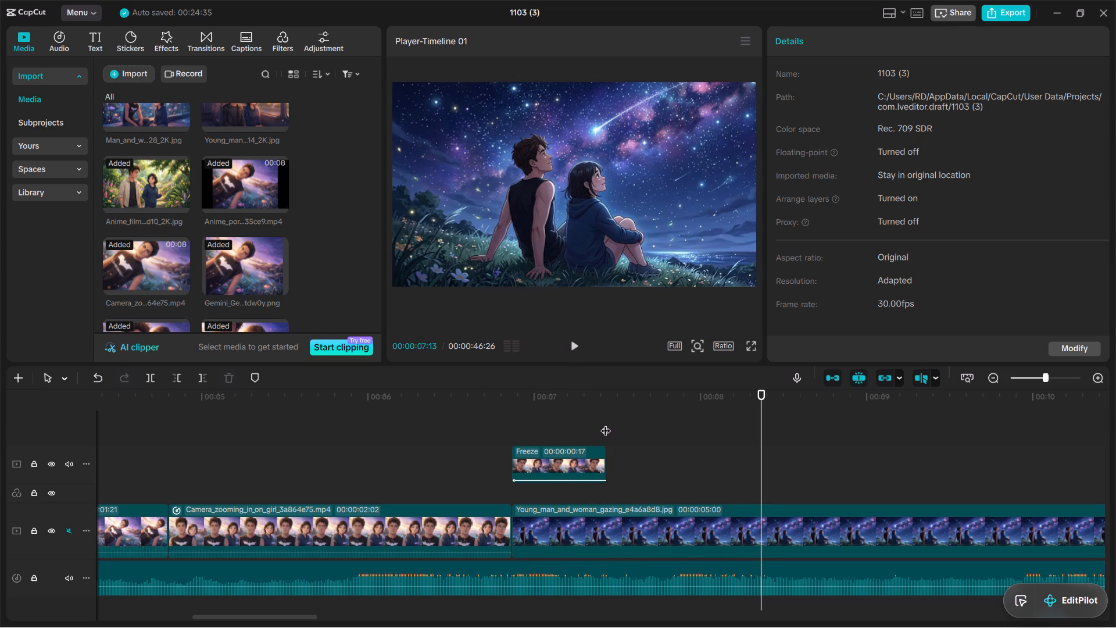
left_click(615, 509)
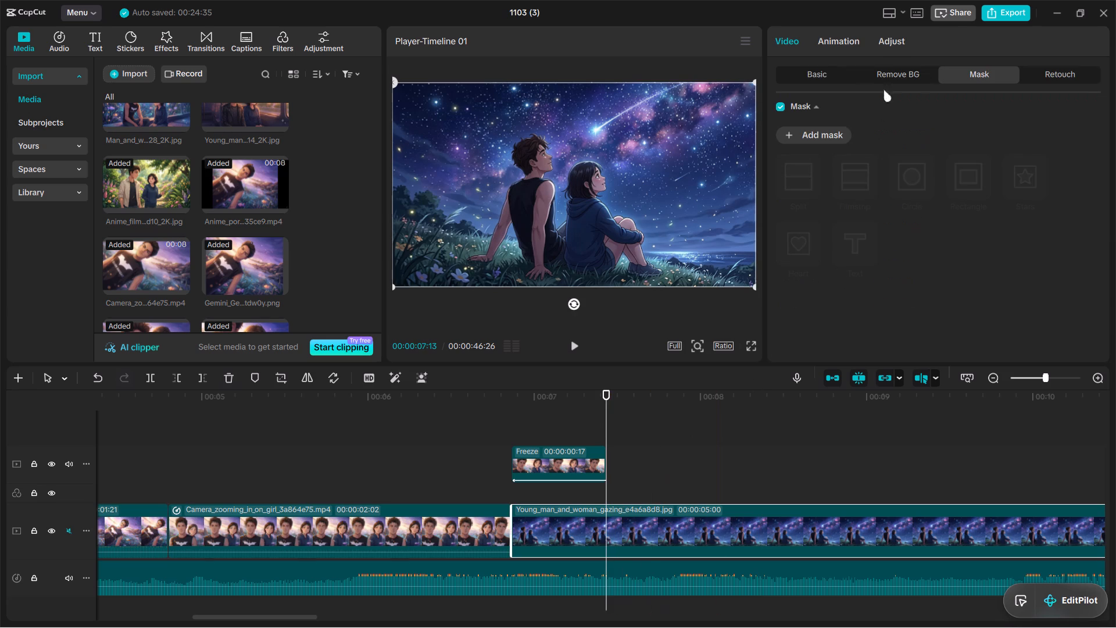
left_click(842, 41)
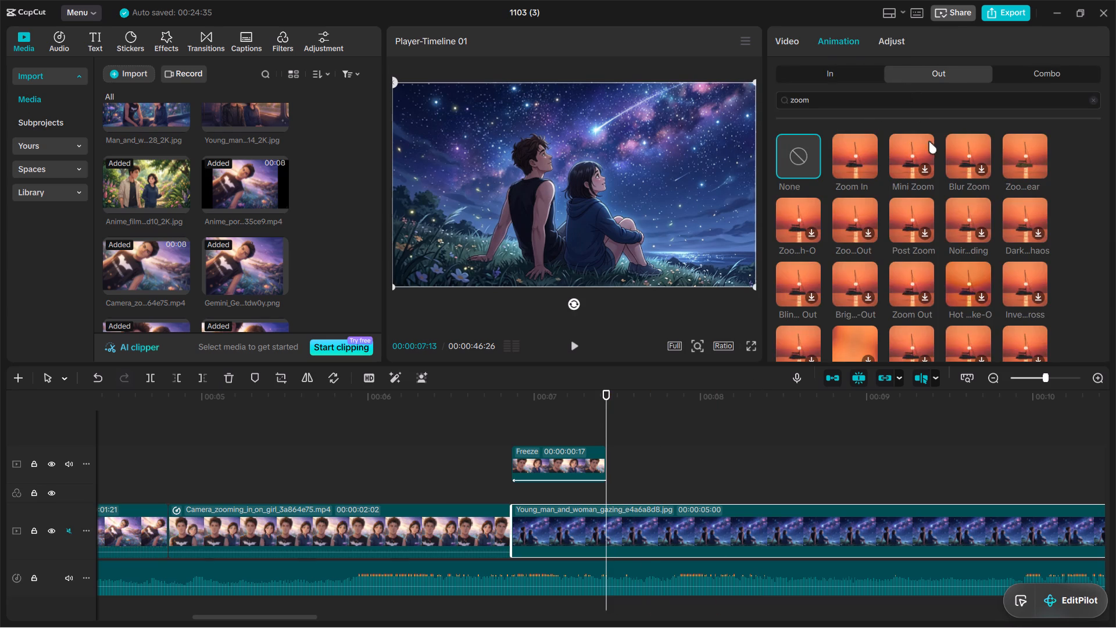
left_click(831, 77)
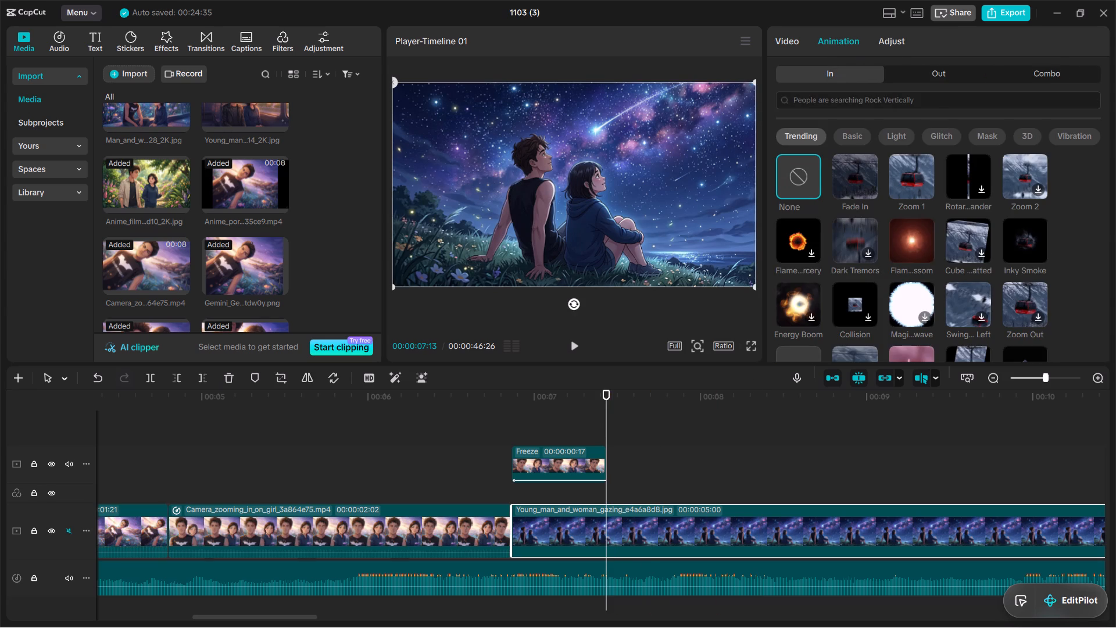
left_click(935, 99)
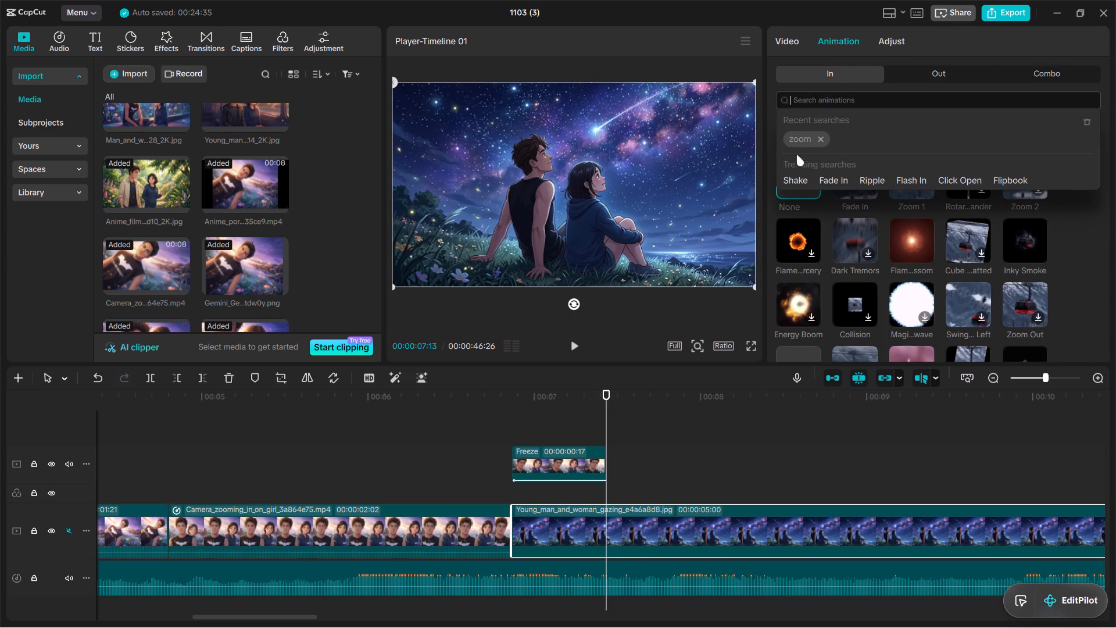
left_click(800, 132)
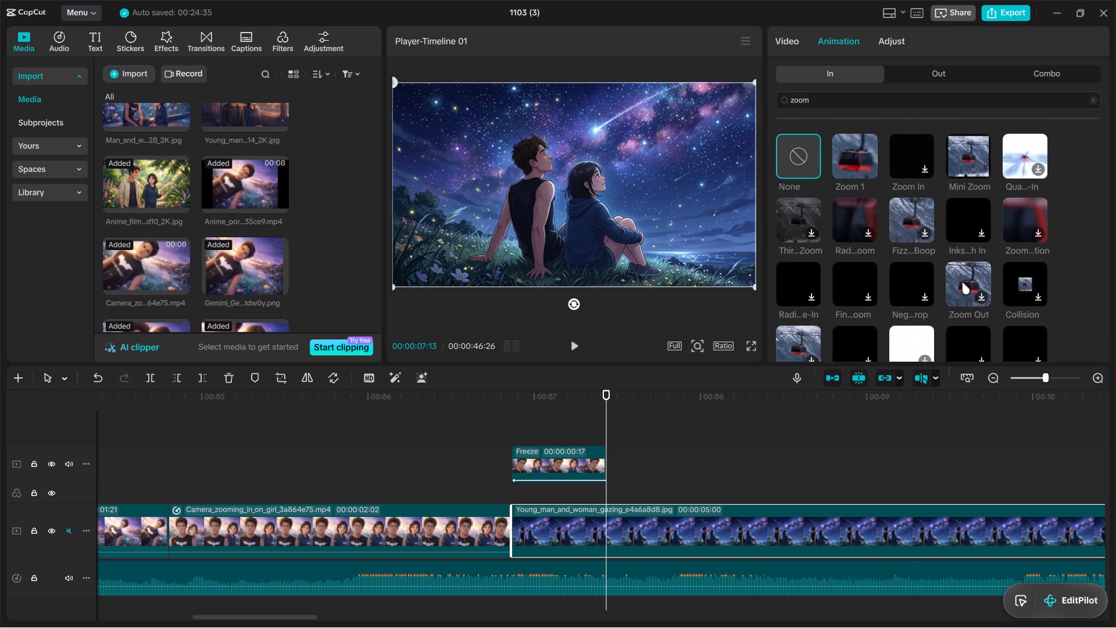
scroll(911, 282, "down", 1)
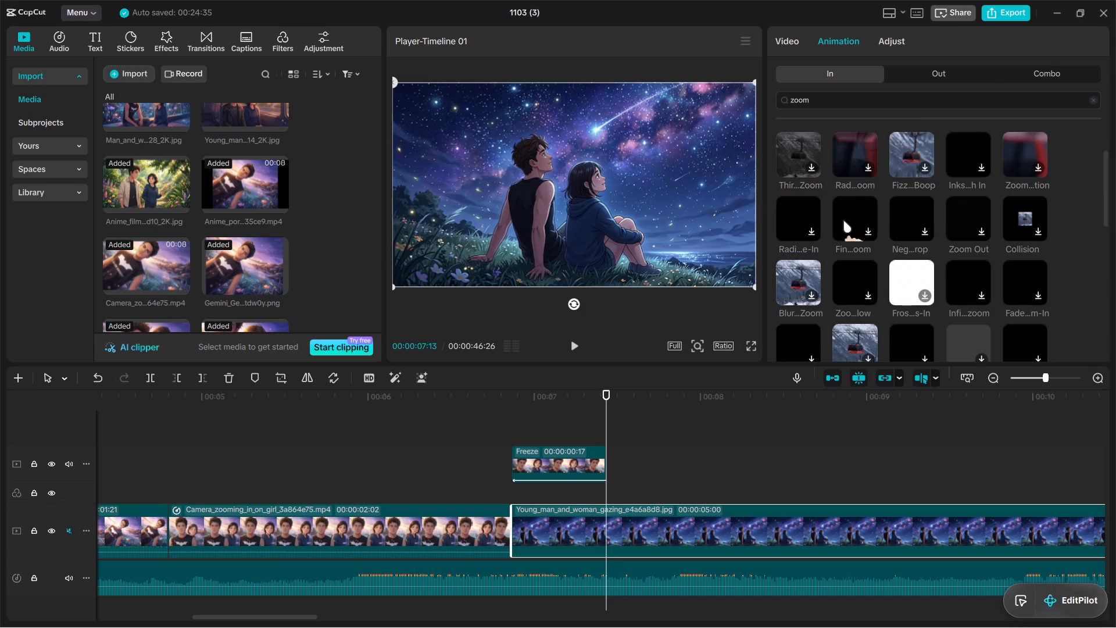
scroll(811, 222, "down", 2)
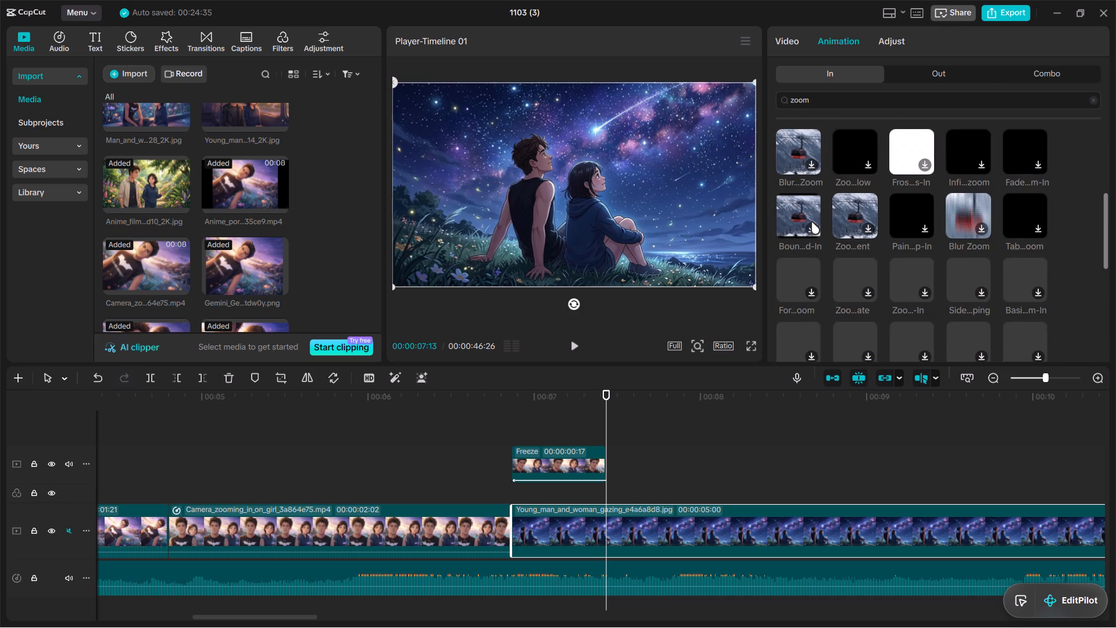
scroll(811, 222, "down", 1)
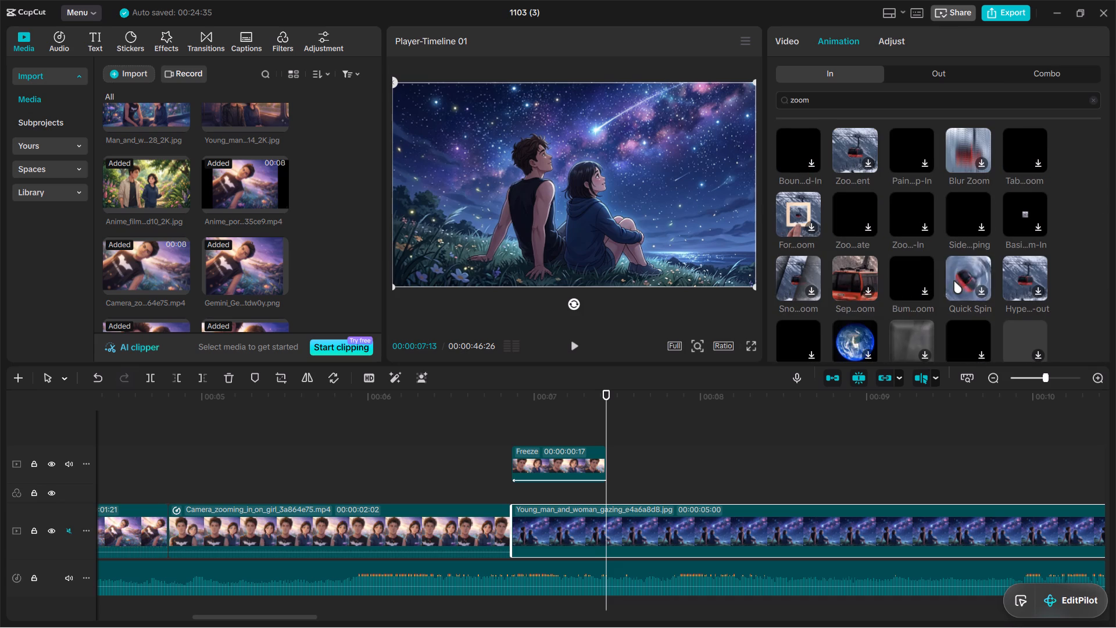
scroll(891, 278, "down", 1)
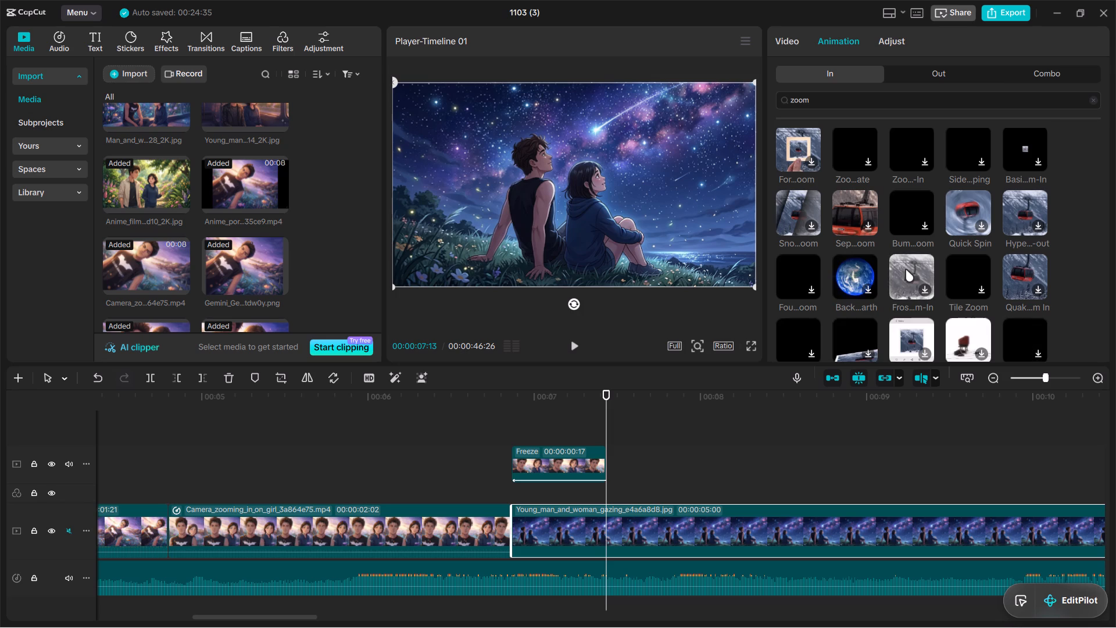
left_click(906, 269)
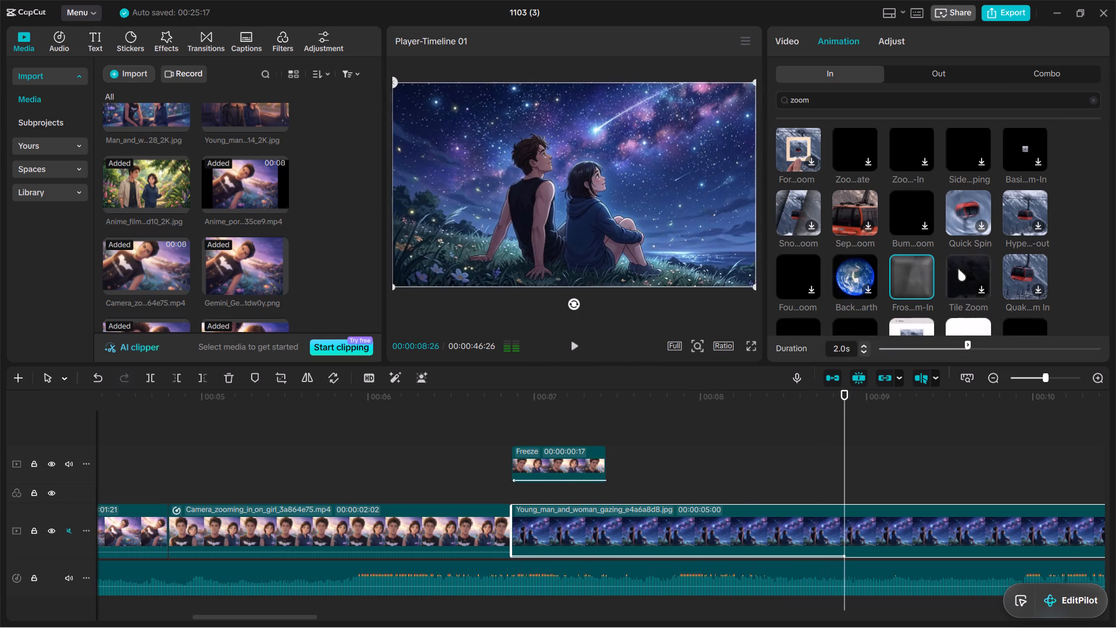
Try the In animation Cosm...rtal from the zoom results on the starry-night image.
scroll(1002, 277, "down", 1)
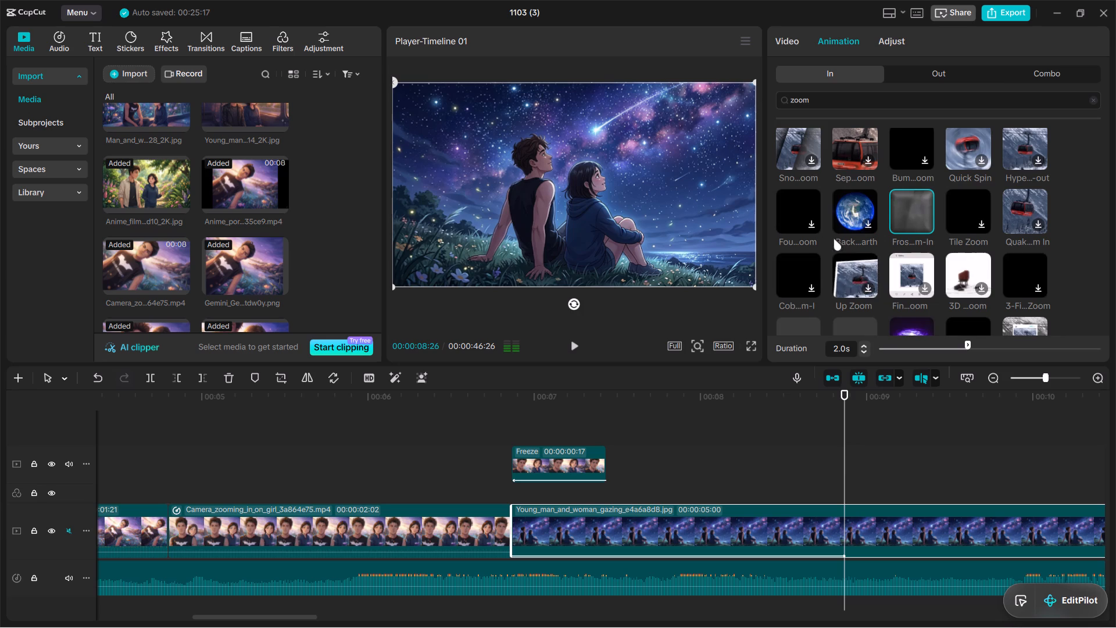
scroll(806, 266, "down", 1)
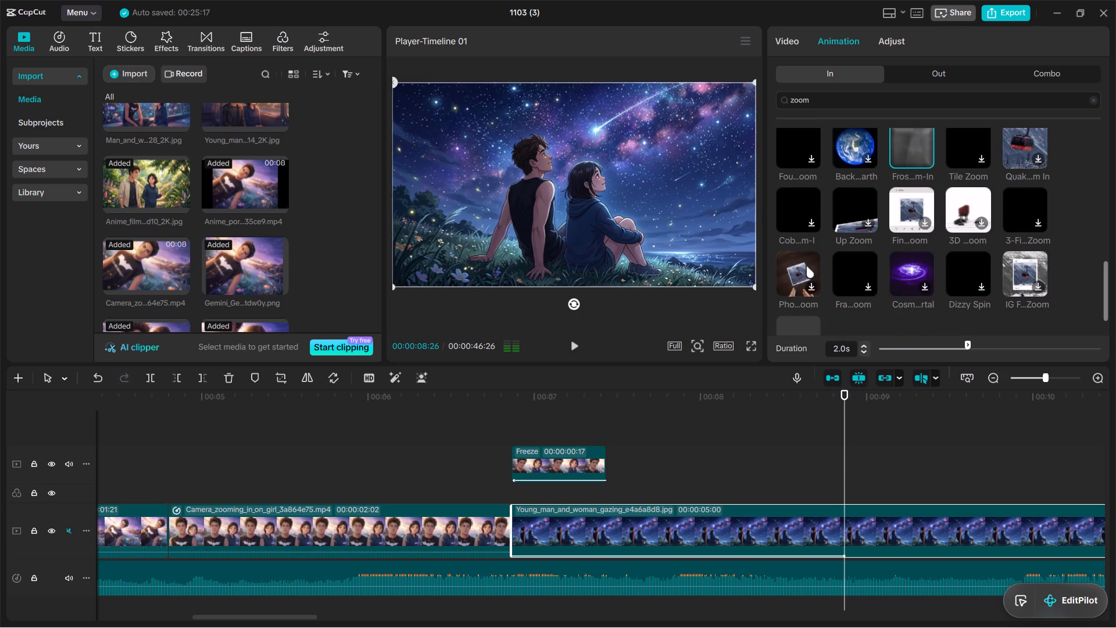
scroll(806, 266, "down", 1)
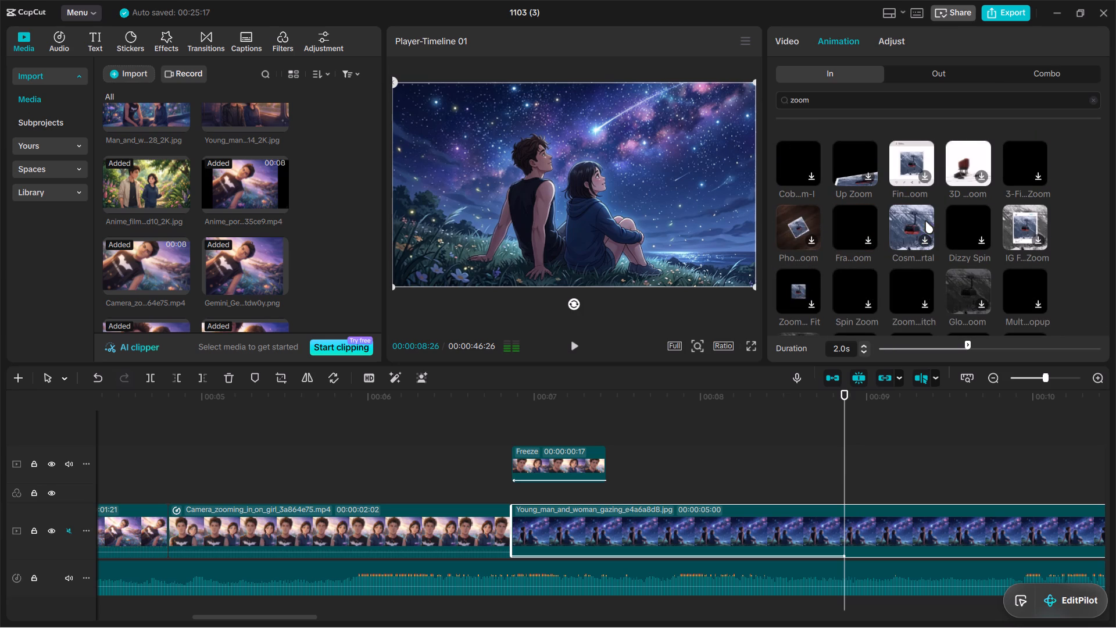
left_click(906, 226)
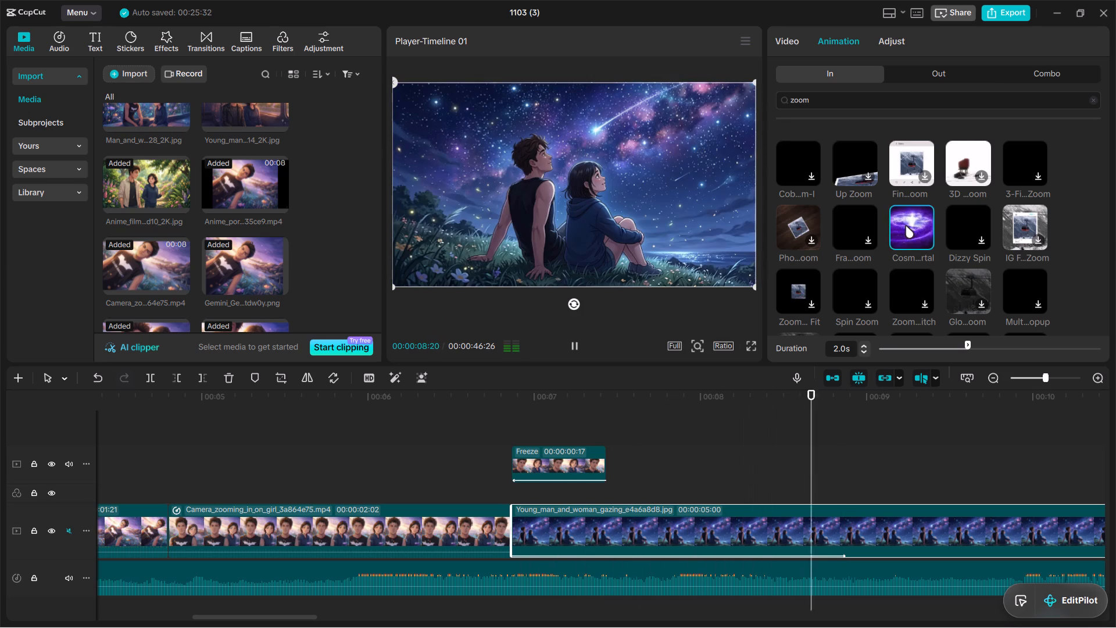
Look through the remaining zoom In animations for an alternative for the starry-night image.
scroll(940, 250, "down", 1)
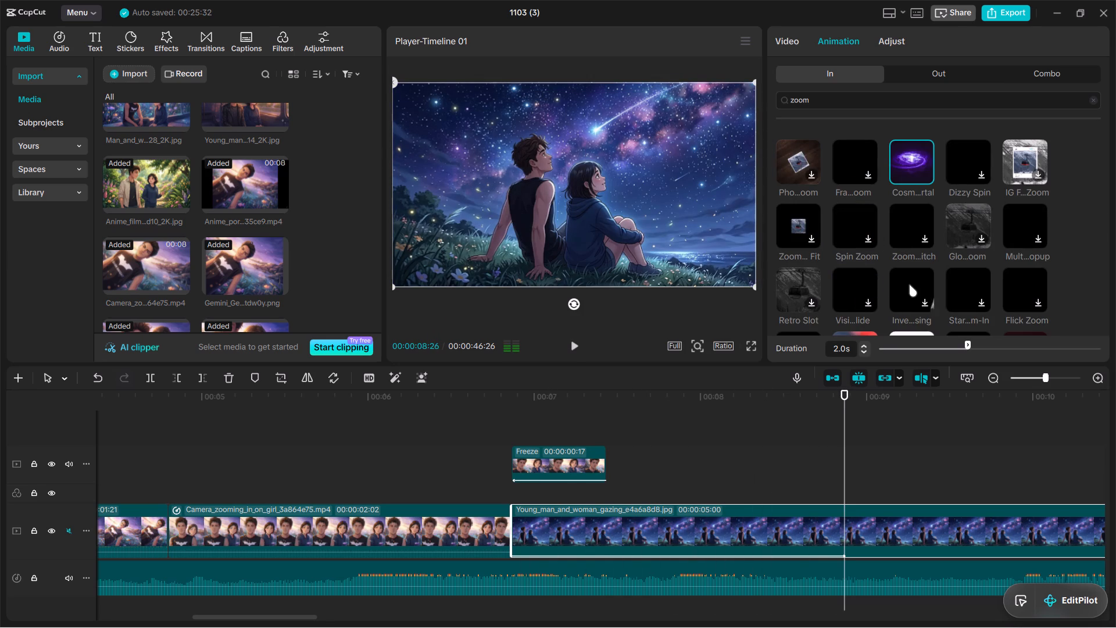
scroll(909, 284, "down", 1)
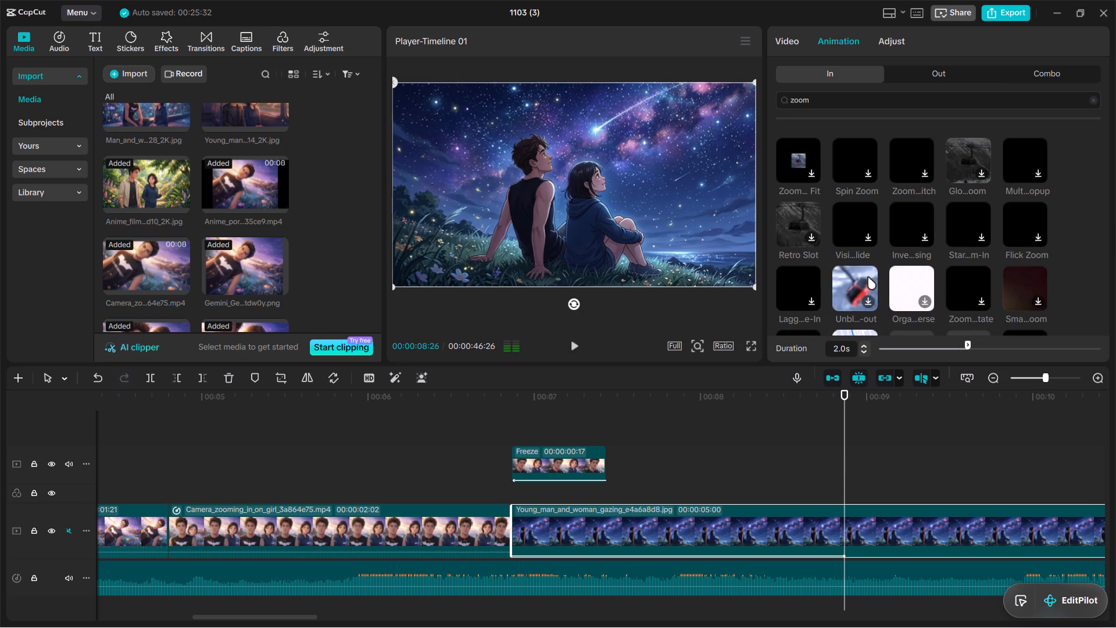
scroll(949, 278, "down", 1)
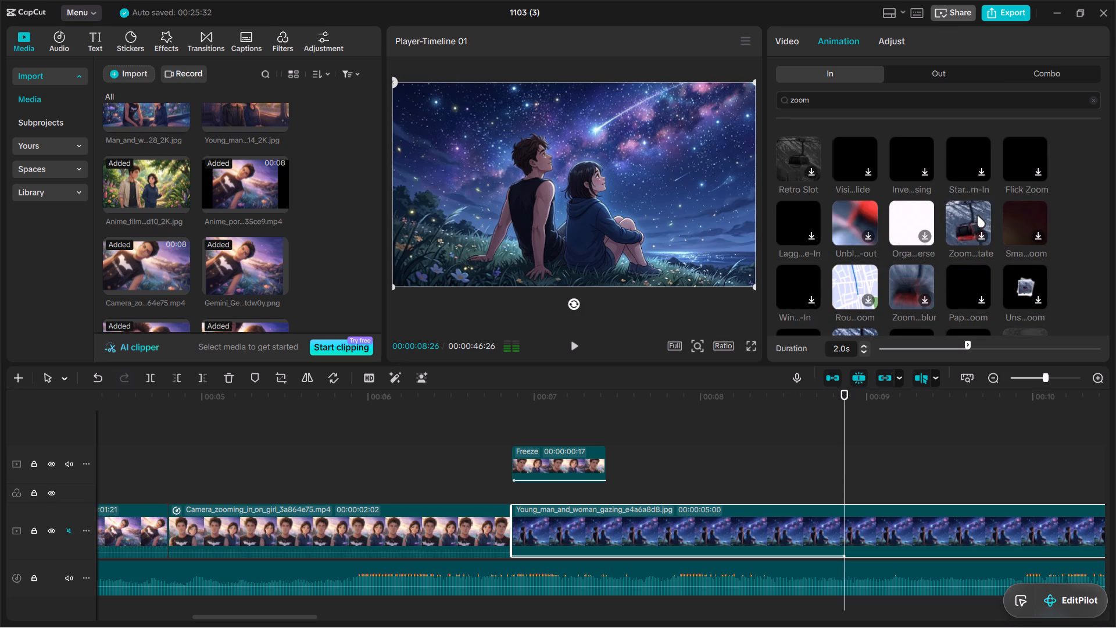
scroll(896, 294, "down", 1)
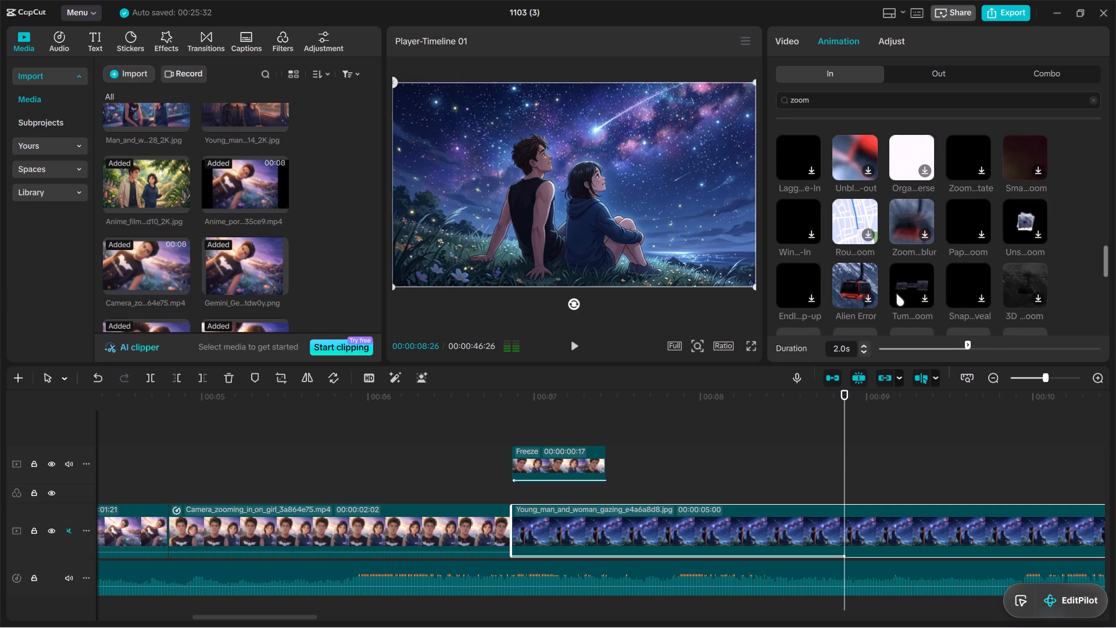
scroll(896, 294, "down", 1)
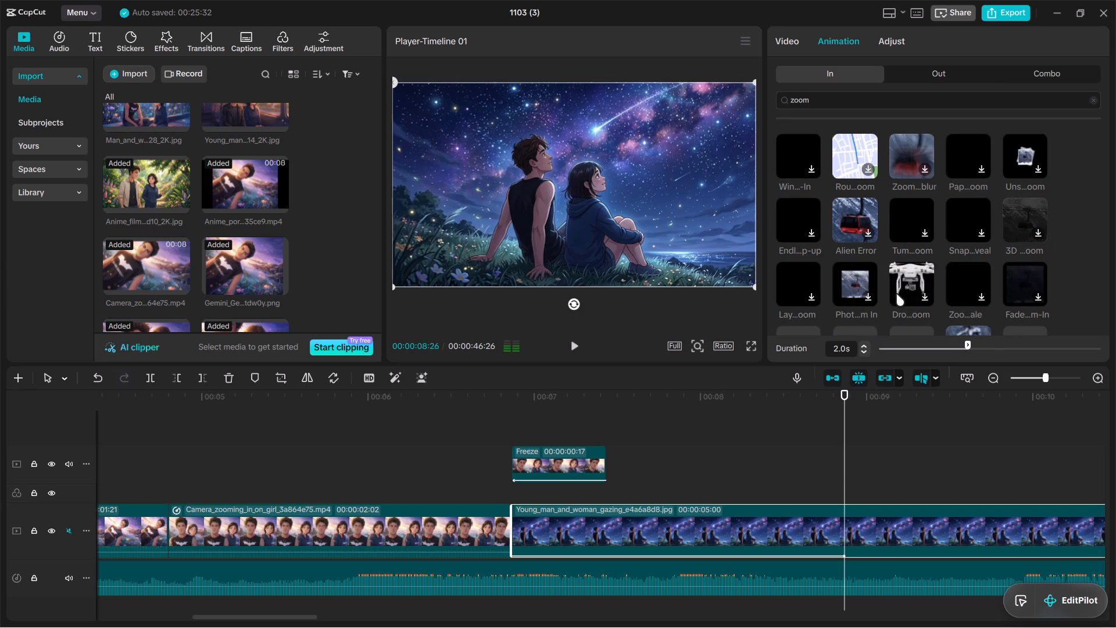
scroll(896, 294, "down", 1)
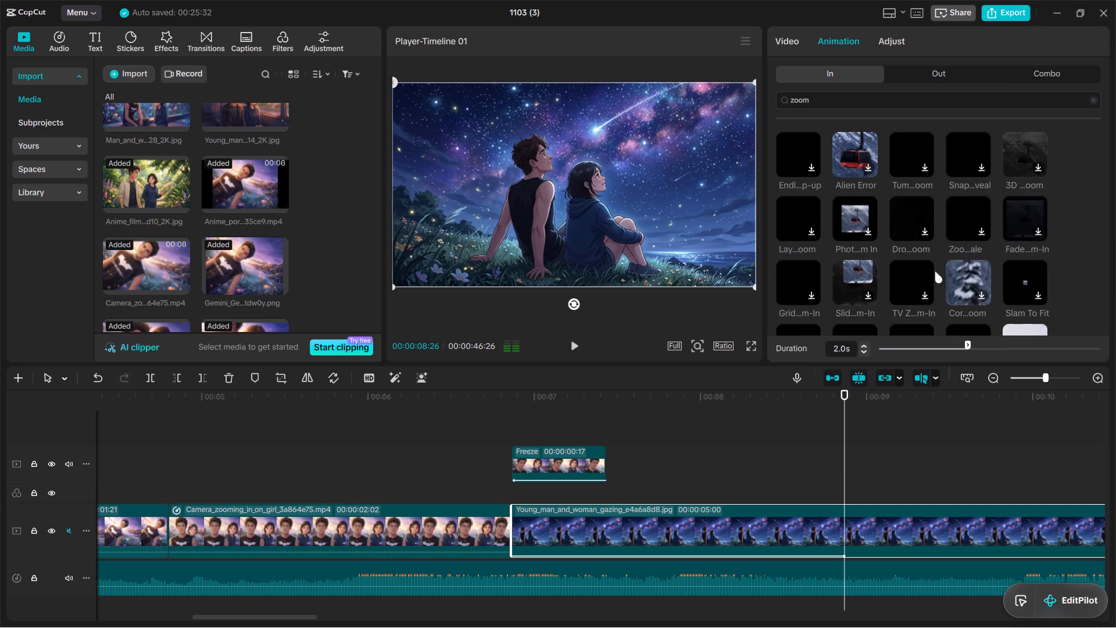
scroll(1014, 273, "down", 1)
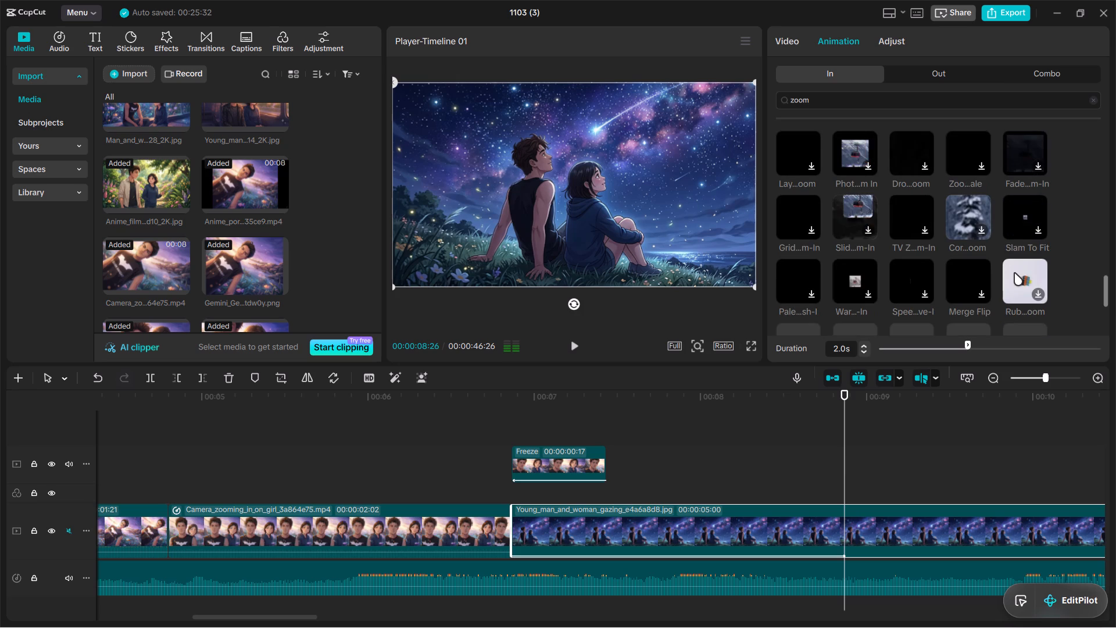
scroll(909, 281, "down", 1)
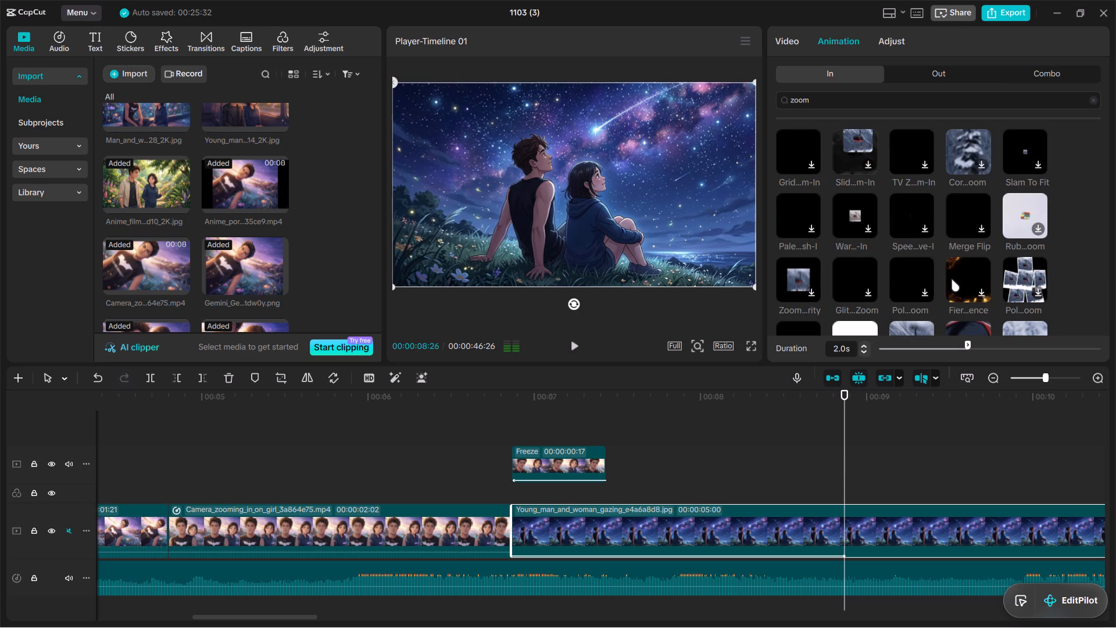
scroll(952, 279, "down", 2)
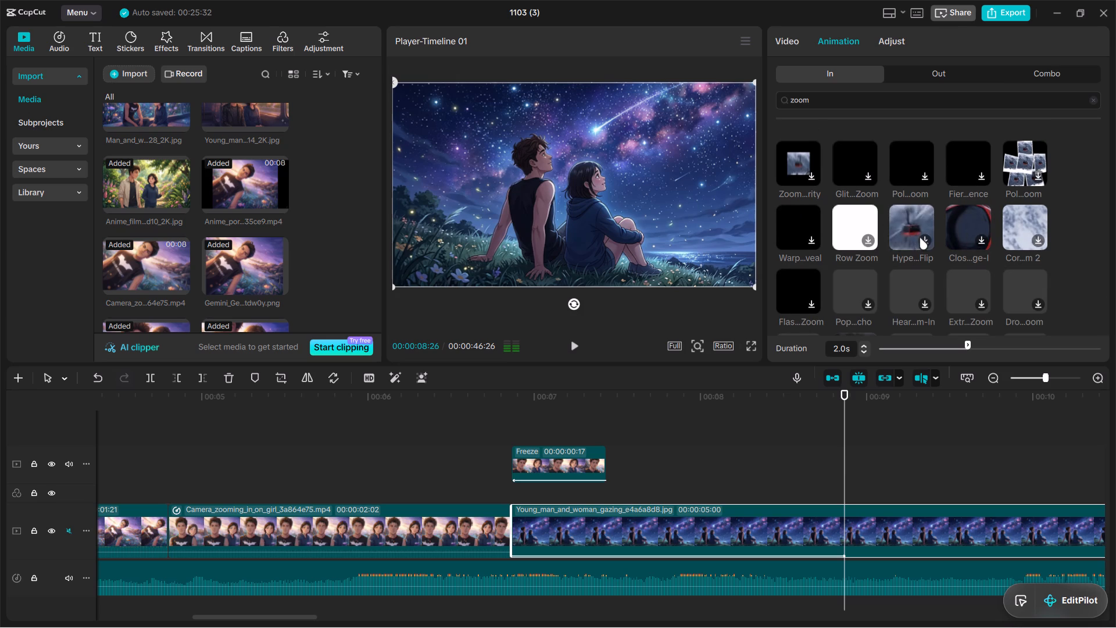
scroll(804, 234, "down", 1)
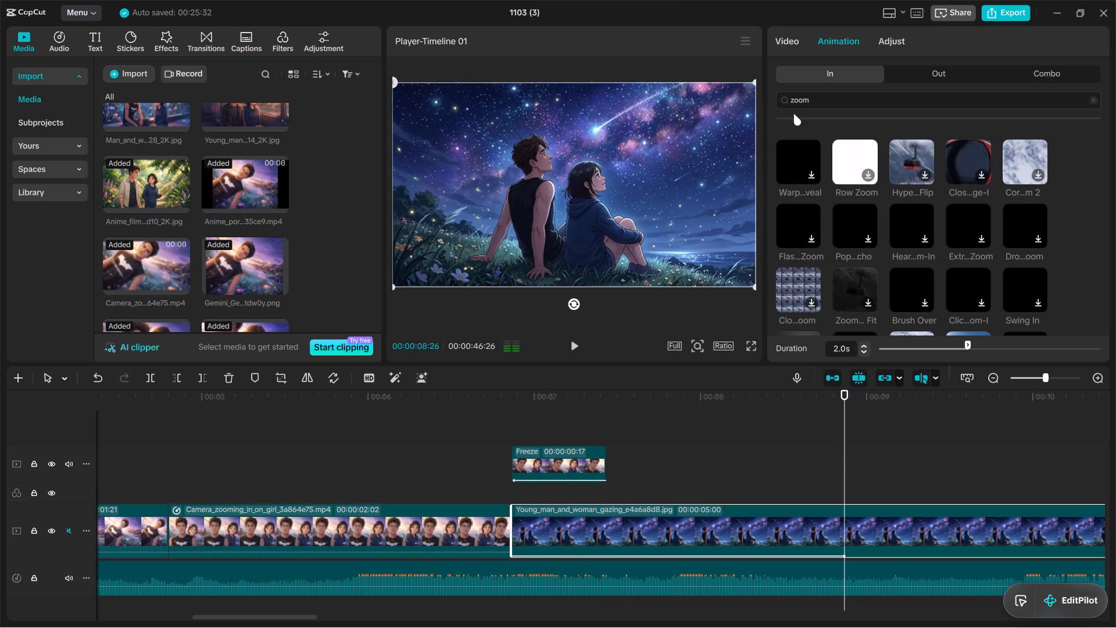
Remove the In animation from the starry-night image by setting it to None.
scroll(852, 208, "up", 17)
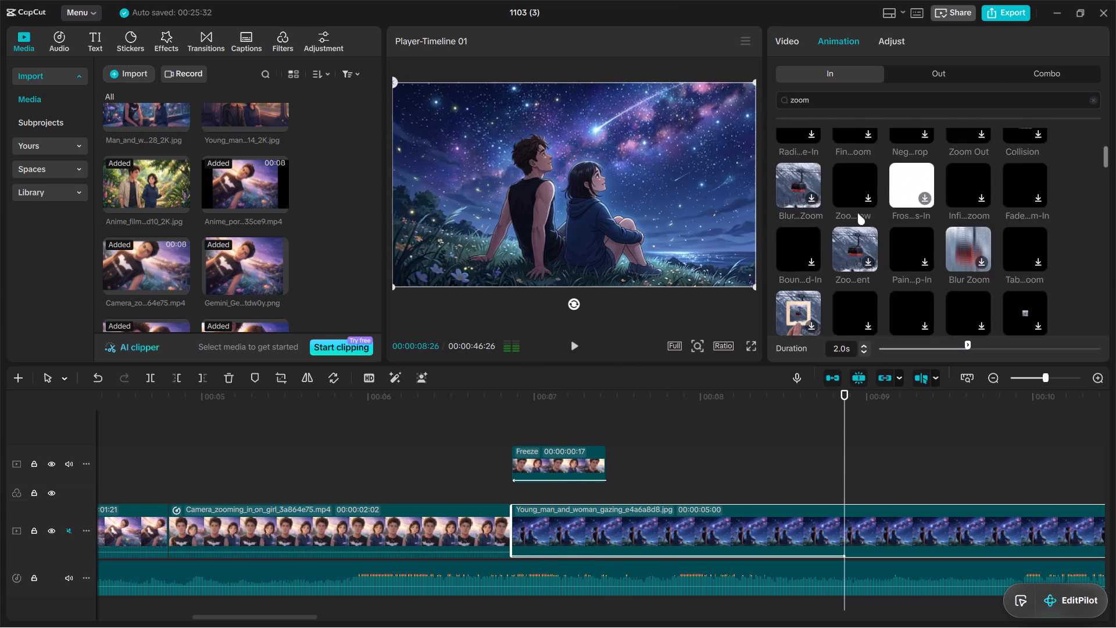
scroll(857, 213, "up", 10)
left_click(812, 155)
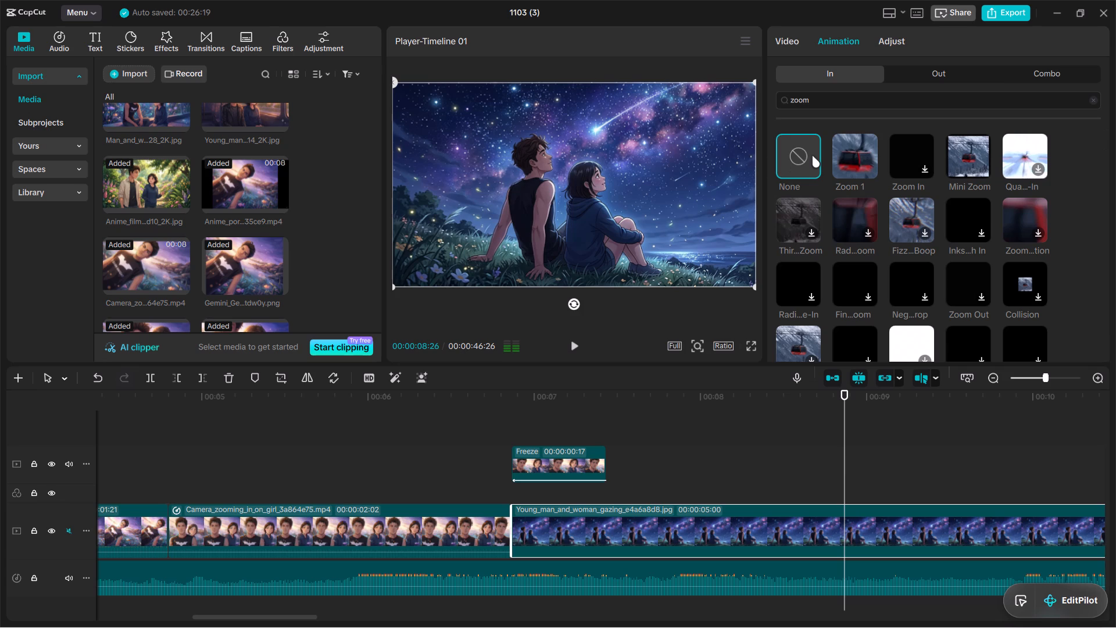
Search the video effects for "star" and add the Cut & Paste Stars effect over the starry-night image.
left_click(169, 41)
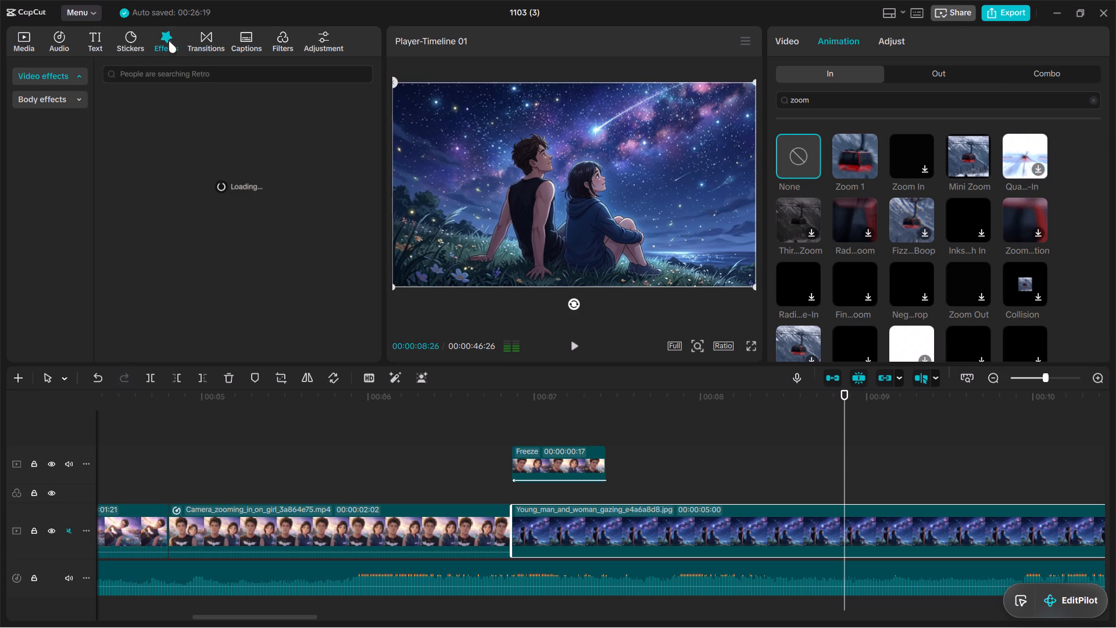
left_click(184, 78)
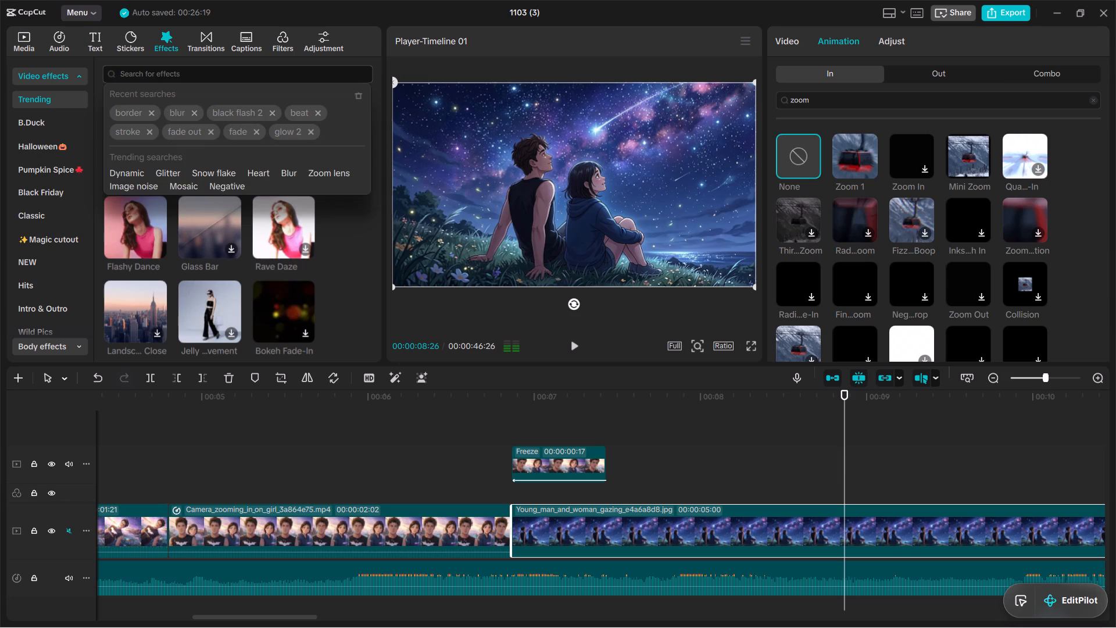
type("star")
key("Return")
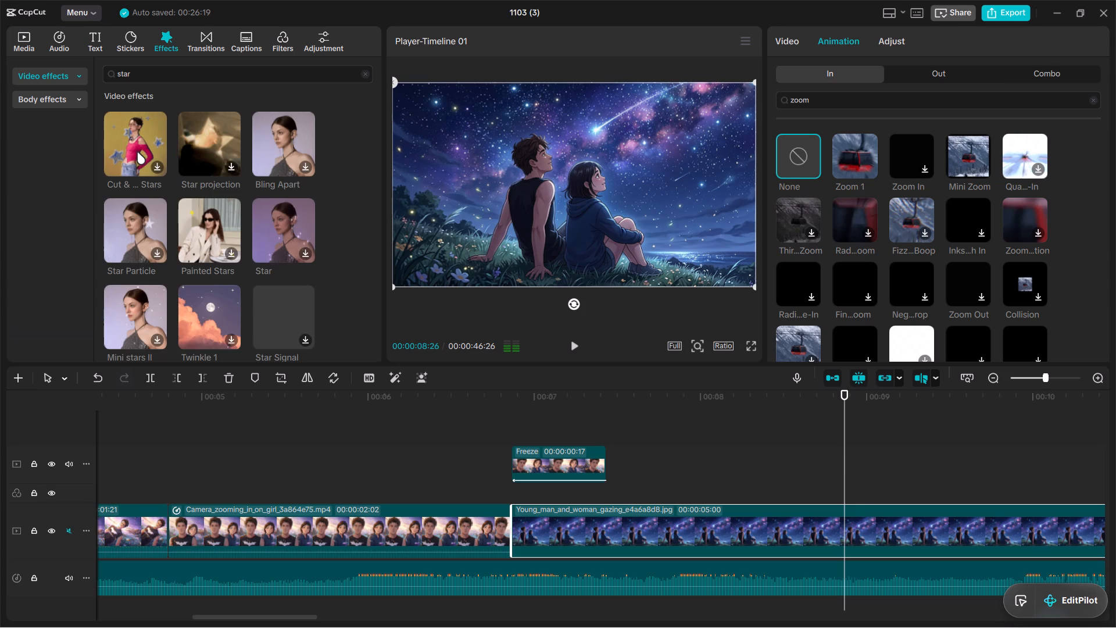
left_click(204, 142)
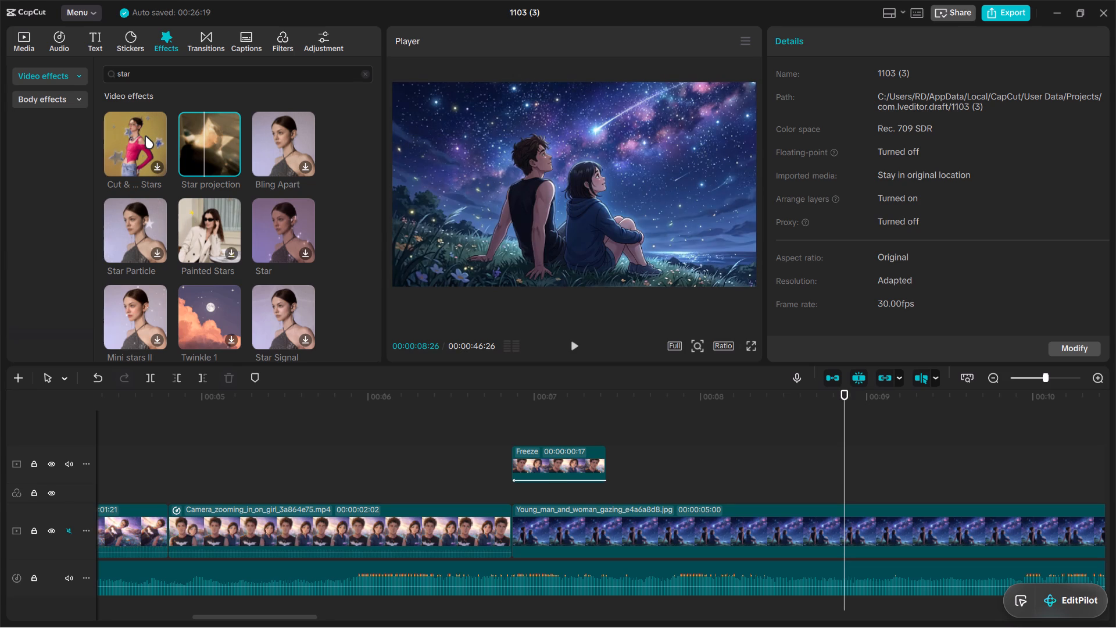
left_click(136, 151)
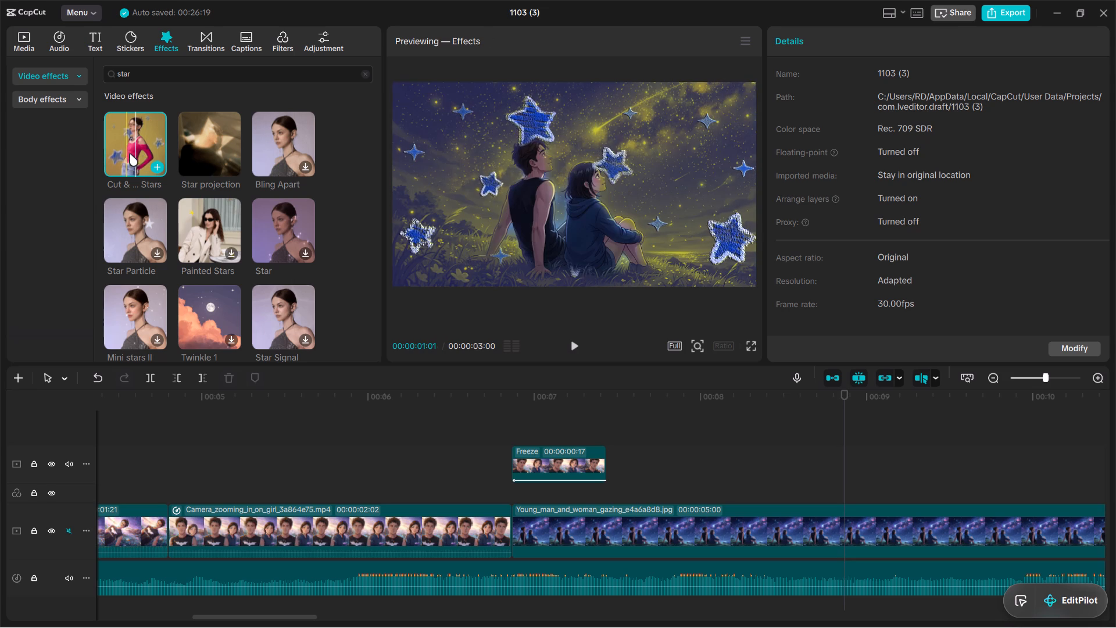
left_click(153, 166)
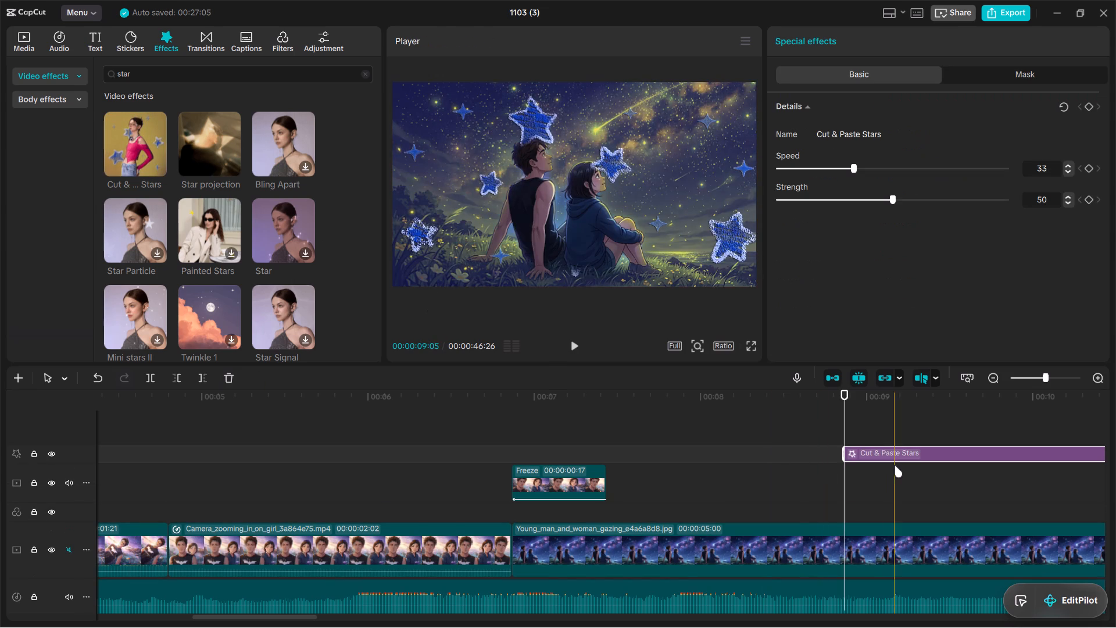
Move the Cut & Paste Stars effect earlier so it starts just before the Freeze clip ends, and play the result.
left_click_drag(902, 452, 648, 513)
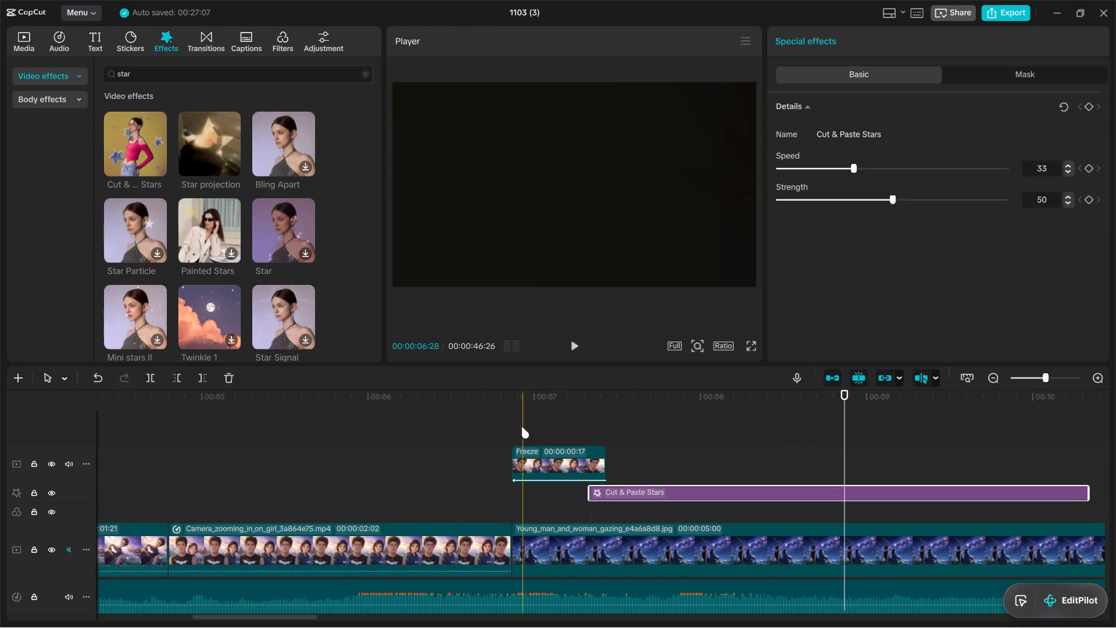
left_click(514, 424)
left_click(580, 351)
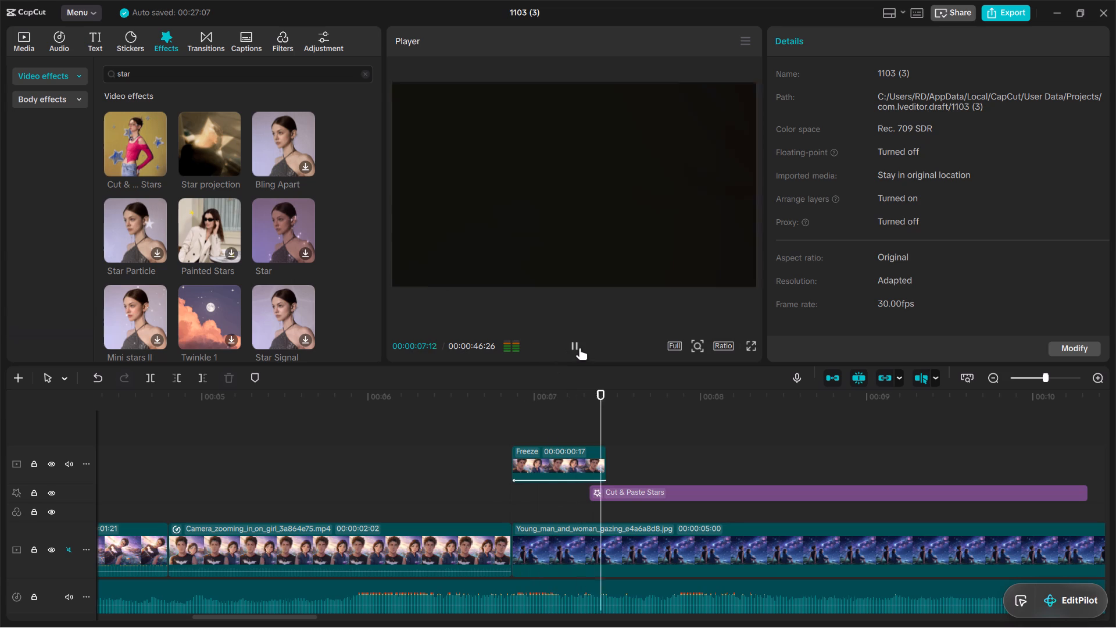
left_click(580, 348)
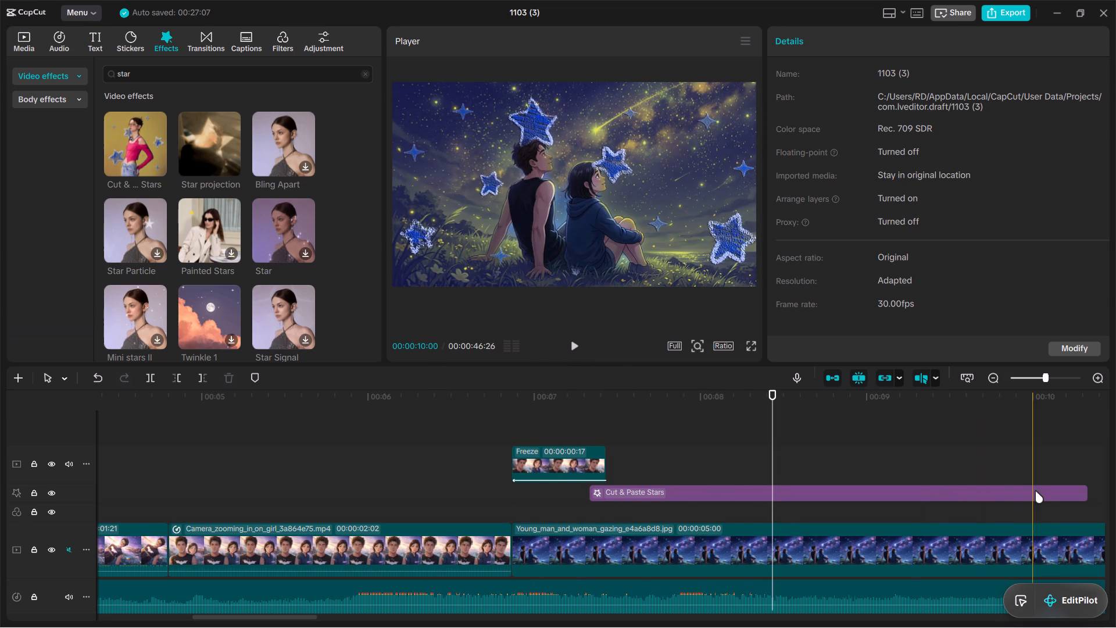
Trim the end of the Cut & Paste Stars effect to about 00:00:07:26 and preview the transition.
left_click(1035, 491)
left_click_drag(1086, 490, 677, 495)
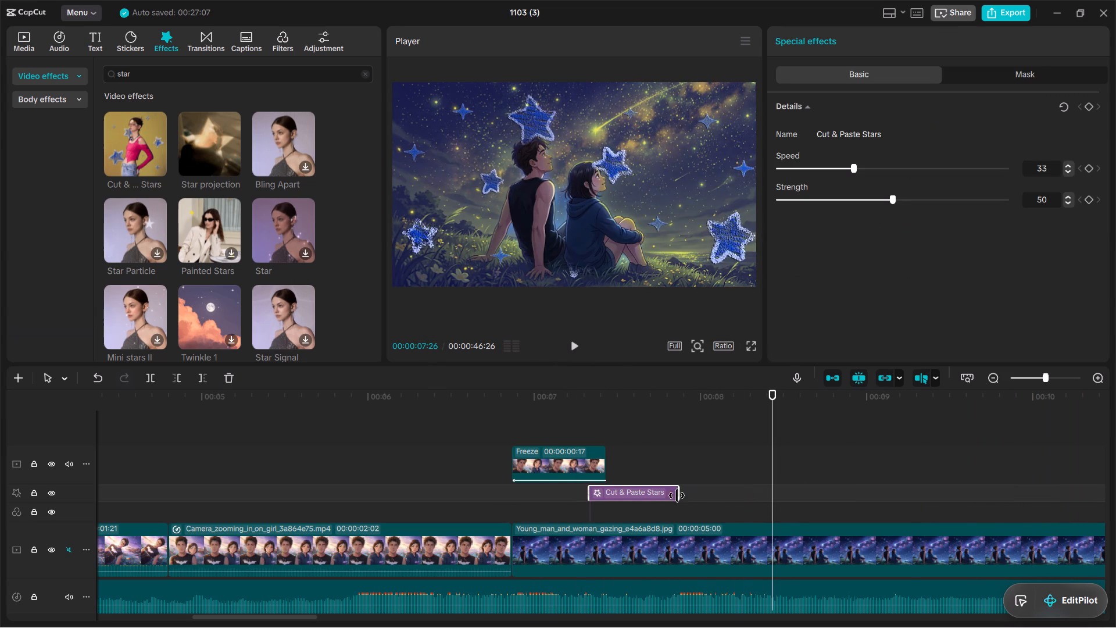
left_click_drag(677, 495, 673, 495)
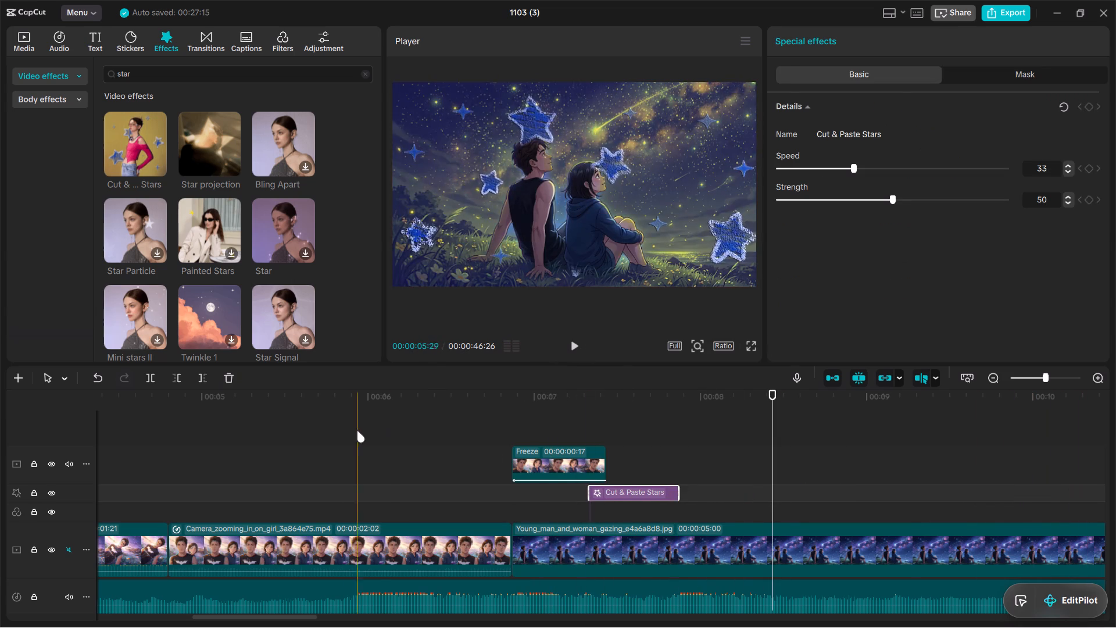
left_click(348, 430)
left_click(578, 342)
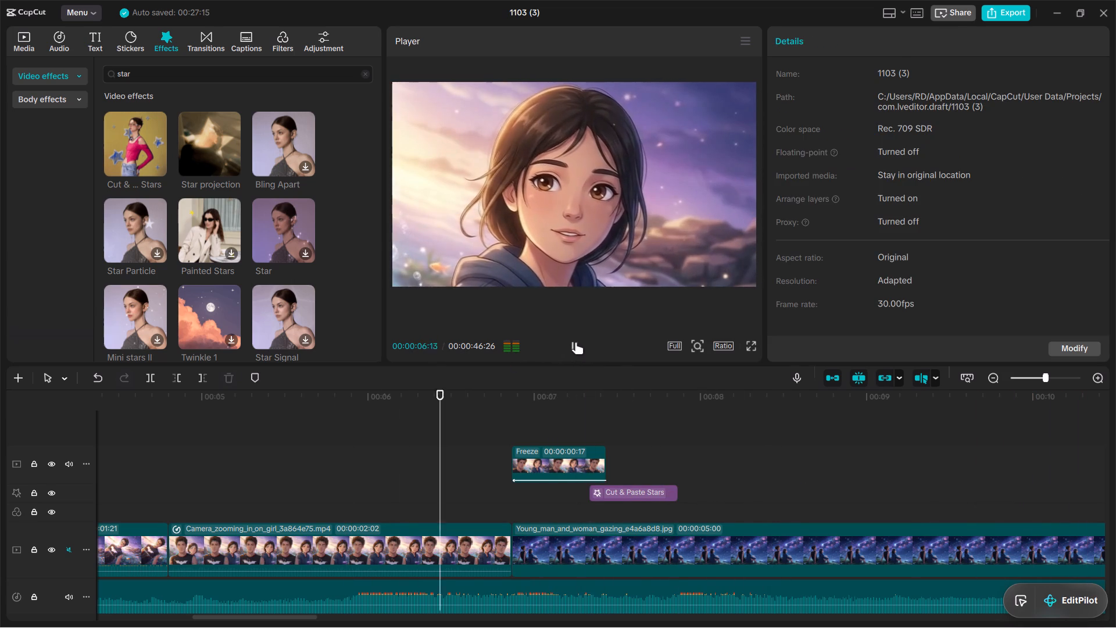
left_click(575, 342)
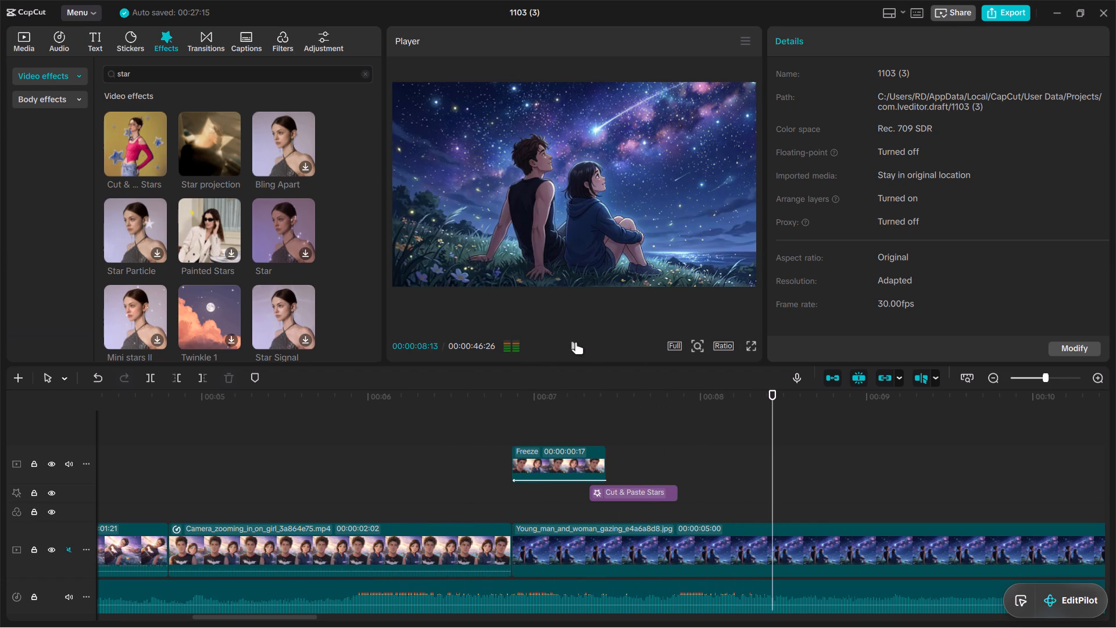
Trim the end of the Young_man_and_woman_gazing starry-night image to just past 00:00:08:13 and play it back.
scroll(680, 427, "down", 2)
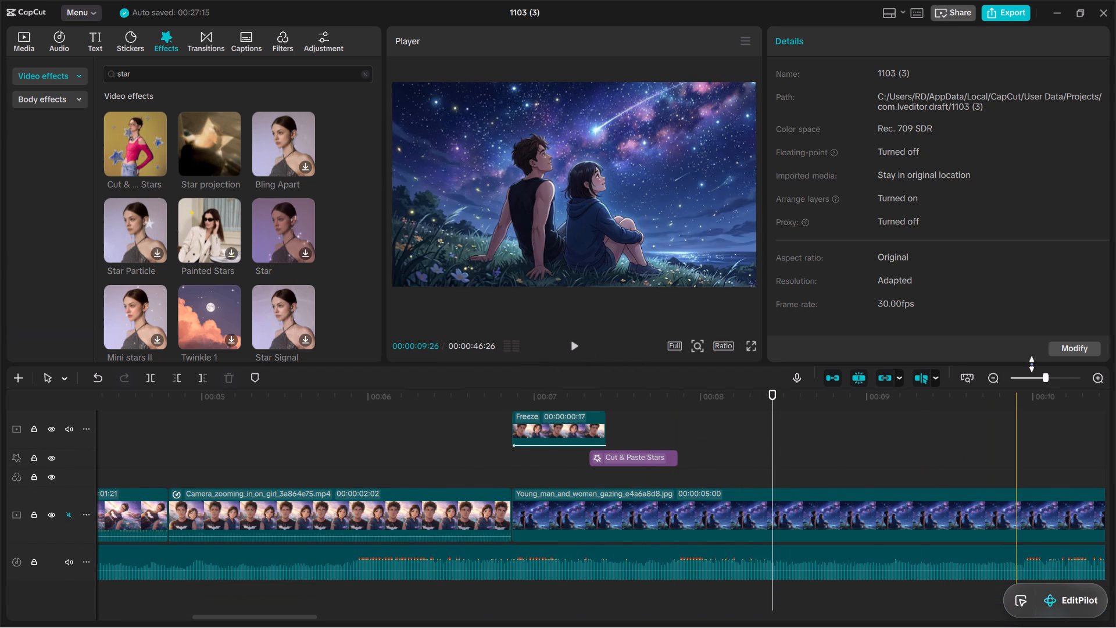
left_click(1034, 379)
left_click(804, 507)
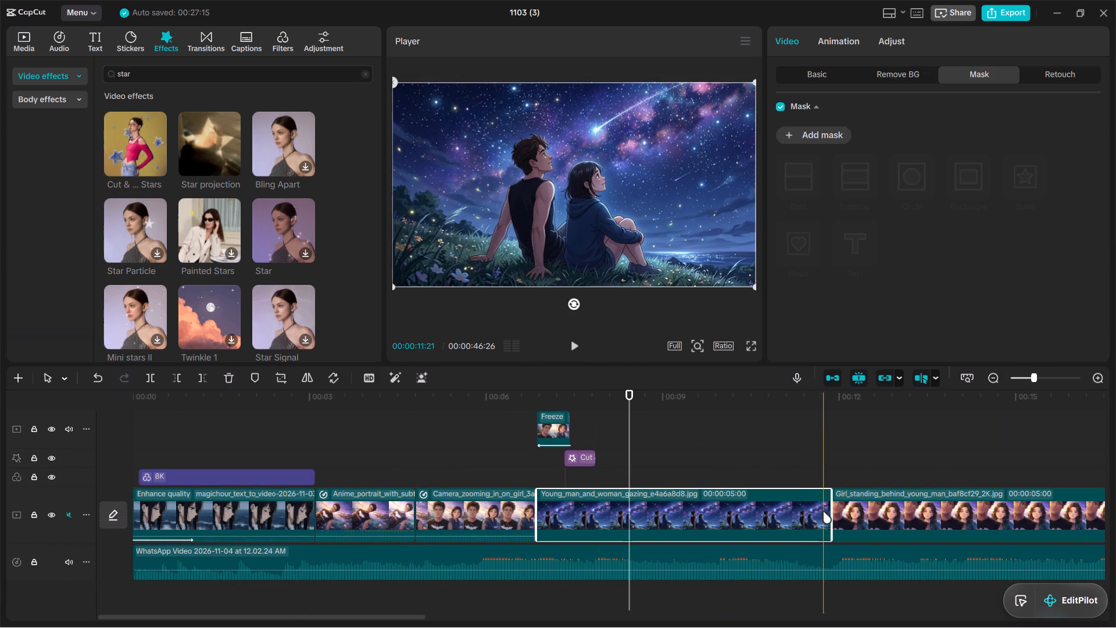
left_click_drag(830, 512, 634, 516)
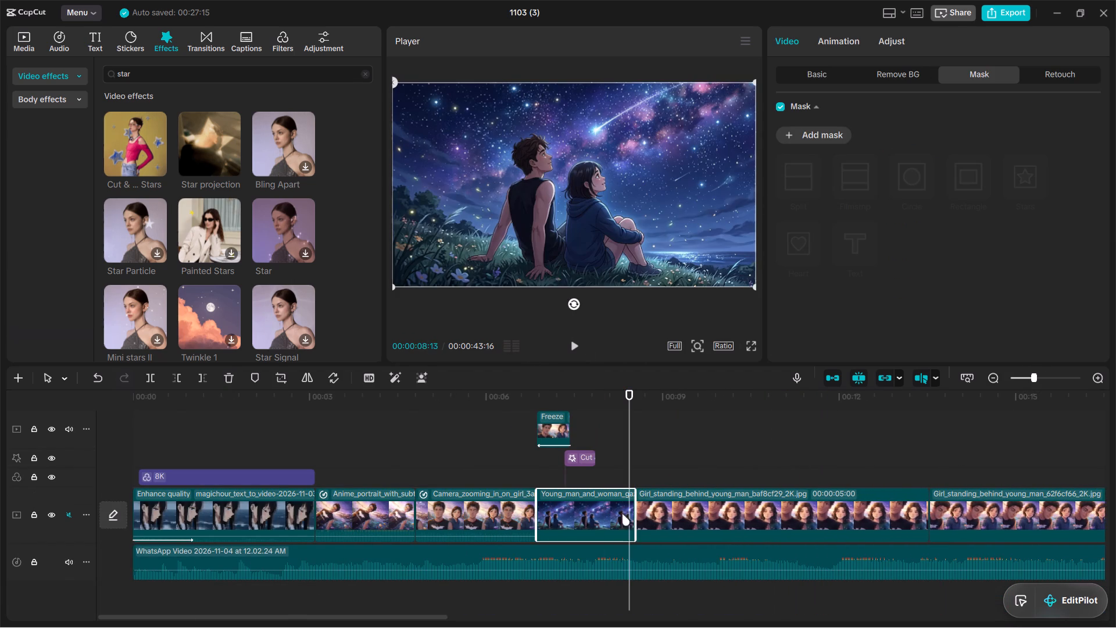
left_click(472, 459)
left_click(571, 342)
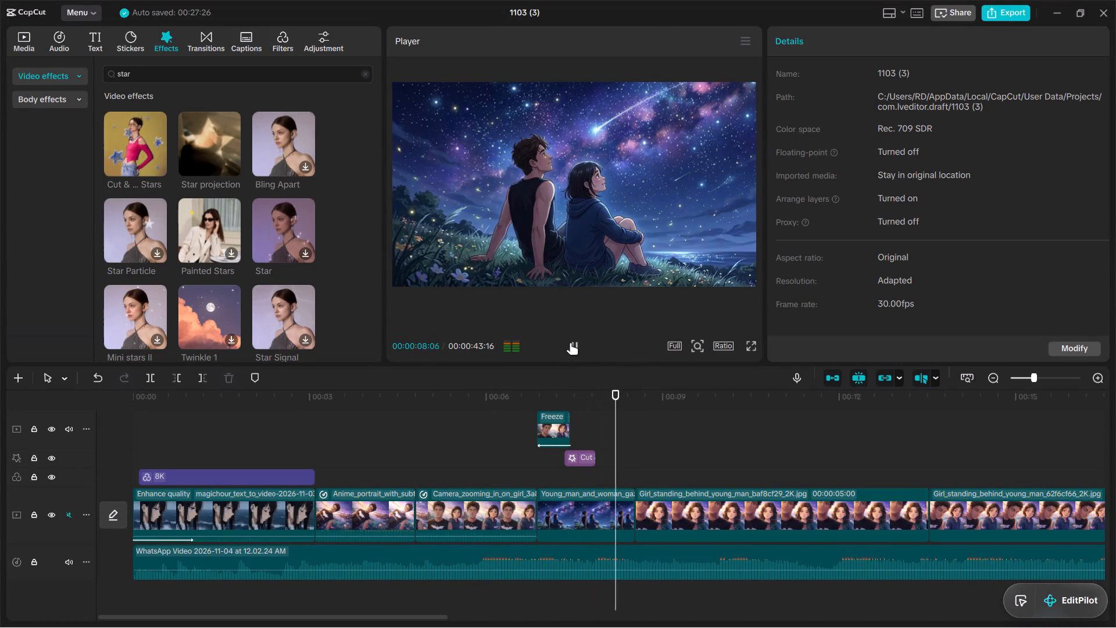
left_click(570, 342)
Set the end of the Cut & Paste Stars effect to match the end of the starry-night image and preview it.
left_click(588, 455)
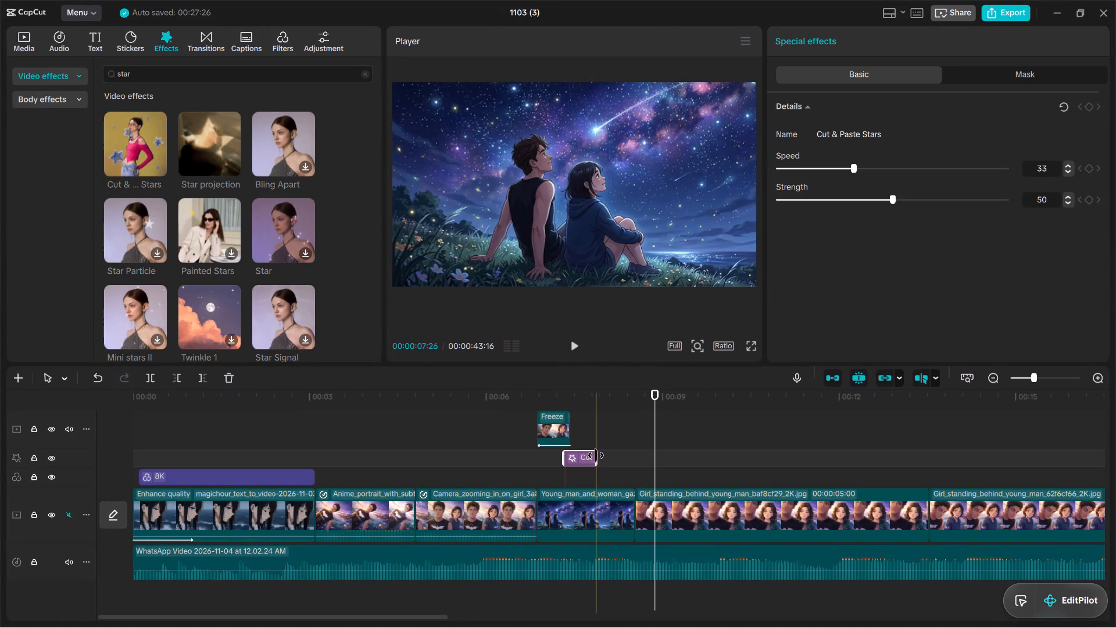
left_click_drag(596, 455, 629, 463)
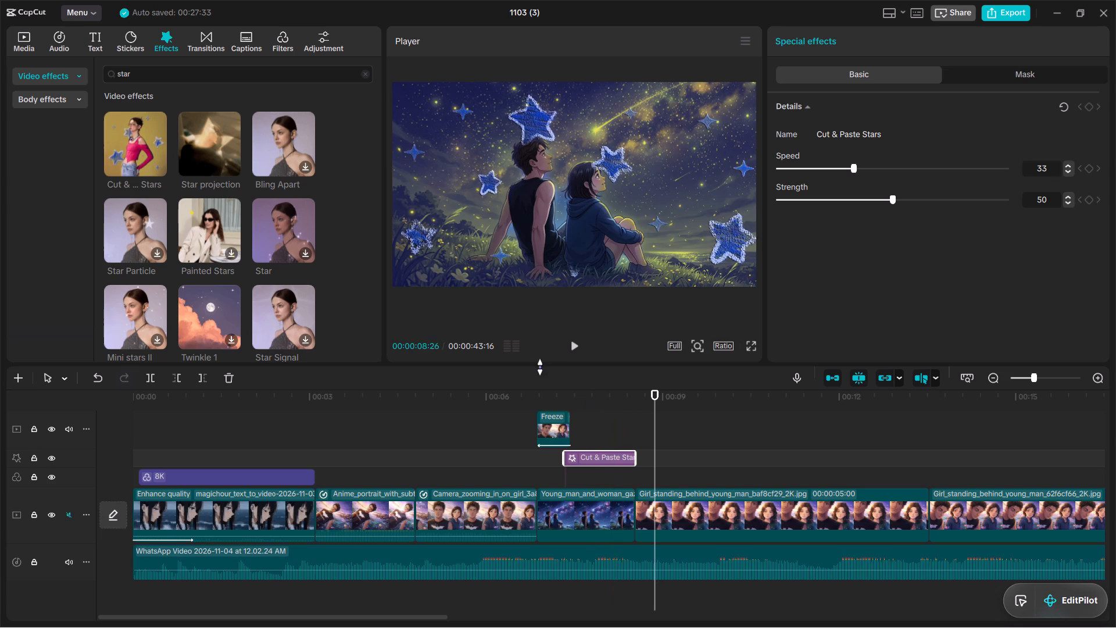
left_click(577, 352)
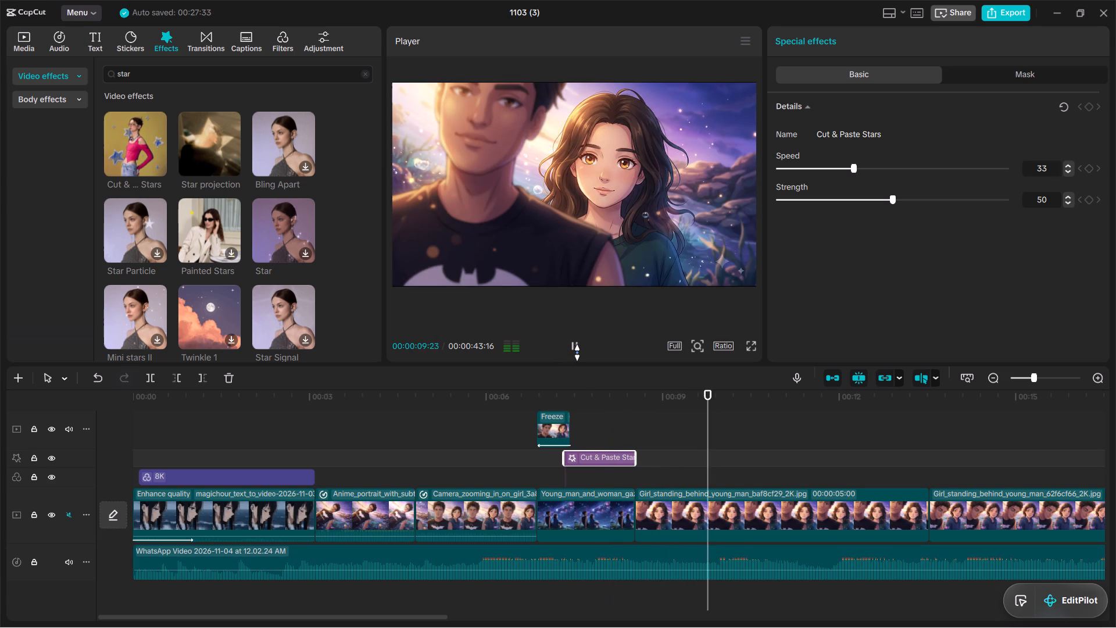
left_click(577, 352)
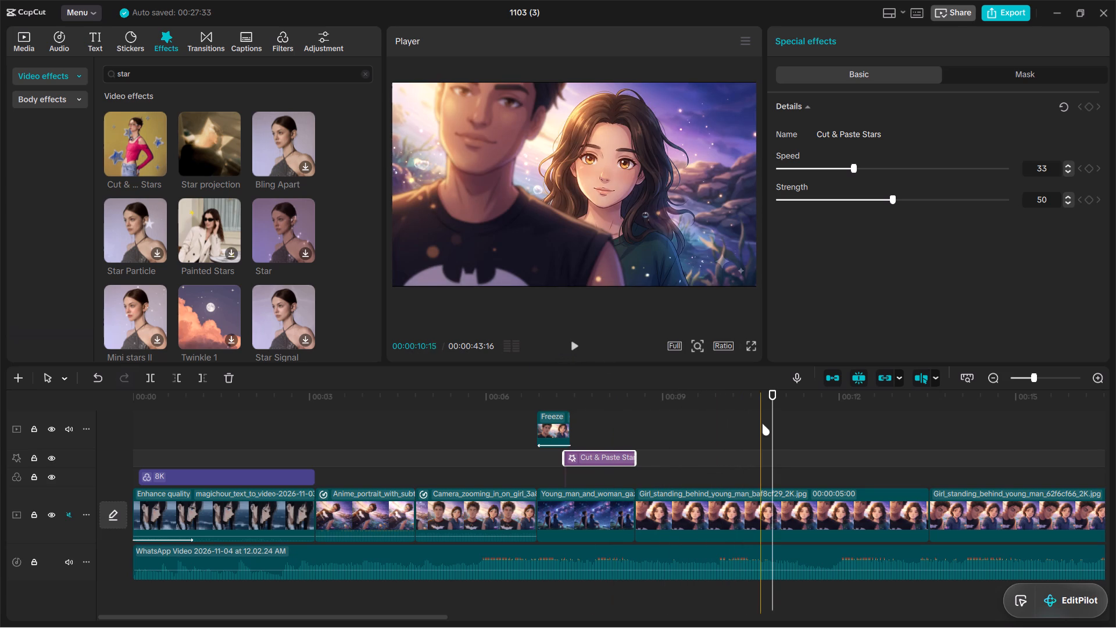
left_click_drag(765, 430, 631, 419)
left_click(631, 419)
left_click(624, 415)
left_click(571, 350)
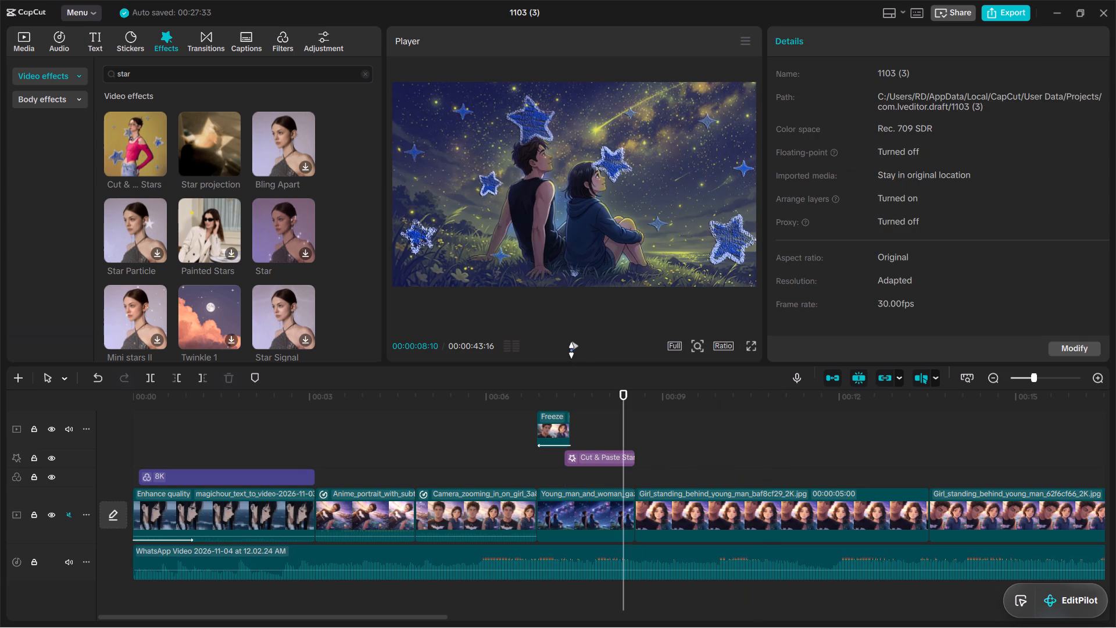
left_click(571, 350)
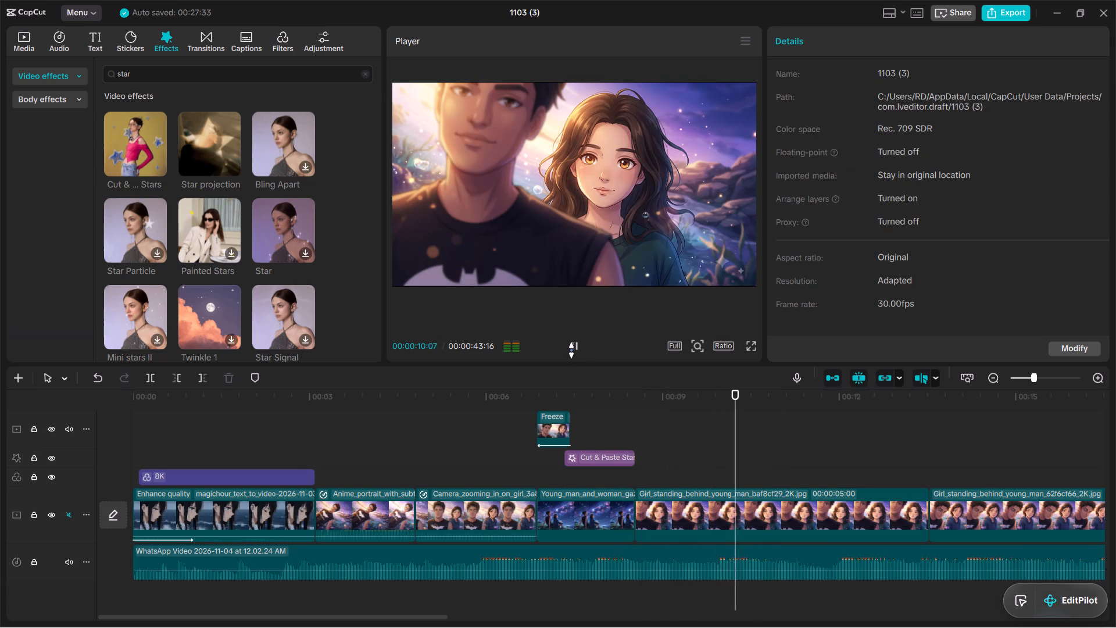
Move the Young_man_and_woman_riding image directly after the starry-night image on the main track and preview the change of scene.
left_click(1025, 376)
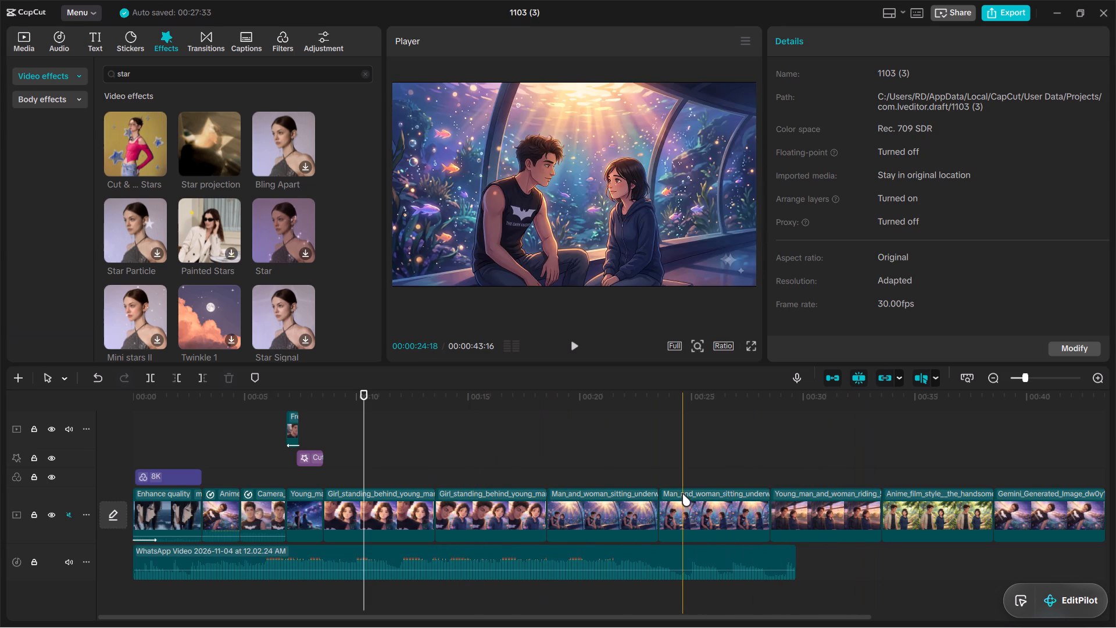
left_click(811, 509)
left_click_drag(814, 510, 367, 512)
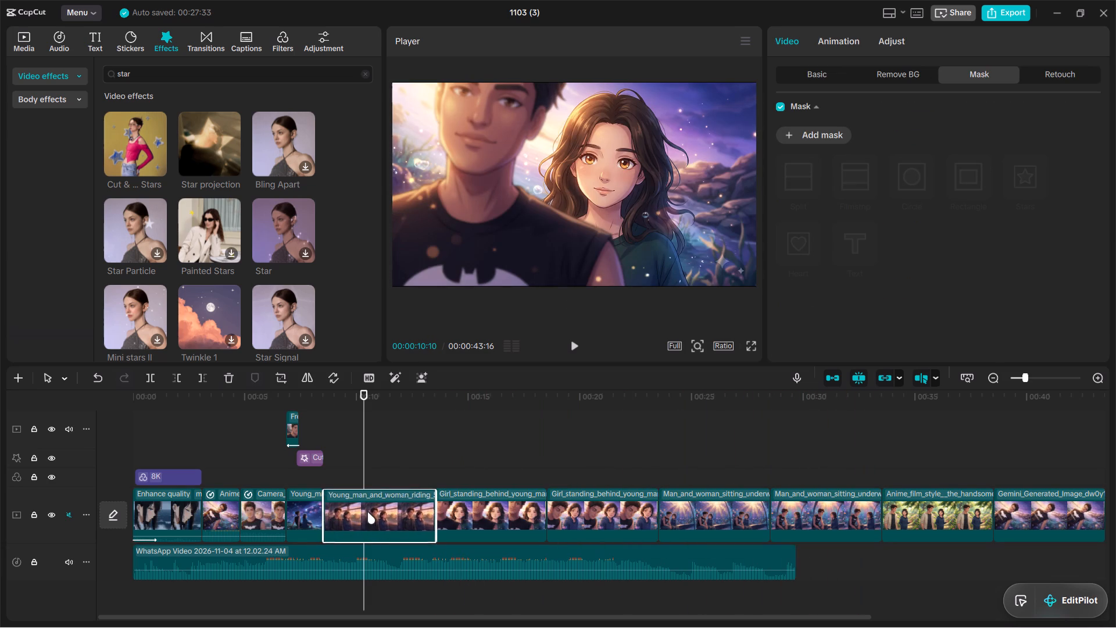
left_click_drag(367, 512, 361, 512)
left_click(309, 426)
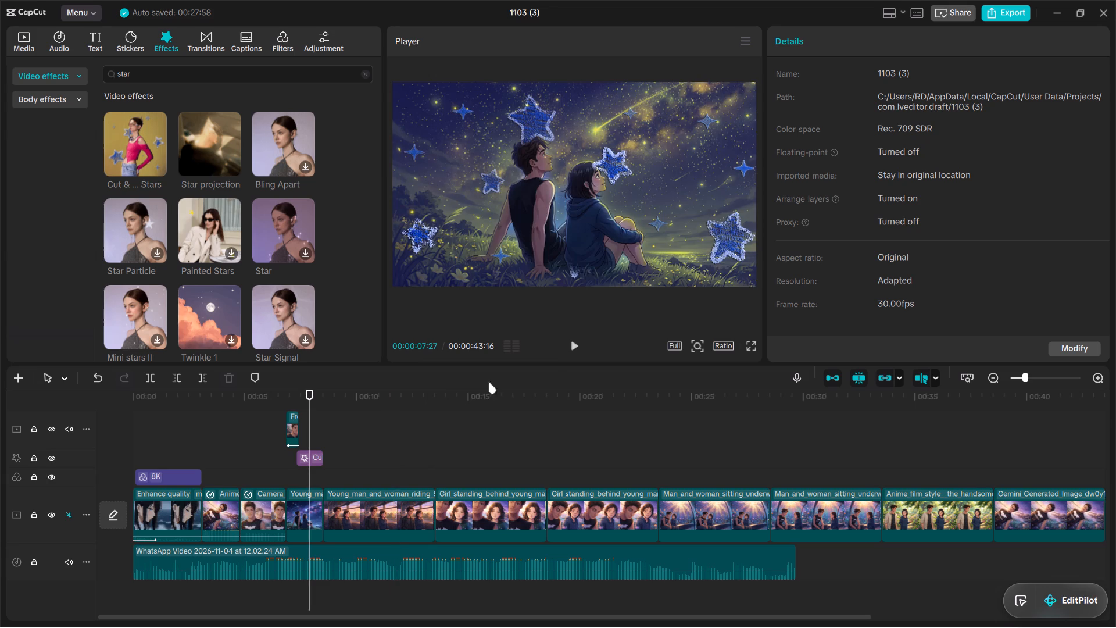
left_click(575, 350)
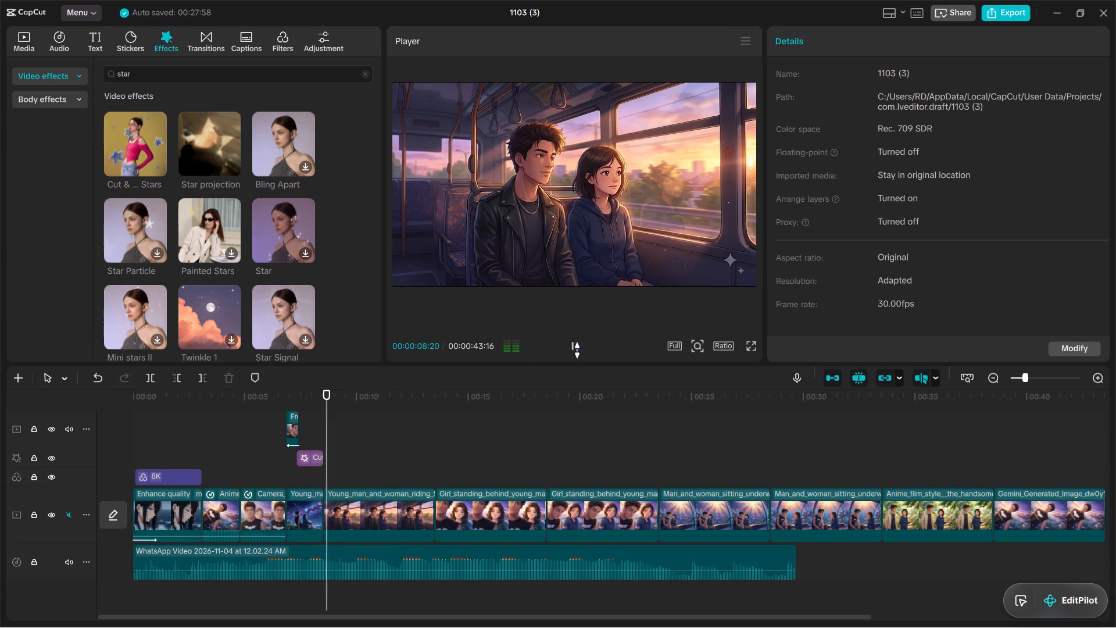
left_click(577, 350)
Crop the Young_man_and_woman_riding image at 16:9 to a tighter frame around the couple, excluding the sparkle mark, and preview it.
left_click(405, 495)
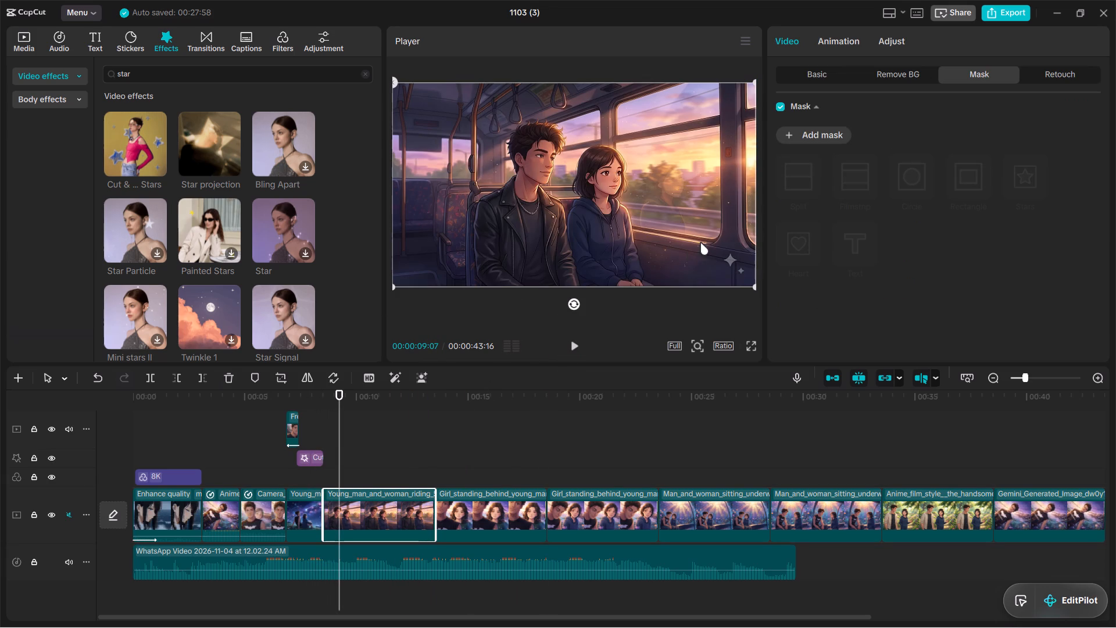
left_click(284, 379)
left_click(525, 538)
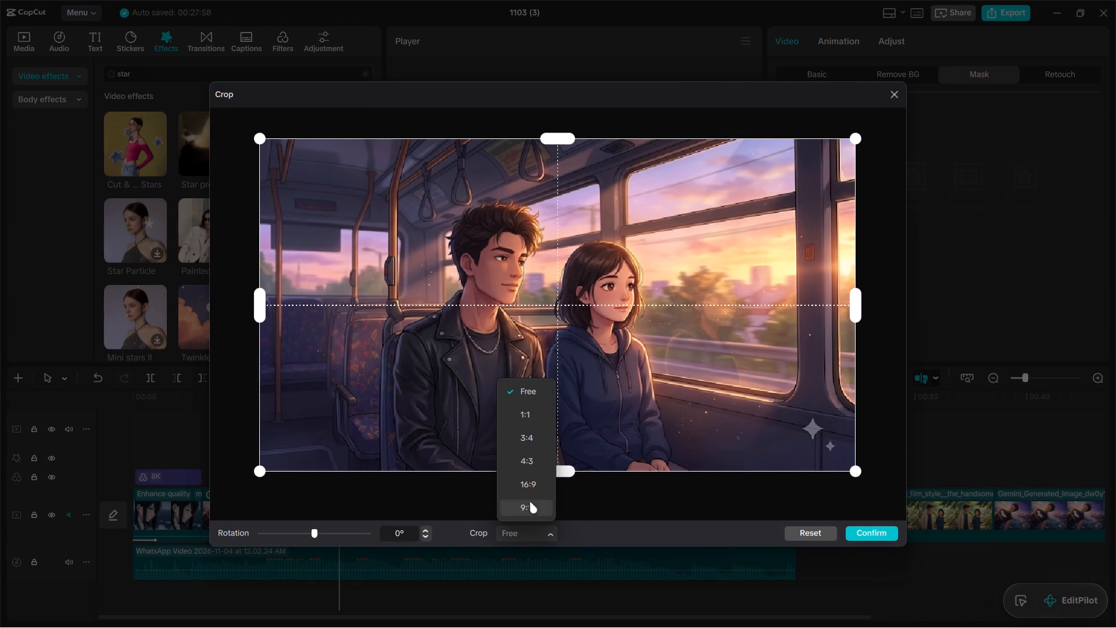
left_click(531, 488)
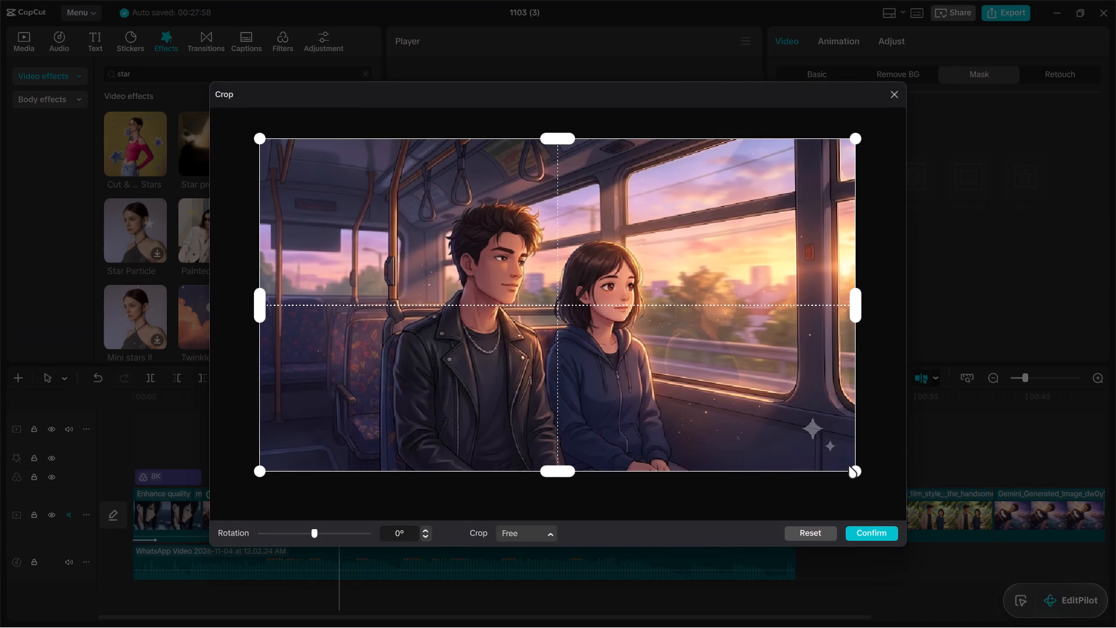
left_click_drag(849, 466, 686, 427)
left_click_drag(570, 337, 657, 354)
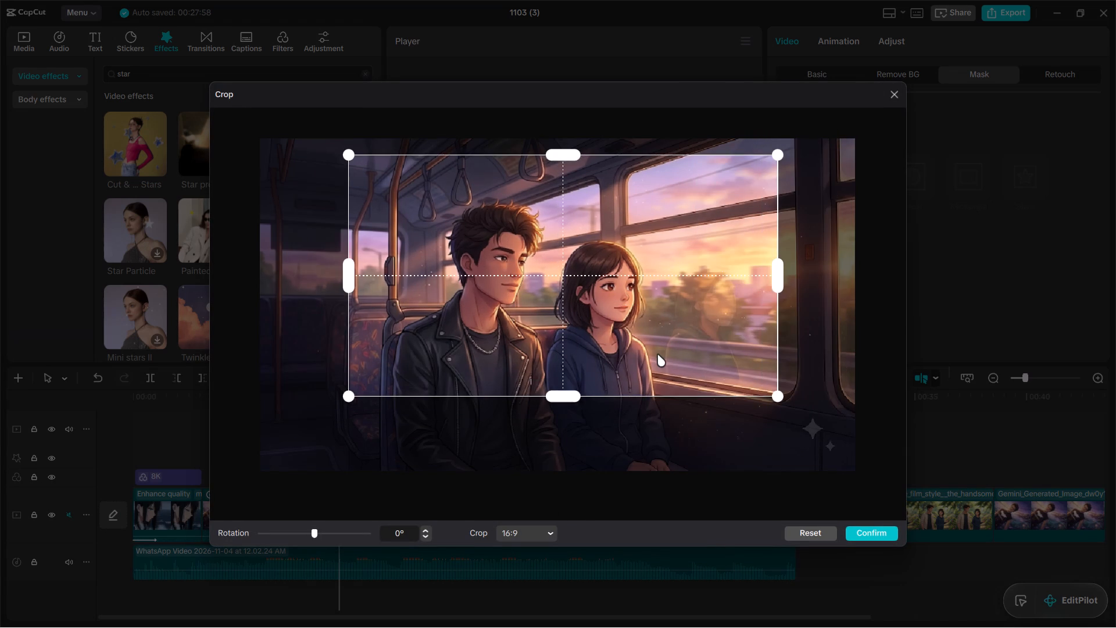
left_click_drag(657, 354, 638, 354)
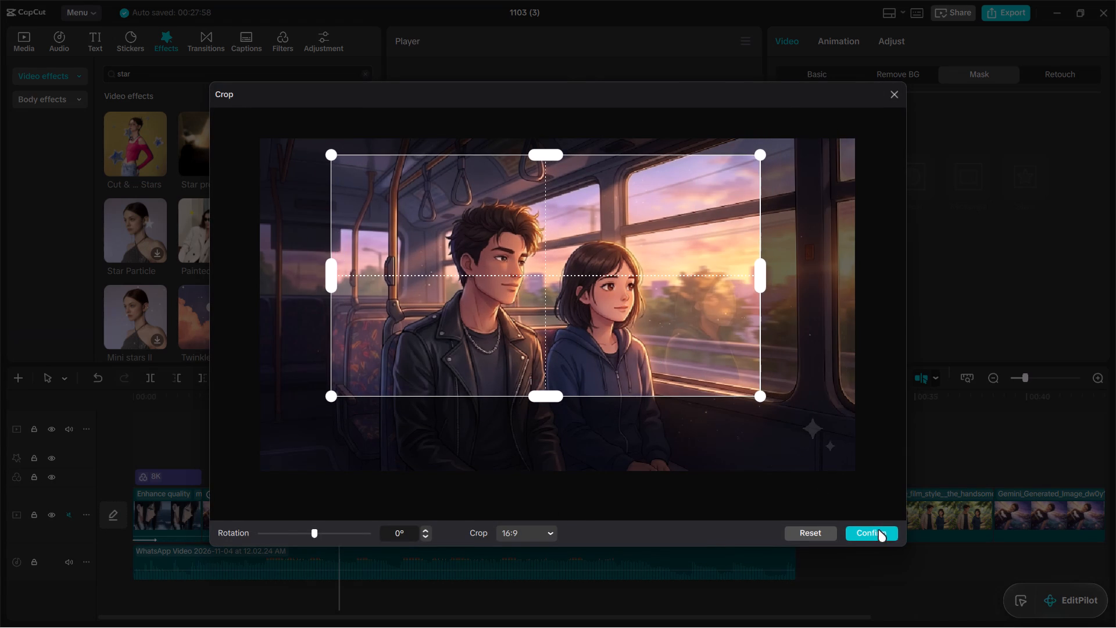
left_click(878, 530)
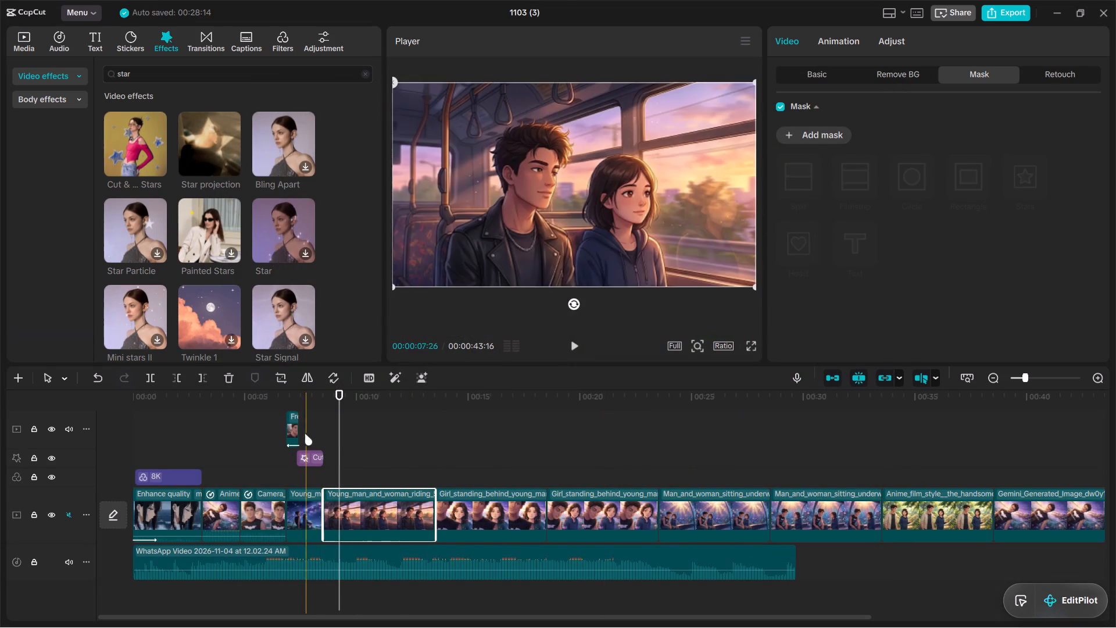
left_click(303, 432)
left_click(573, 343)
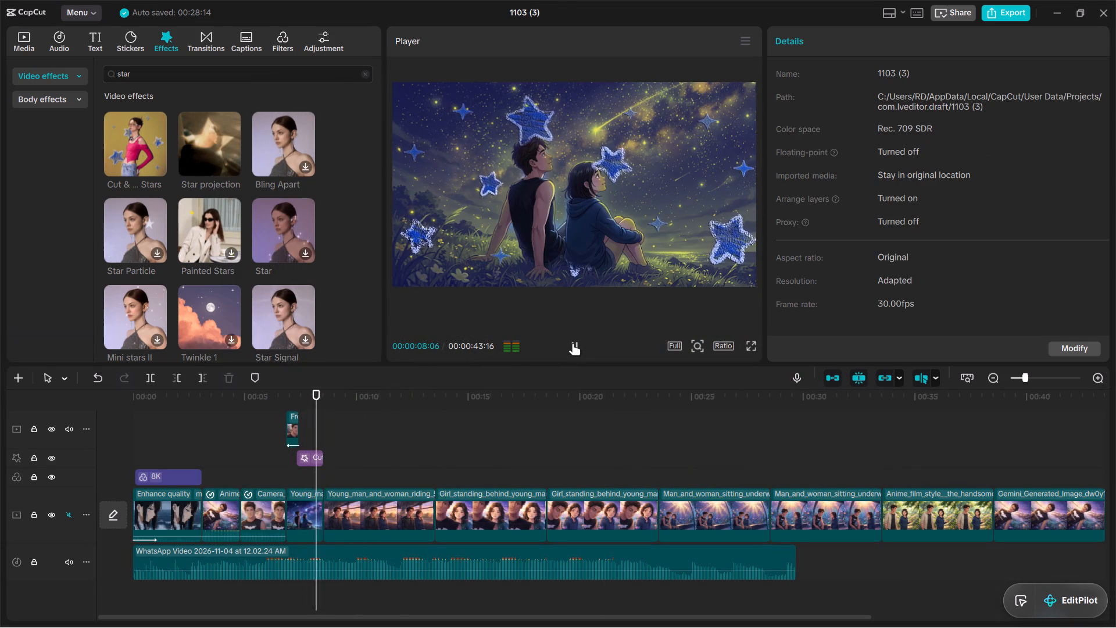
Play back the change from the starry-night image to the Young_man_and_woman_riding image, with the timeline enlarged around it.
left_click(573, 343)
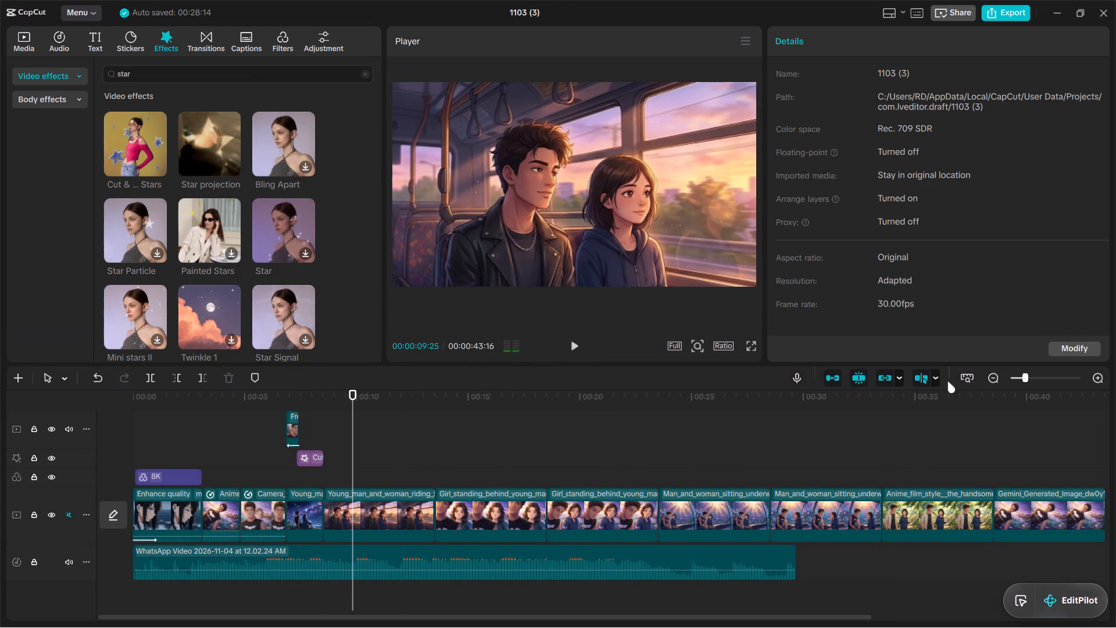
left_click_drag(1023, 379, 1039, 380)
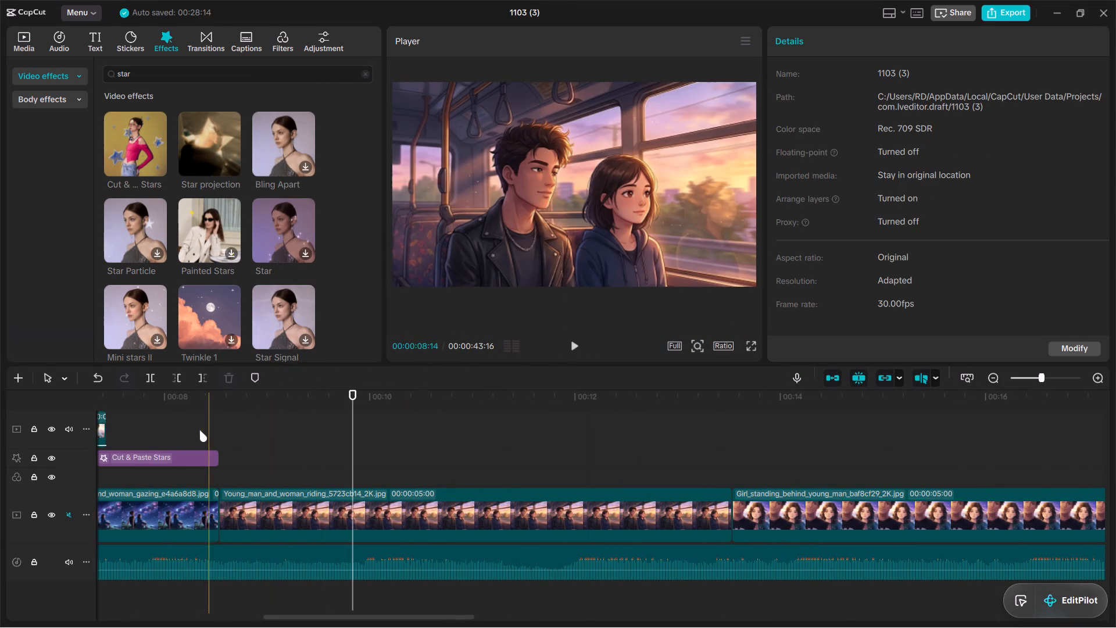
left_click(193, 430)
left_click(575, 347)
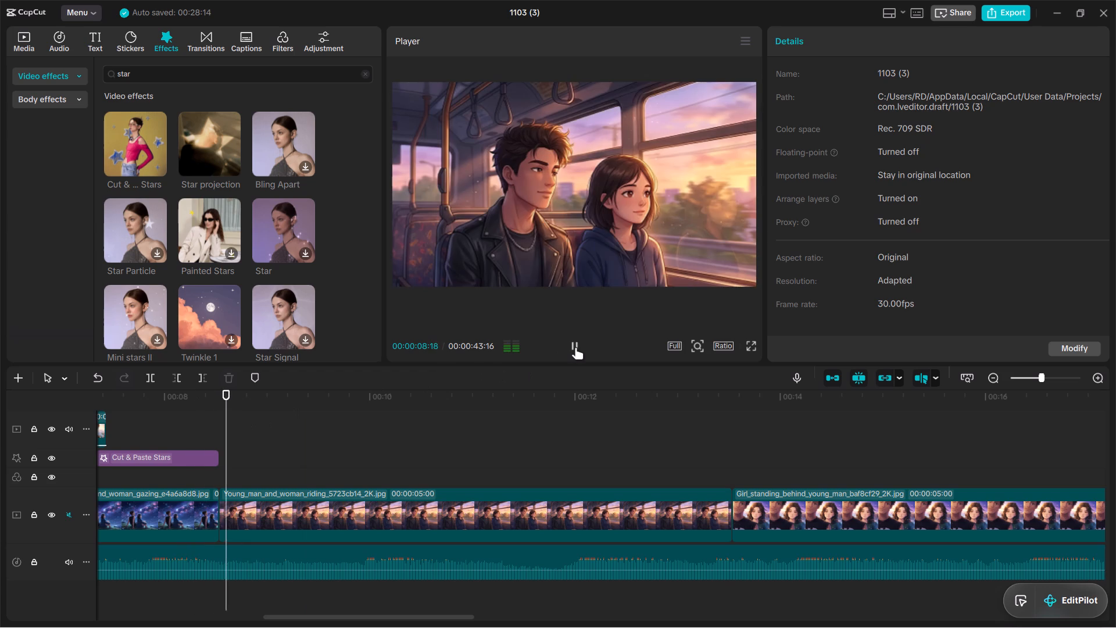
left_click(575, 347)
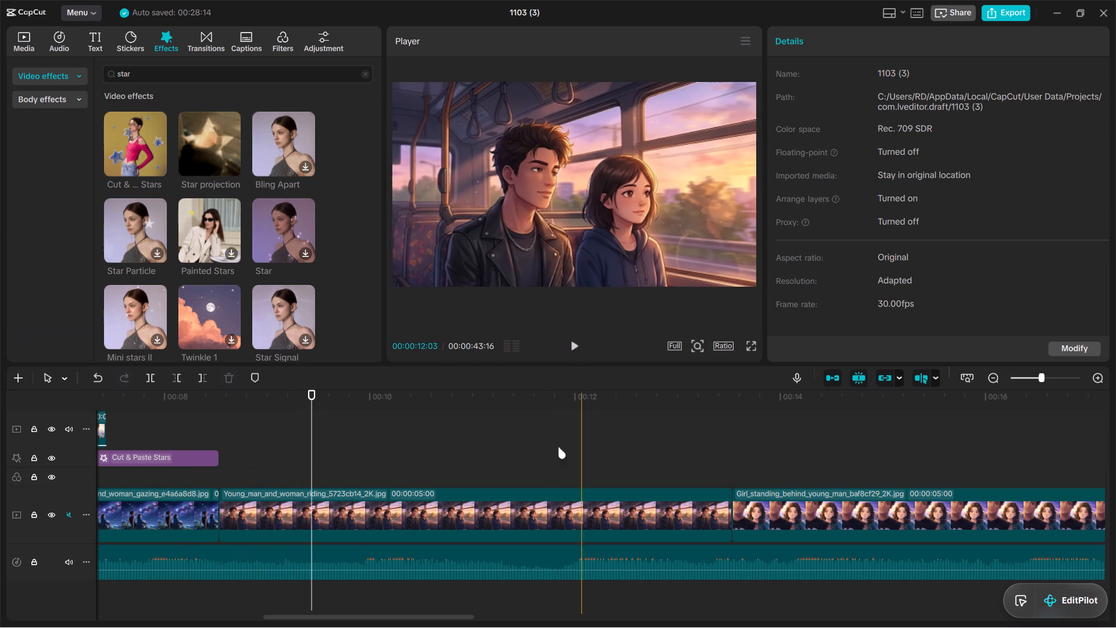
Turn off the Canvas option for the Young_man_and_woman_riding image.
left_click(477, 514)
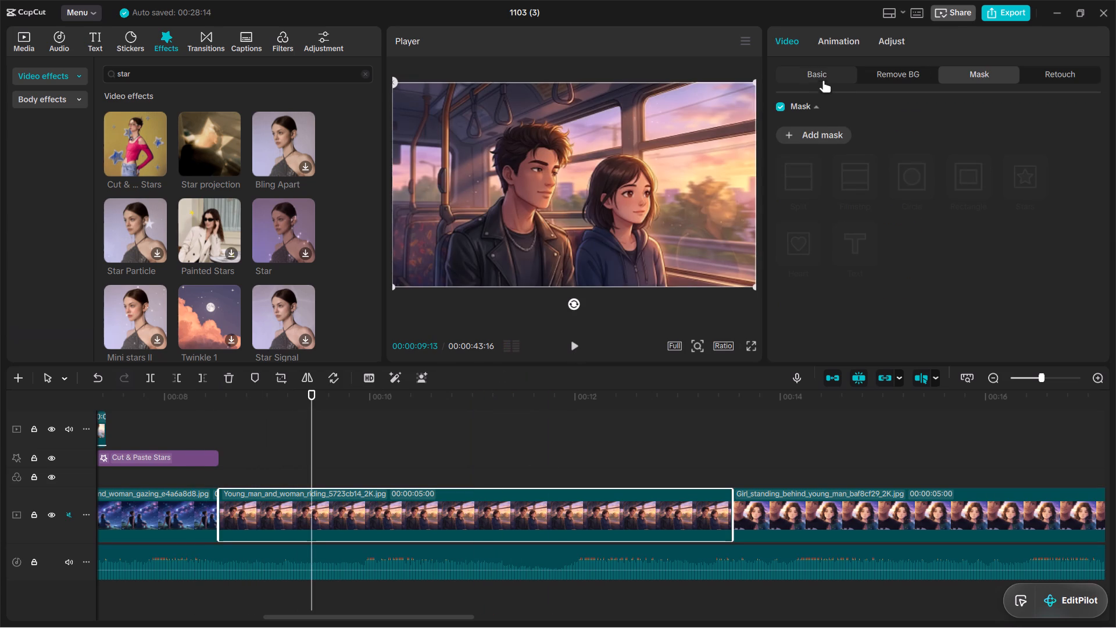
left_click(819, 76)
scroll(870, 220, "down", 5)
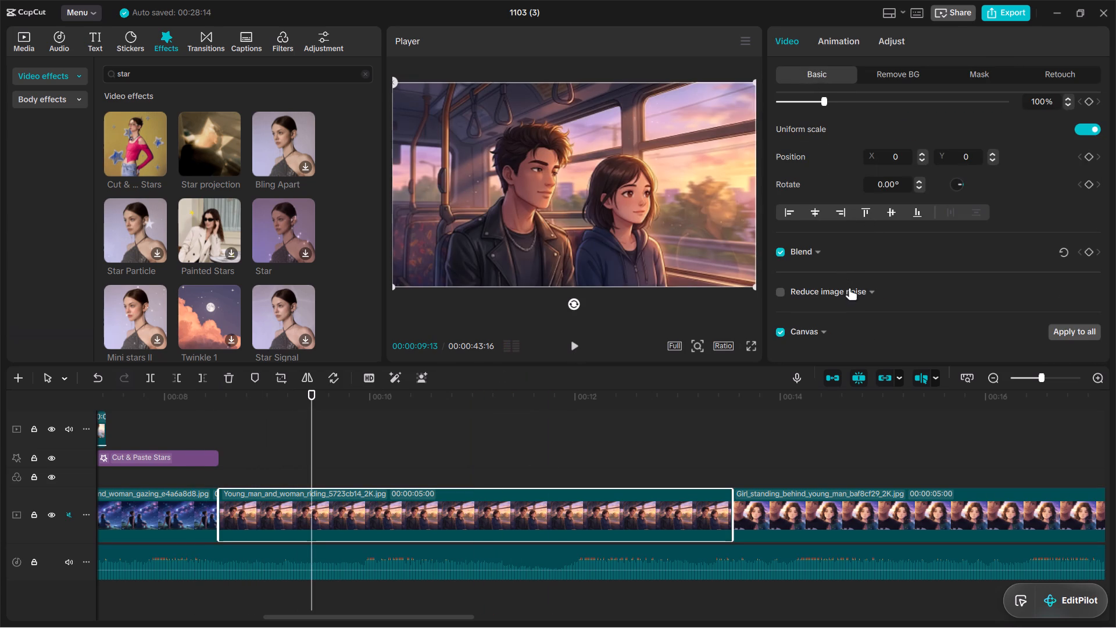
left_click(779, 331)
left_click(780, 331)
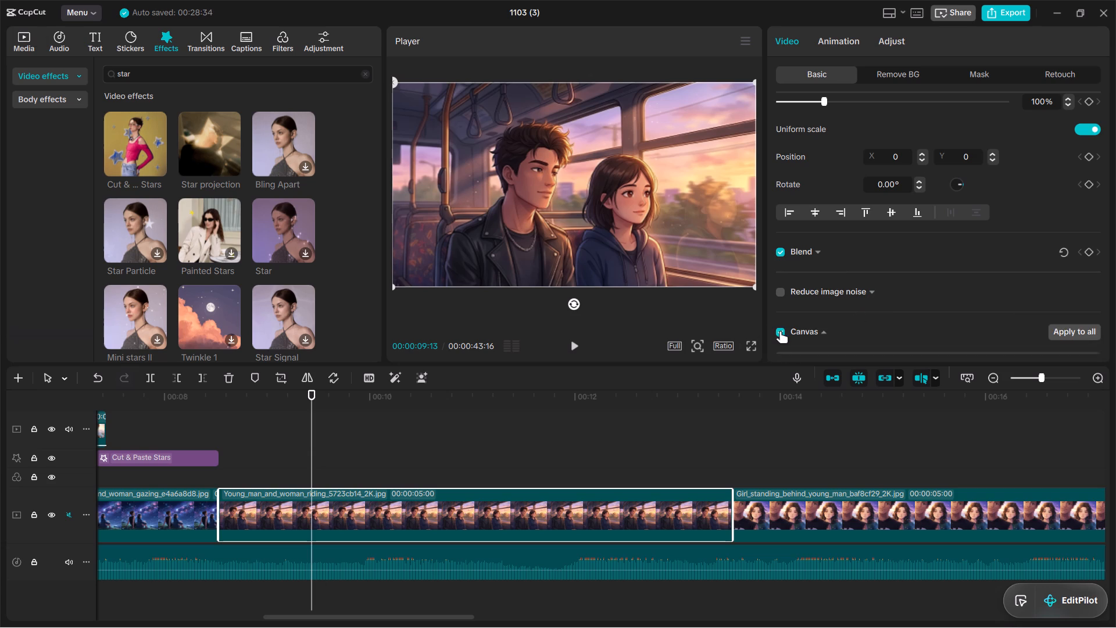
double_click(780, 331)
scroll(856, 317, "down", 4)
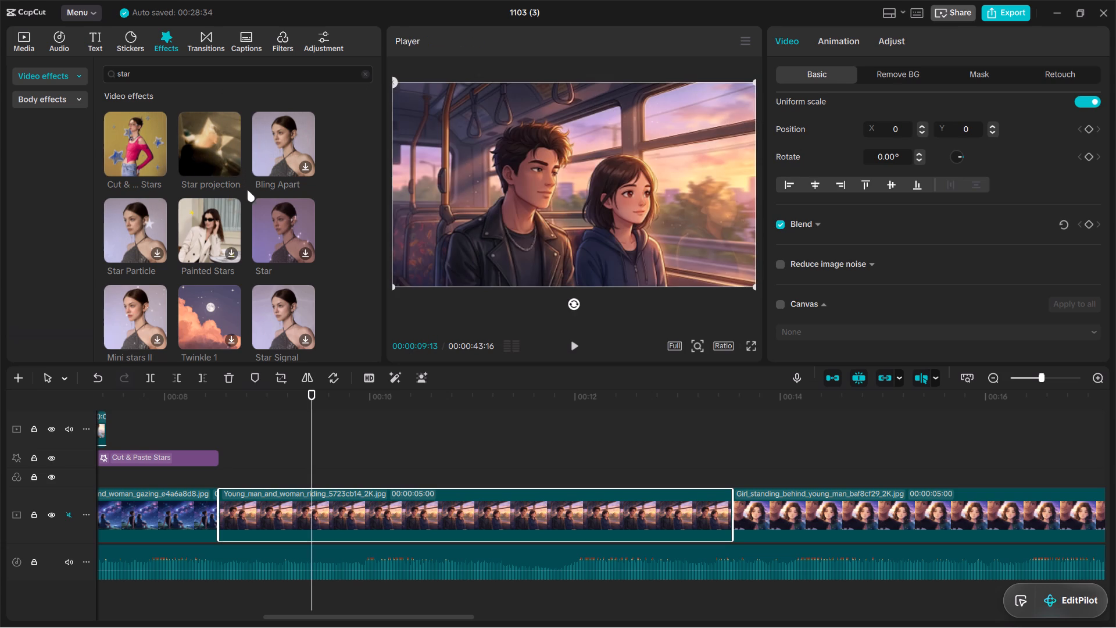
Search the video effects for "fast" and preview the Laserbl...t Flash and Flashy Clash effects.
scroll(257, 202, "down", 2)
double_click(359, 74)
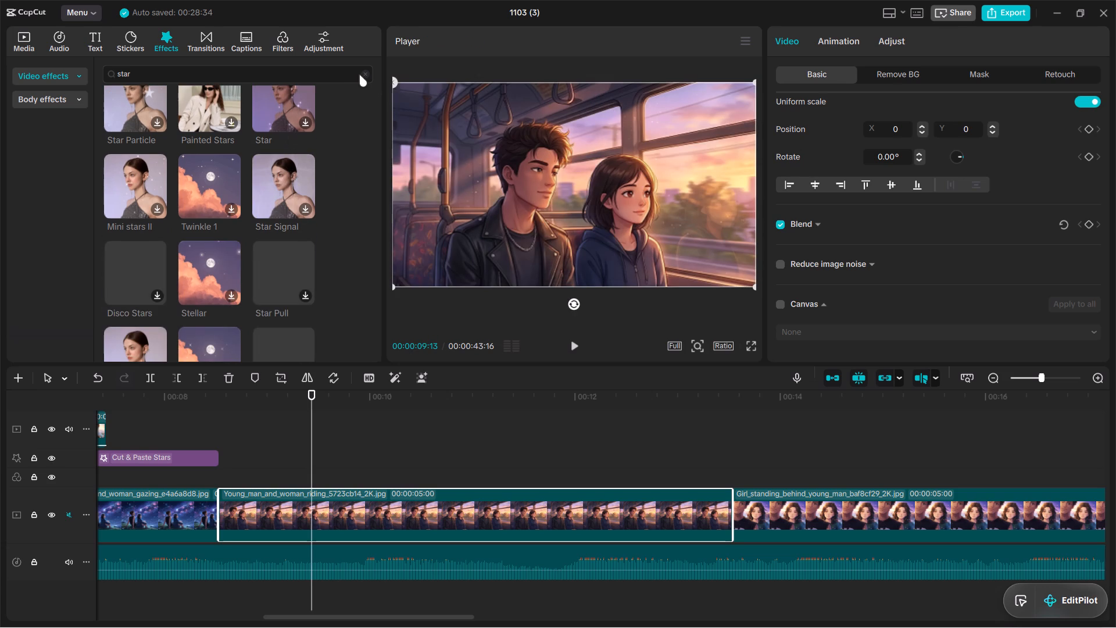
left_click(365, 75)
left_click(300, 65)
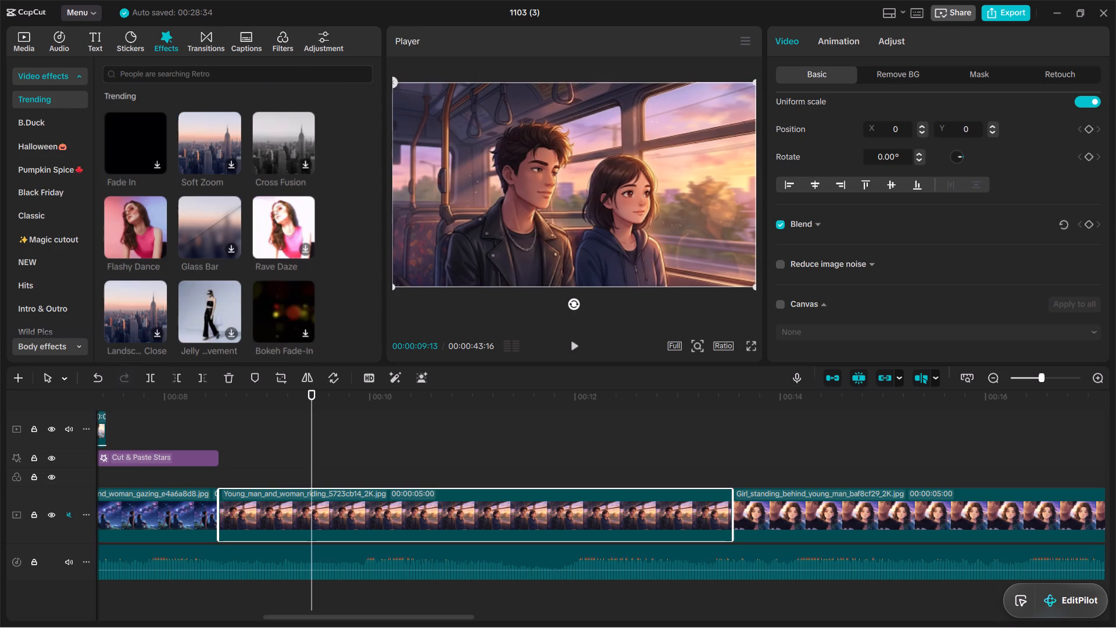
left_click(298, 73)
type("fast")
key("Return")
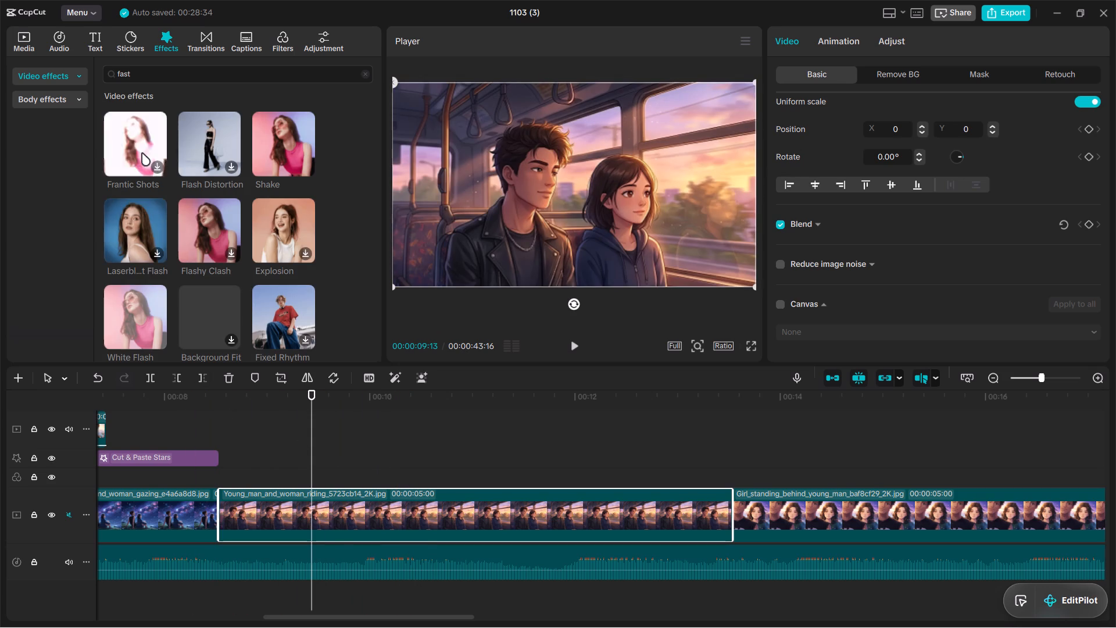
left_click(148, 230)
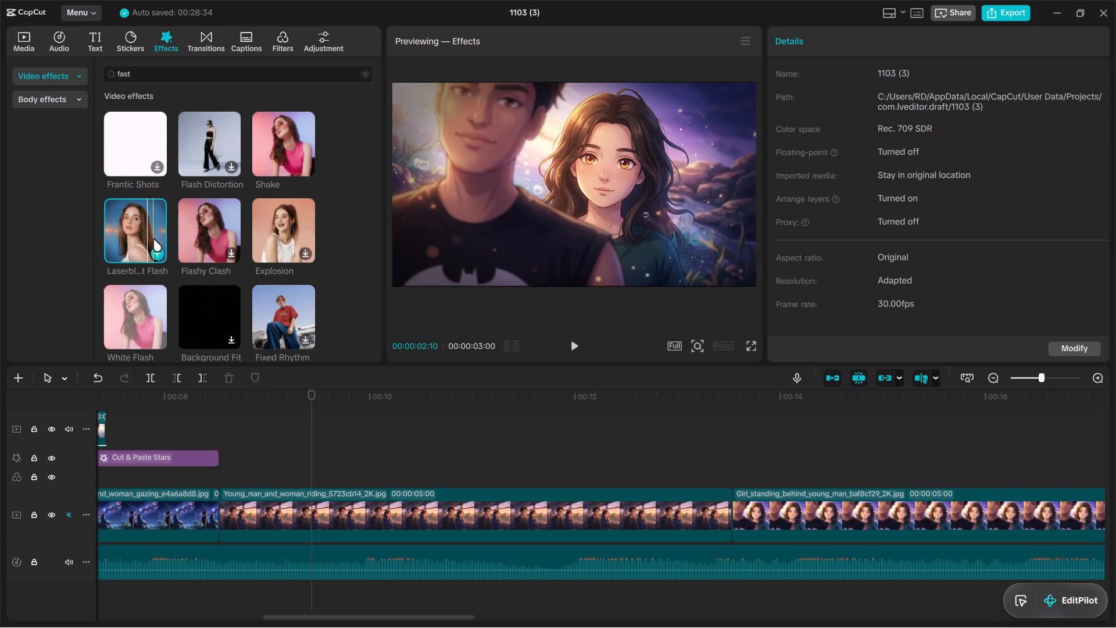
left_click(116, 234)
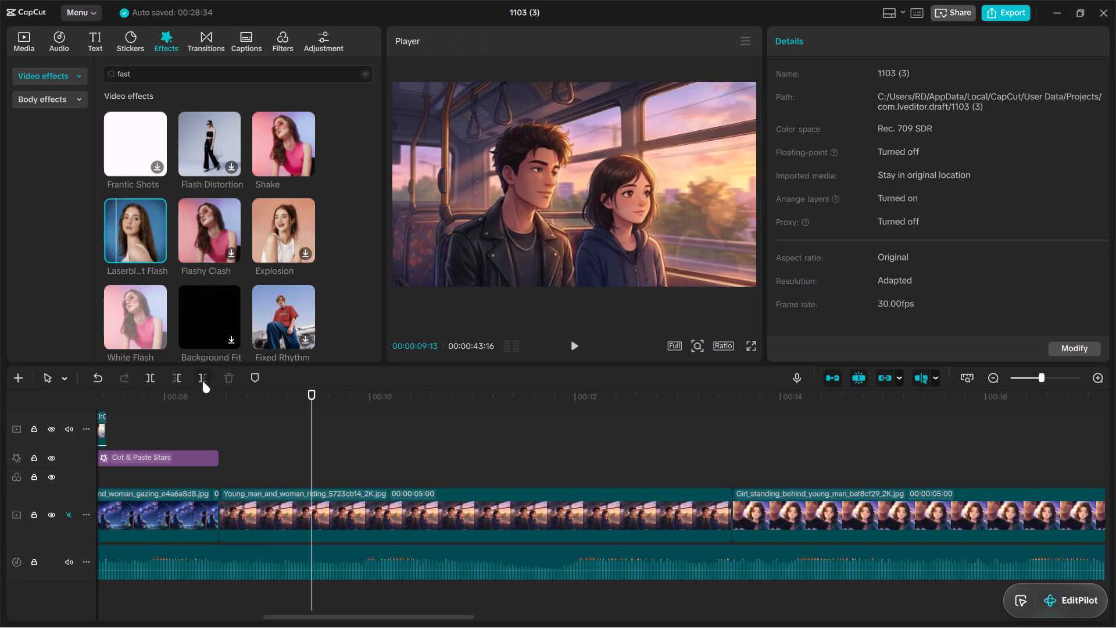
left_click(133, 240)
left_click(213, 234)
left_click(121, 234)
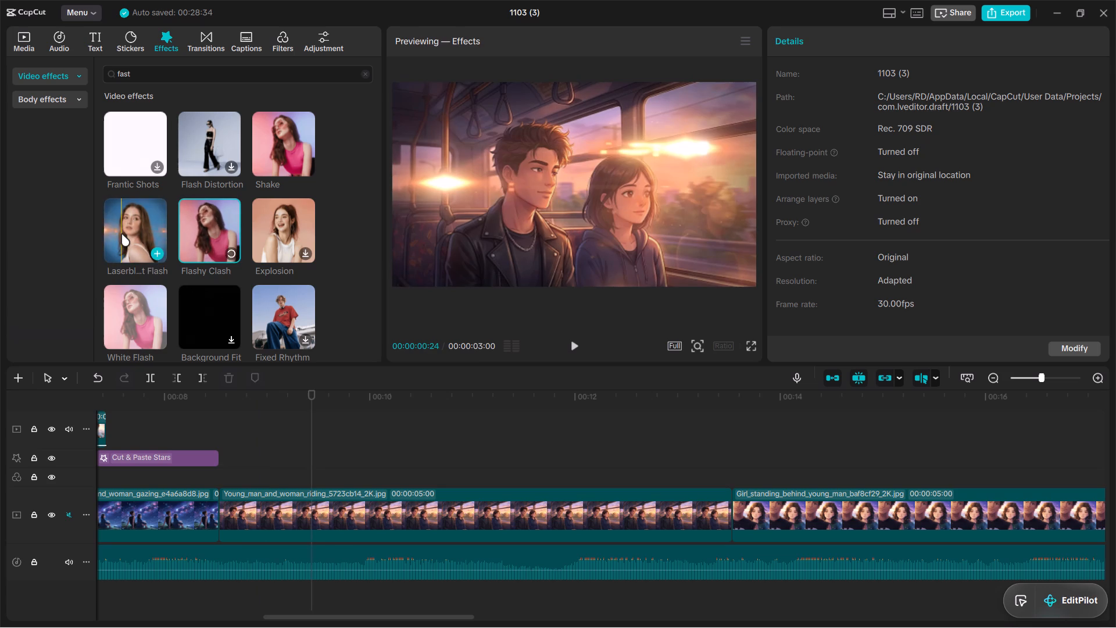
left_click(286, 508)
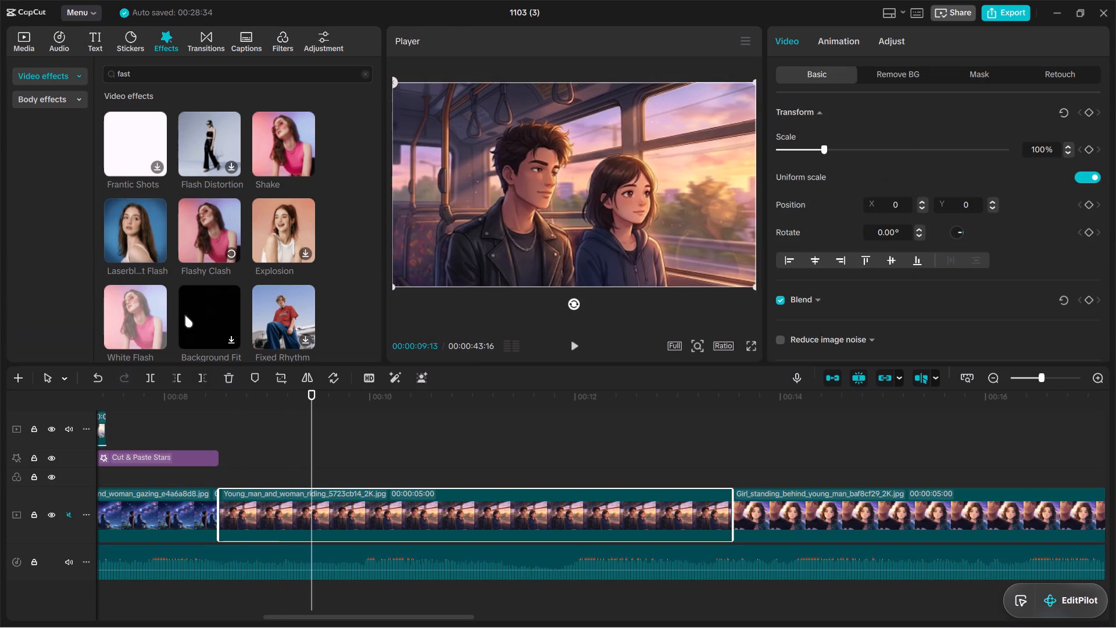
left_click(142, 247)
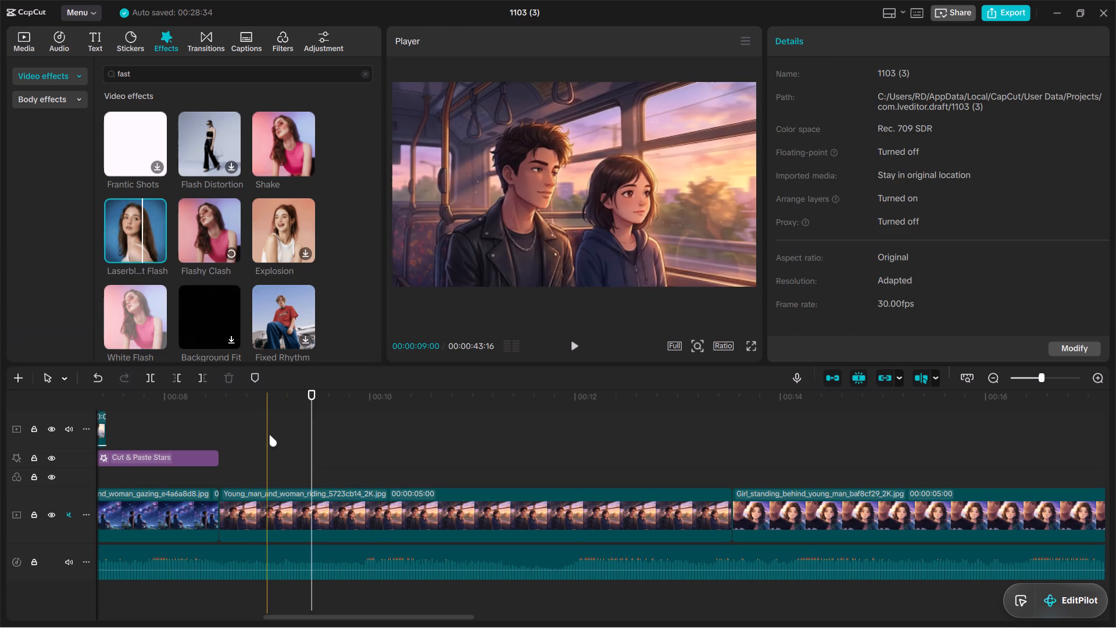
Place the playhead at the start of the Young_man_and_woman_riding image and browse the "fast" effects, previewing Zoom-...Spasm on it.
left_click(269, 434)
left_click(223, 423)
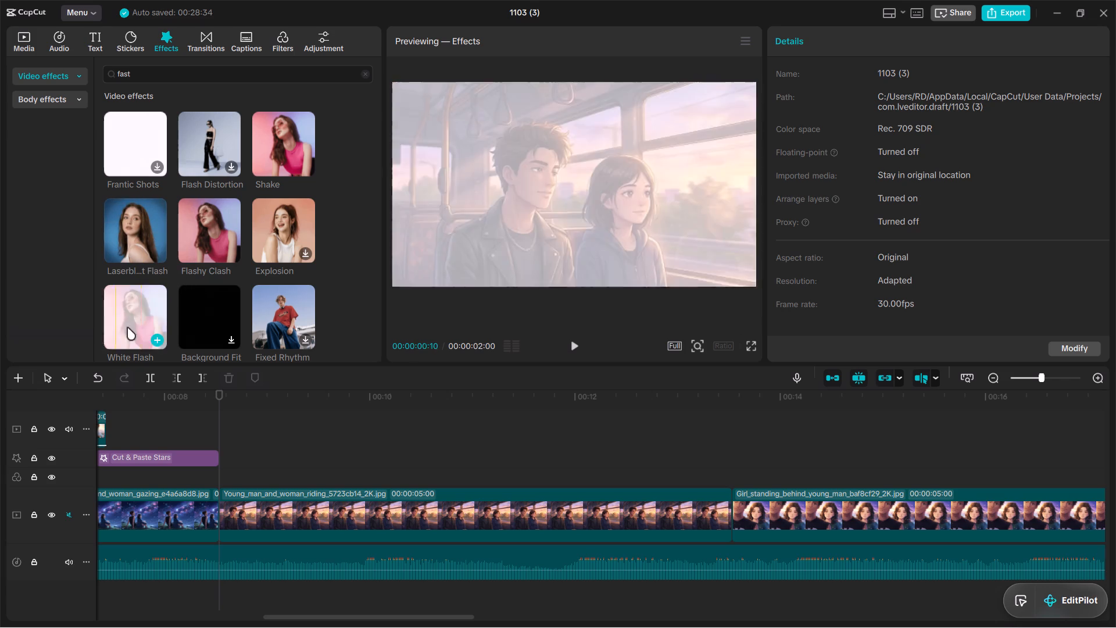
scroll(169, 312, "down", 2)
scroll(245, 282, "down", 1)
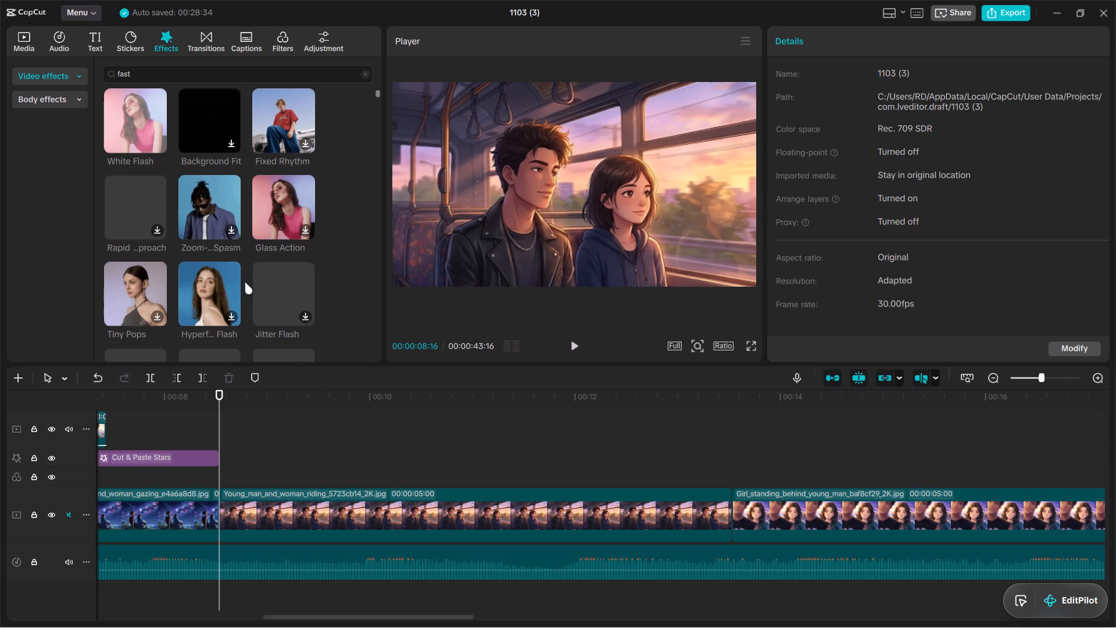
left_click(207, 217)
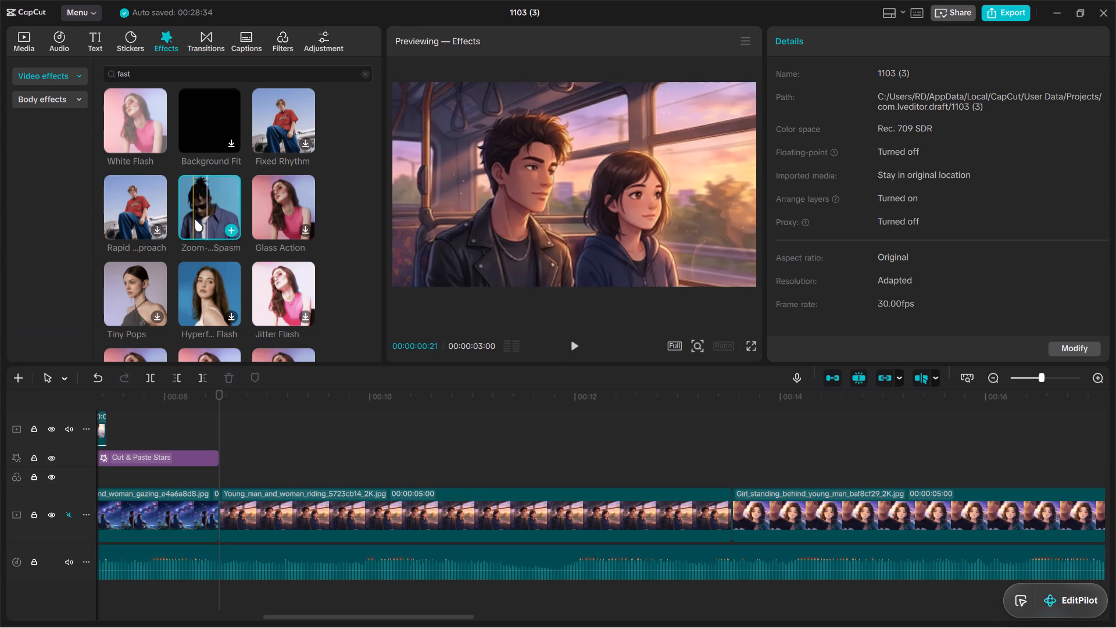
scroll(233, 223, "down", 1)
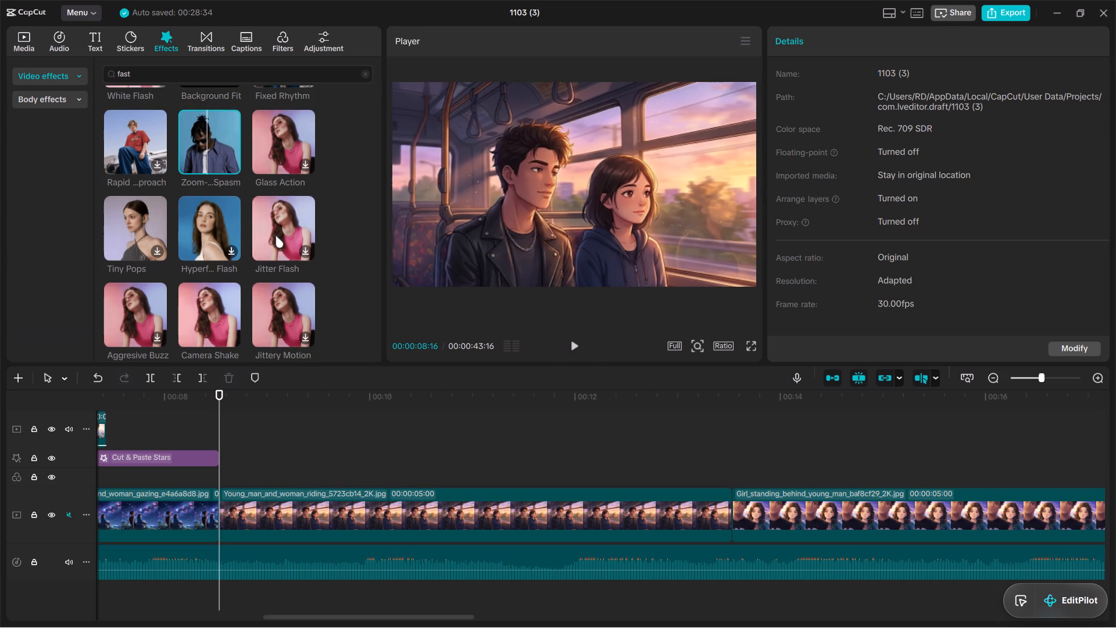
scroll(131, 237, "down", 2)
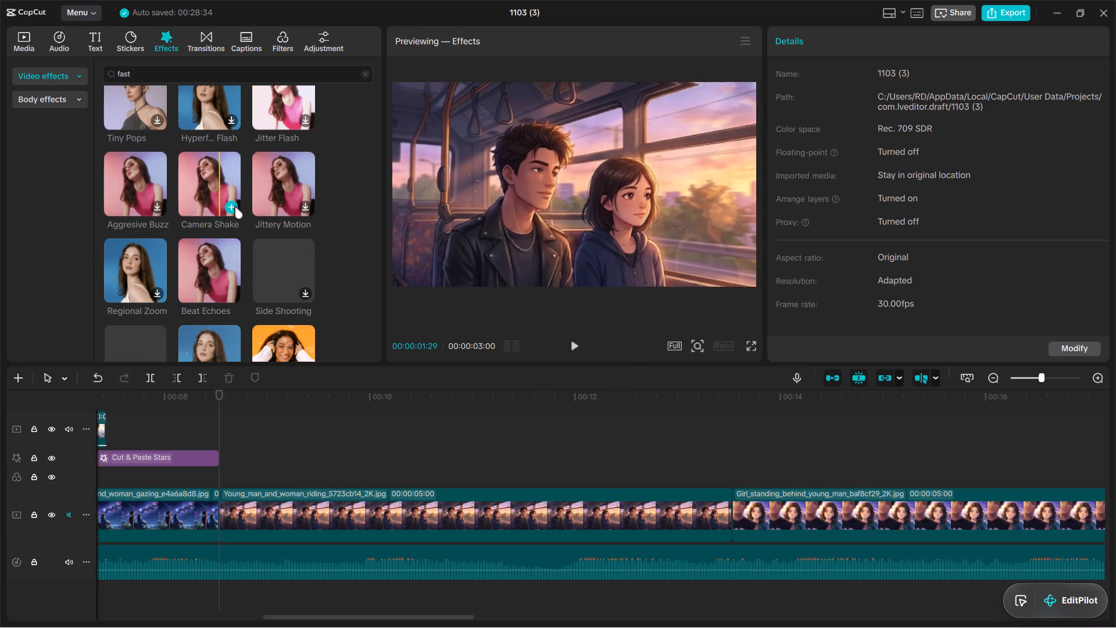
scroll(305, 235, "down", 1)
scroll(245, 242, "down", 1)
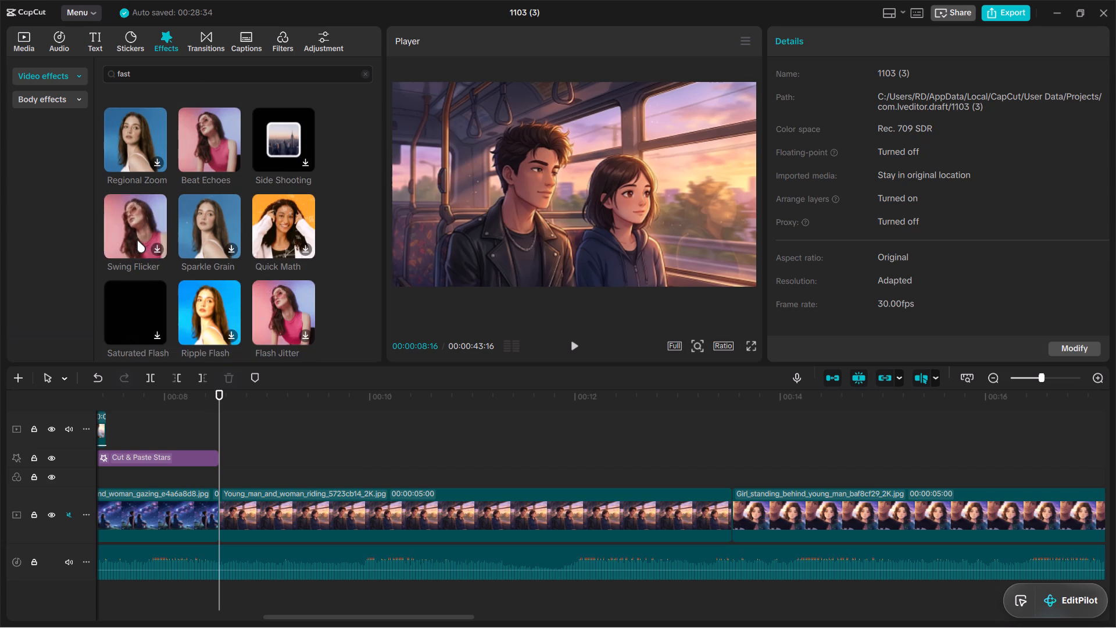
scroll(137, 240, "down", 2)
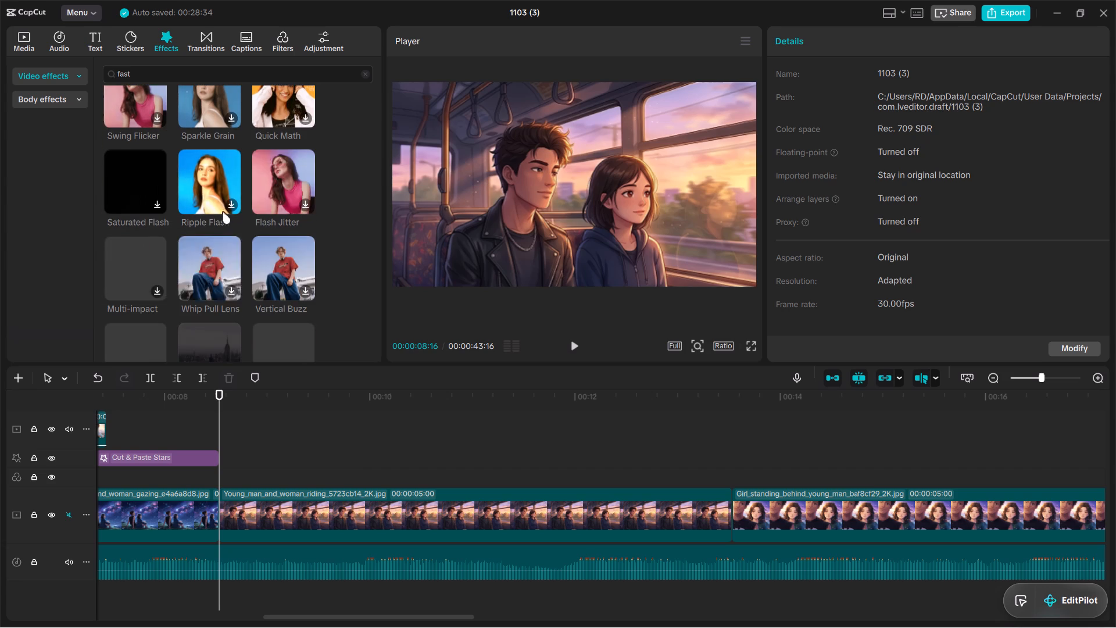
scroll(223, 212, "down", 2)
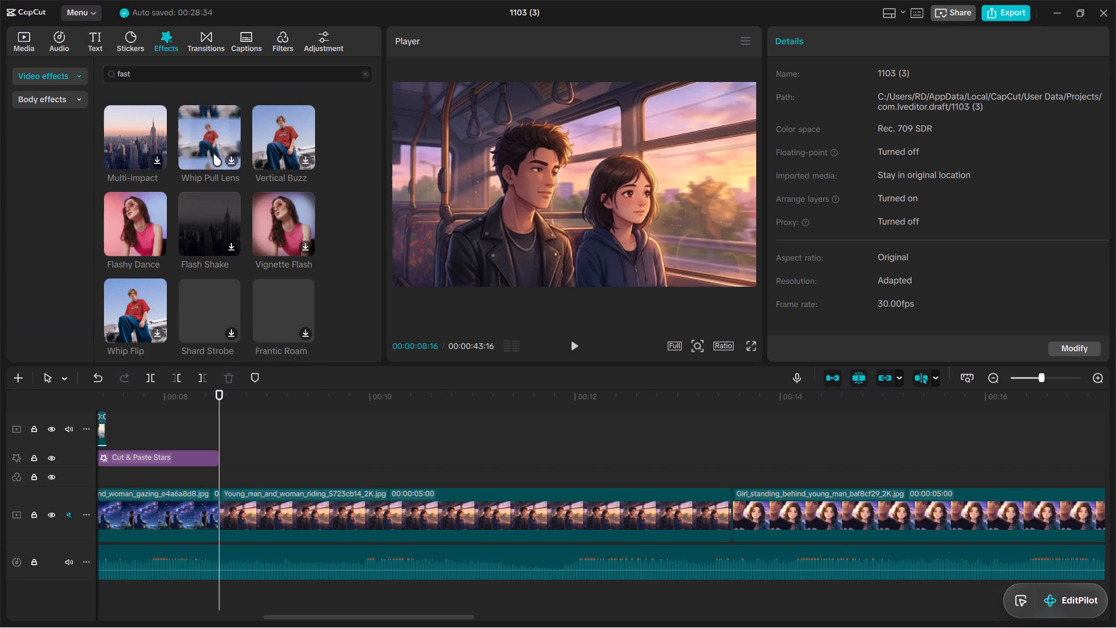
scroll(126, 233, "down", 1)
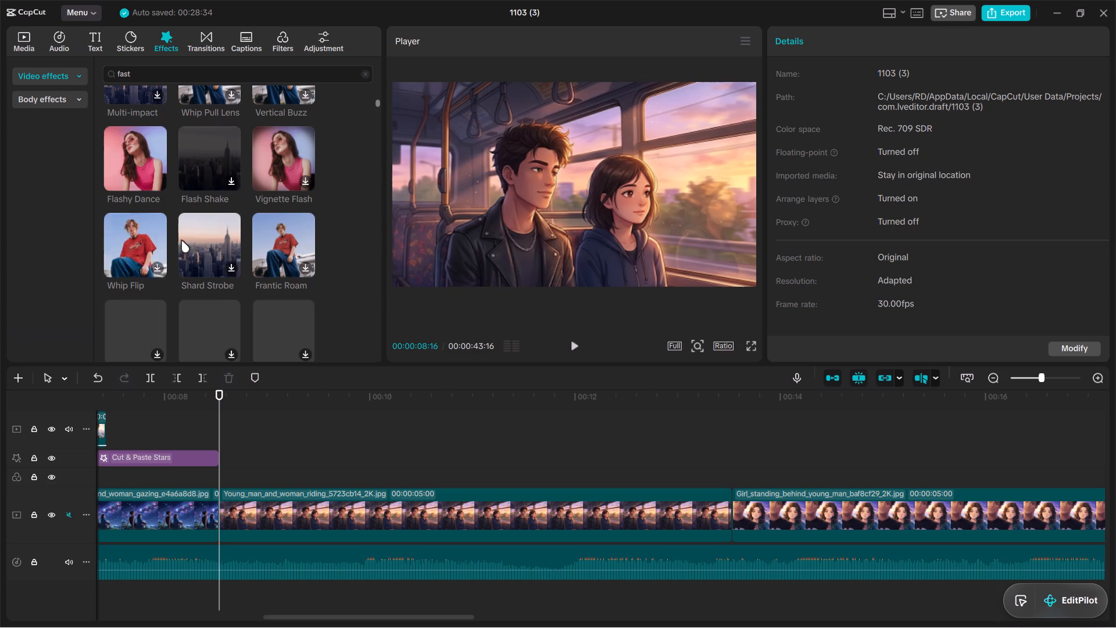
scroll(277, 249, "down", 1)
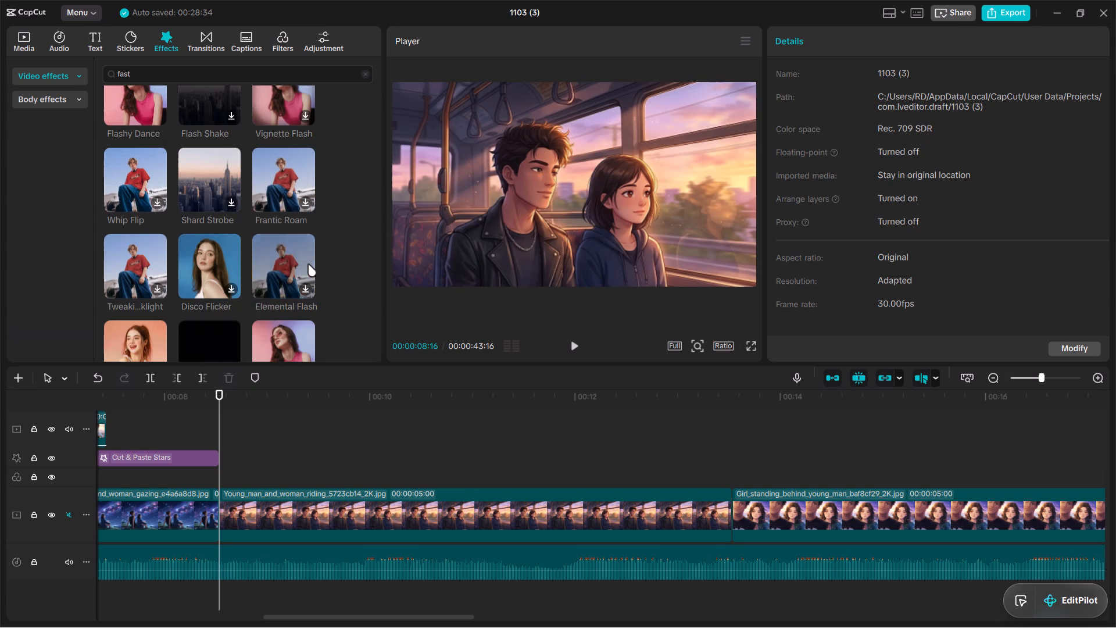
scroll(154, 260, "down", 1)
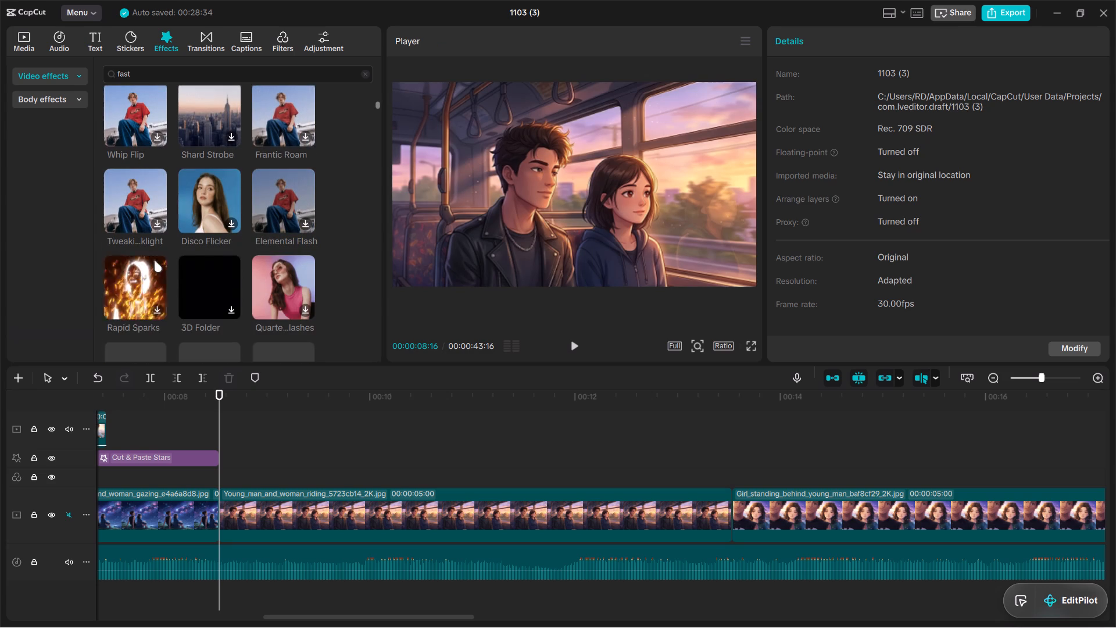
scroll(154, 260, "down", 1)
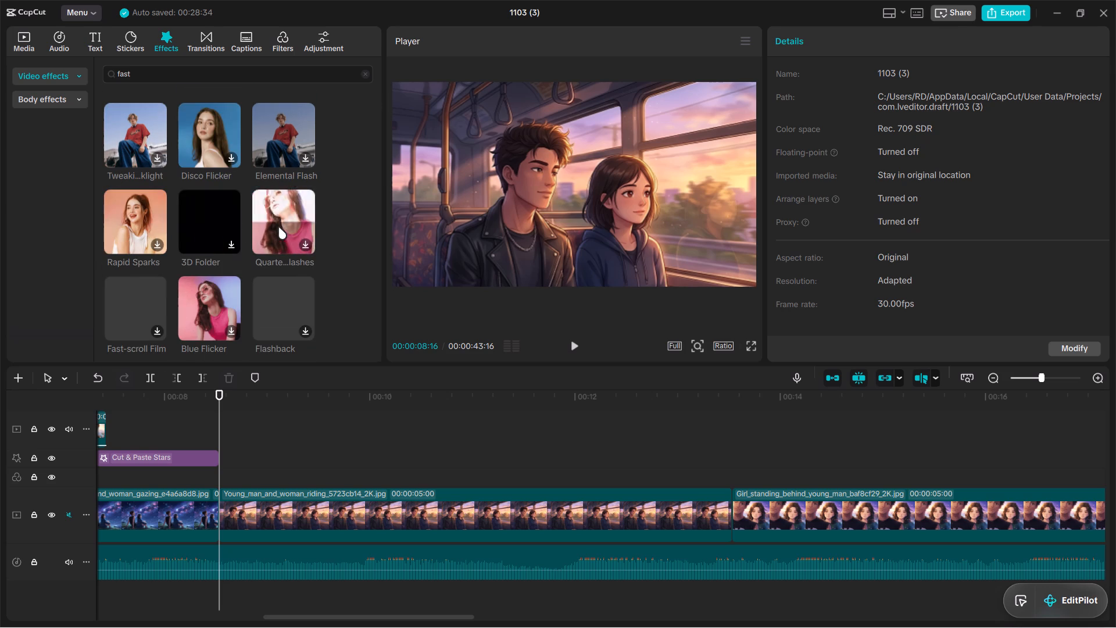
Browse the NEW category of video effects, previewing Zoom Lens and Soft on the Young_man_and_woman_riding image.
left_click(201, 42)
left_click(174, 37)
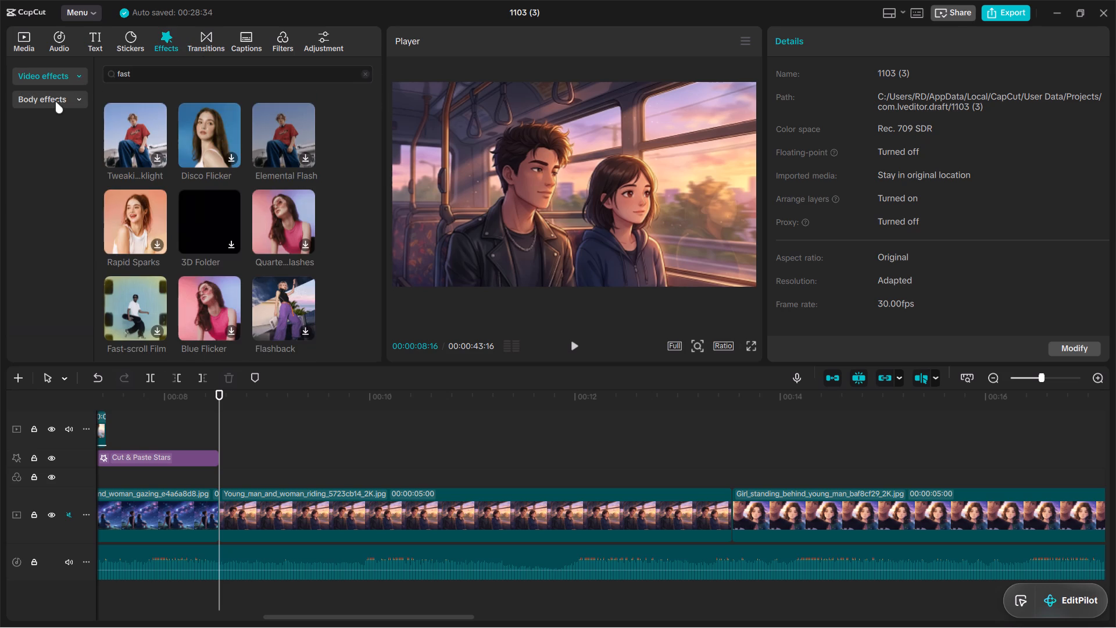
left_click(57, 77)
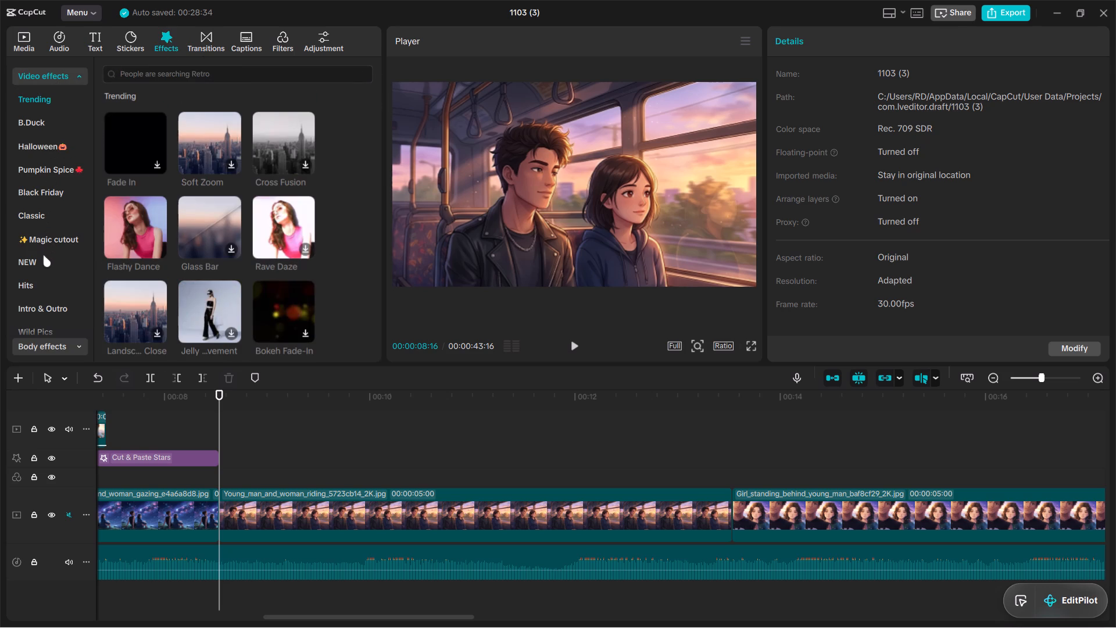
left_click(41, 263)
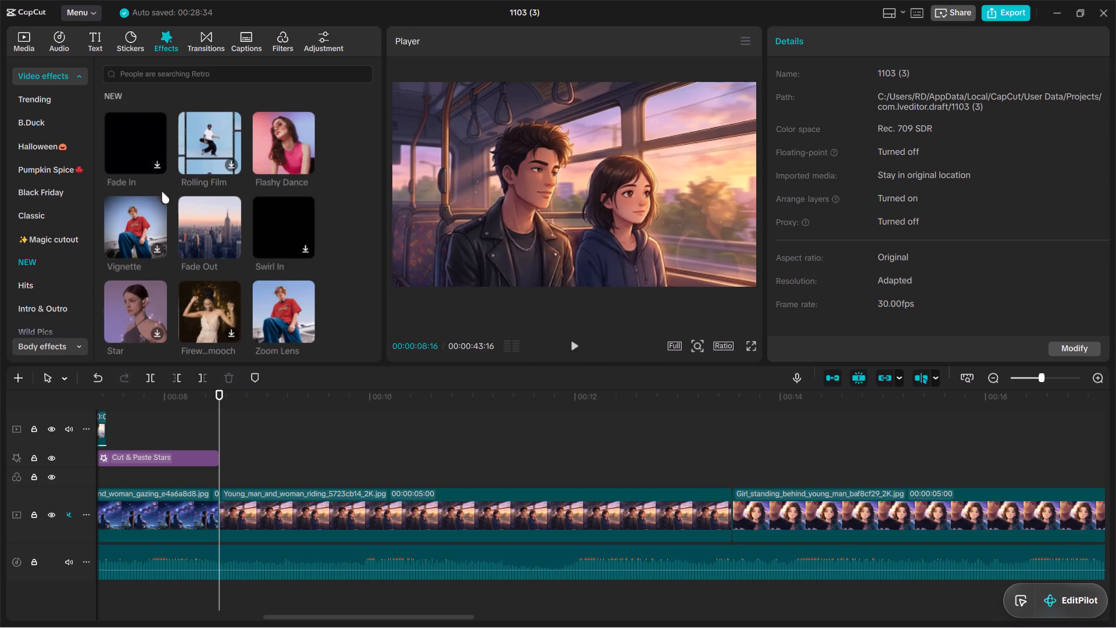
scroll(139, 215, "down", 1)
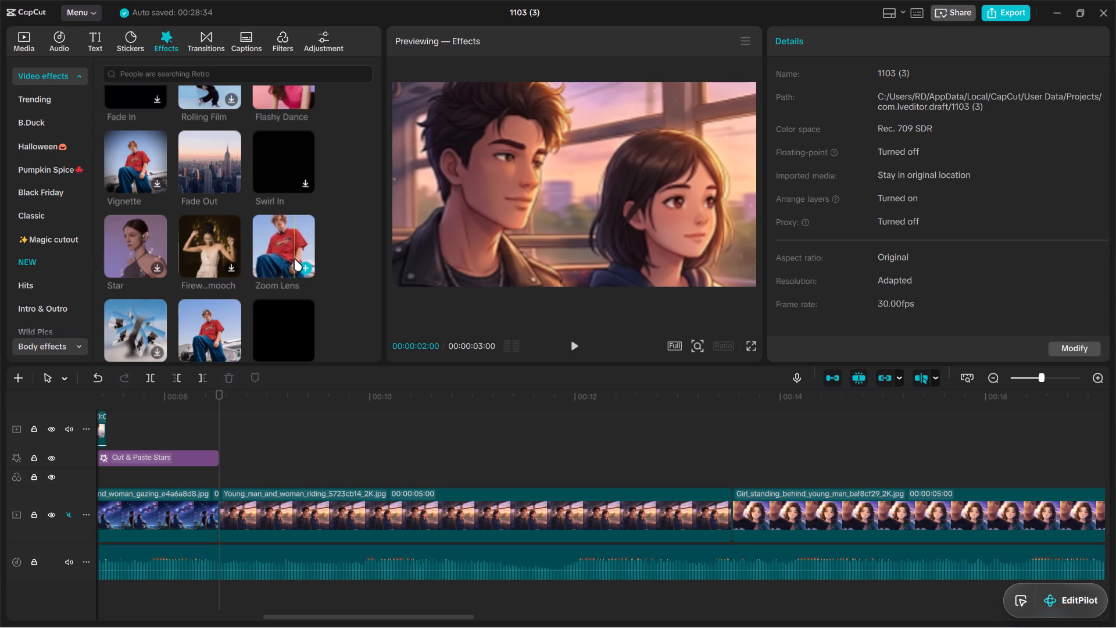
scroll(191, 275, "down", 1)
scroll(119, 263, "down", 1)
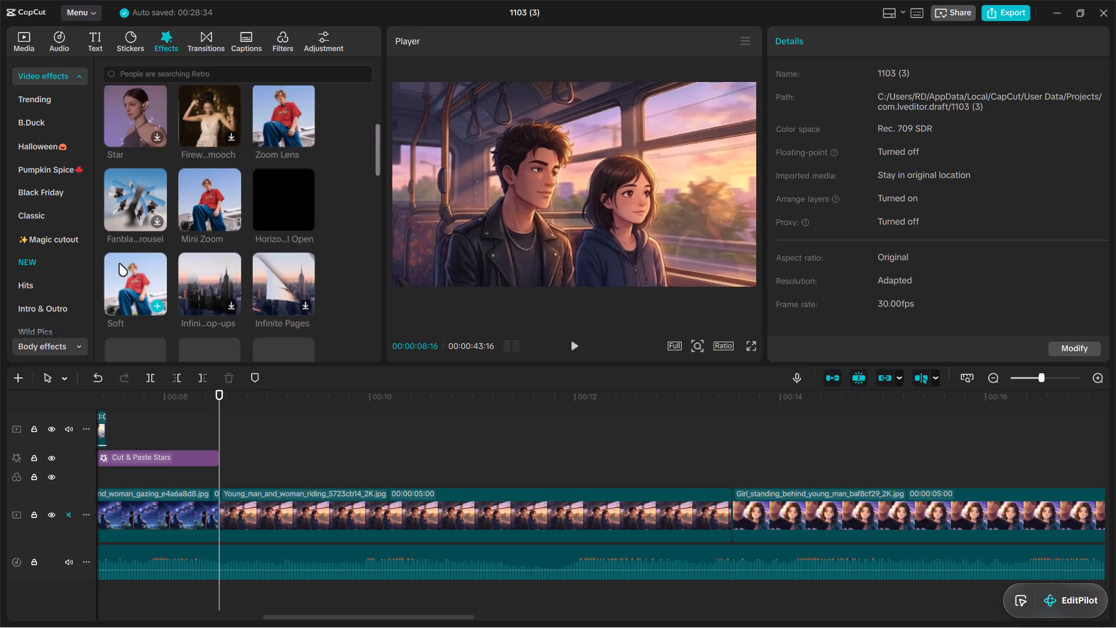
scroll(126, 283, "down", 1)
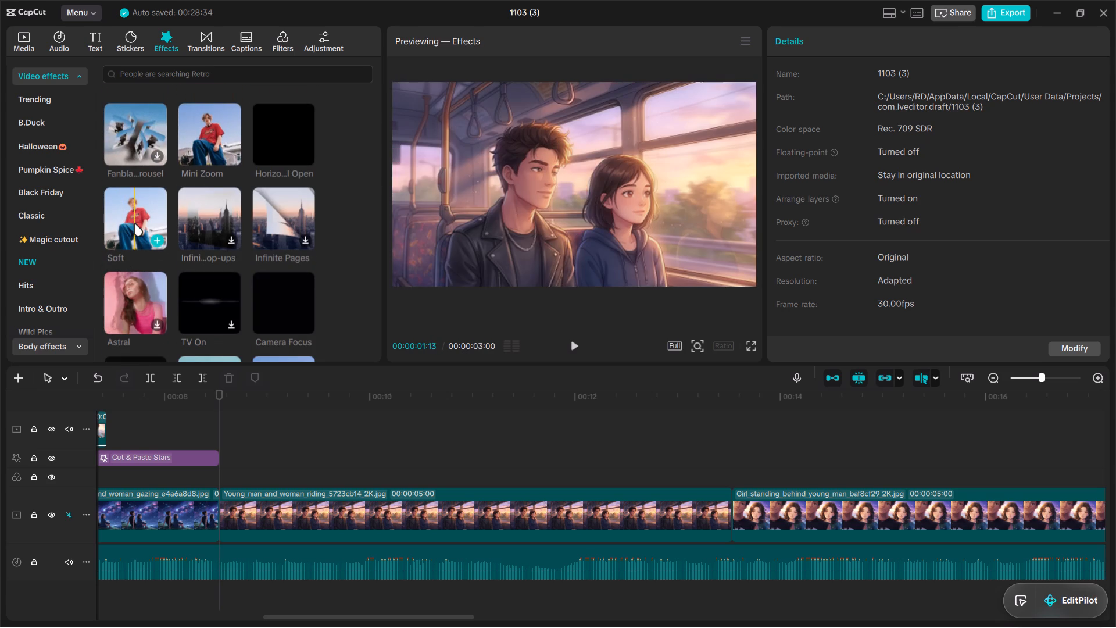
scroll(134, 223, "down", 2)
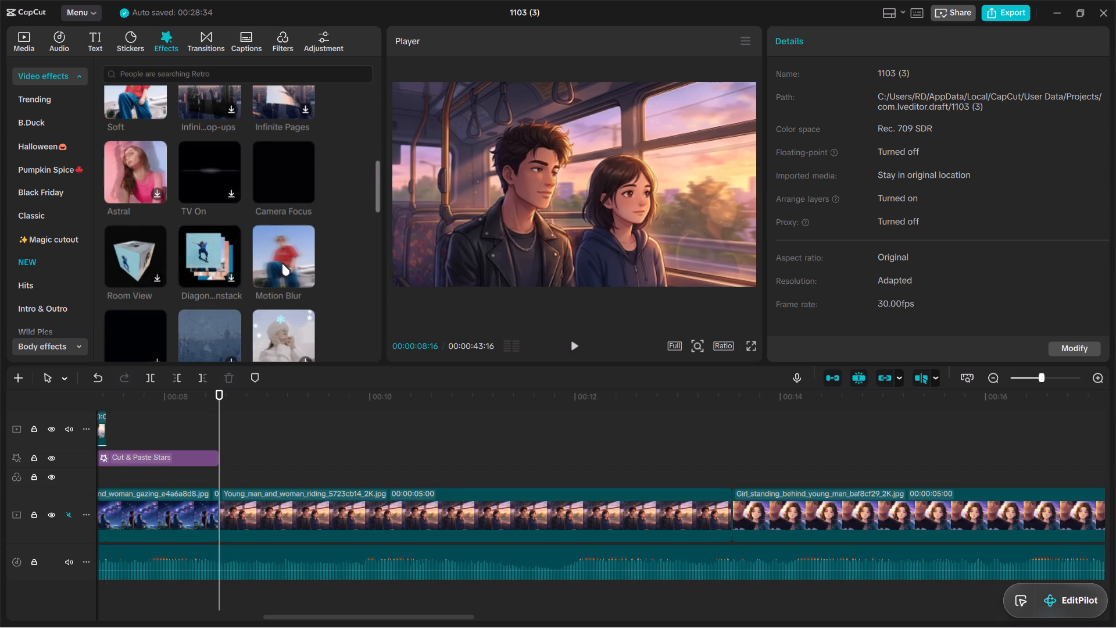
scroll(286, 264, "down", 1)
scroll(217, 252, "down", 1)
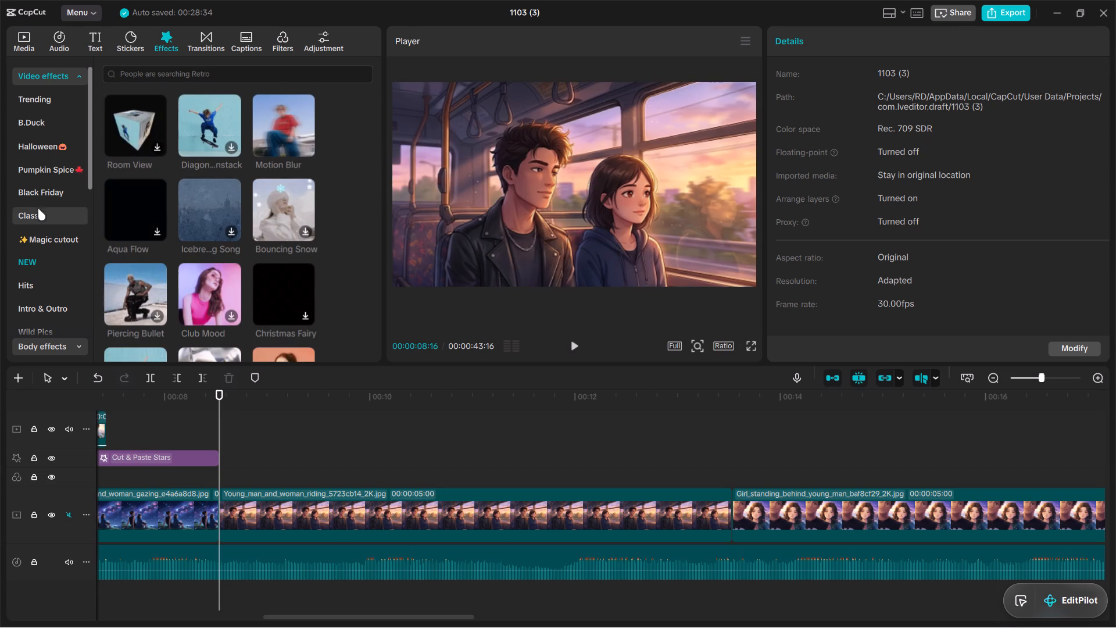
Browse the Hits category of video effects for one that suits the Young_man_and_woman_riding image.
left_click(41, 280)
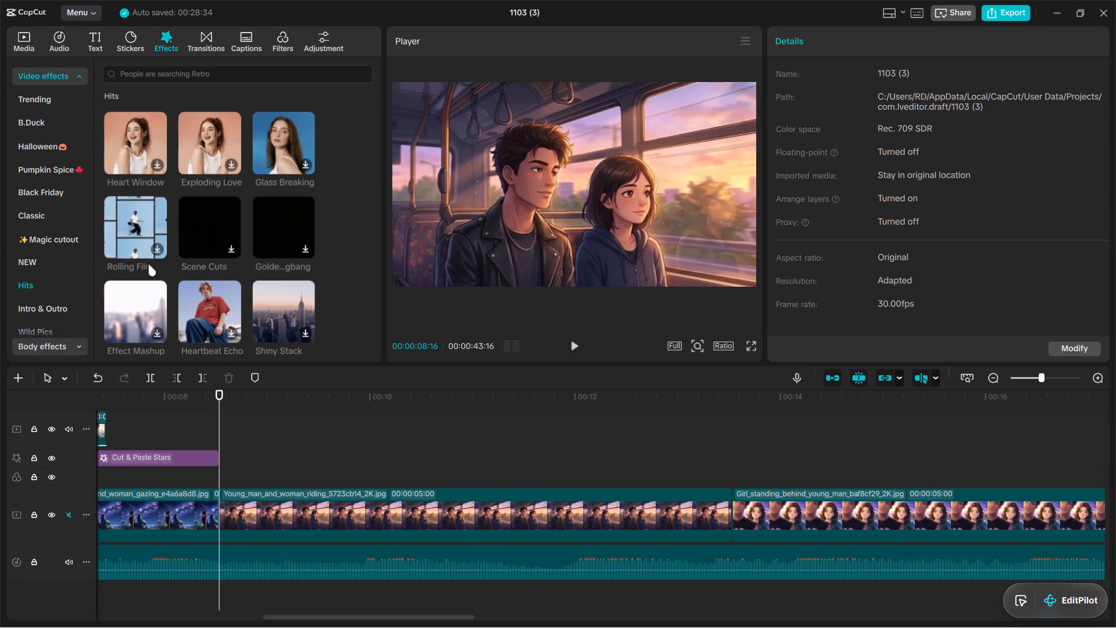
scroll(148, 264, "down", 2)
scroll(207, 210, "down", 1)
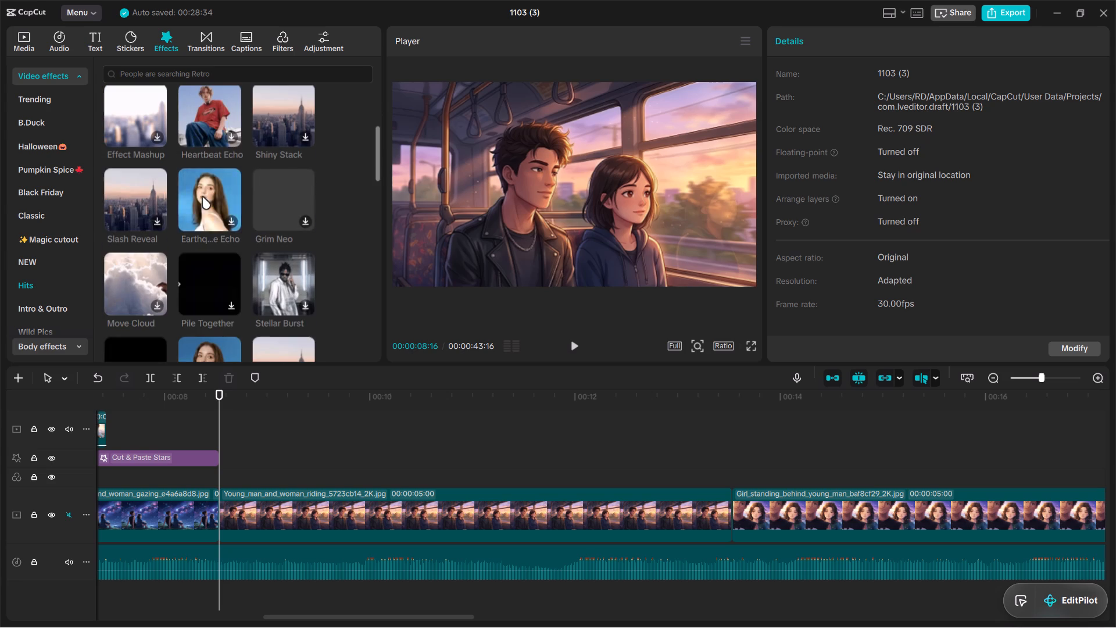
scroll(267, 211, "down", 2)
scroll(210, 224, "down", 1)
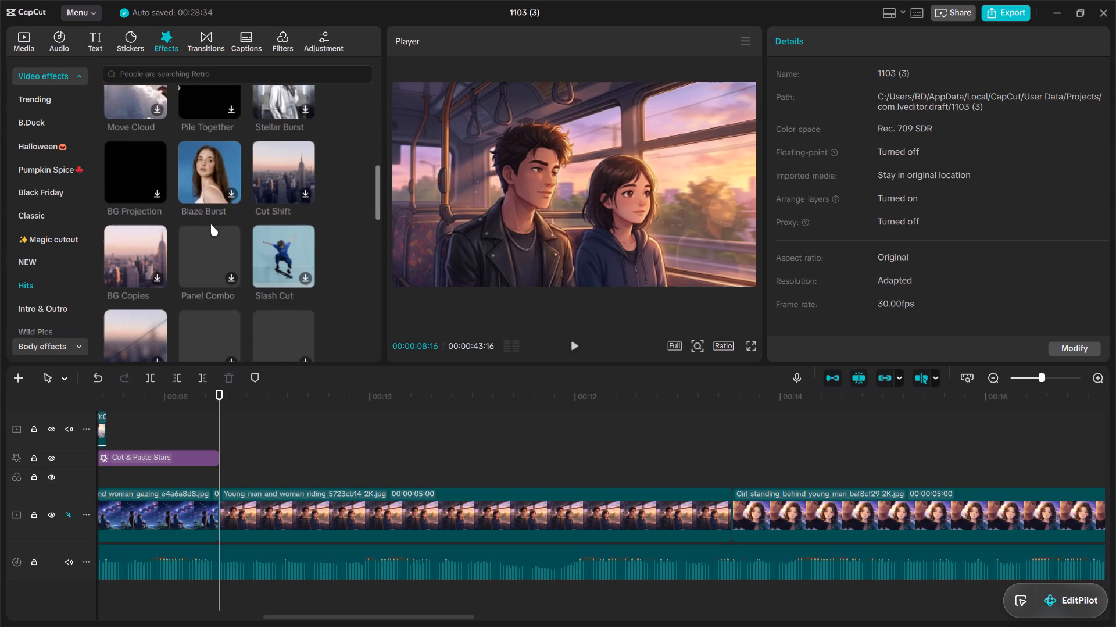
scroll(210, 224, "down", 4)
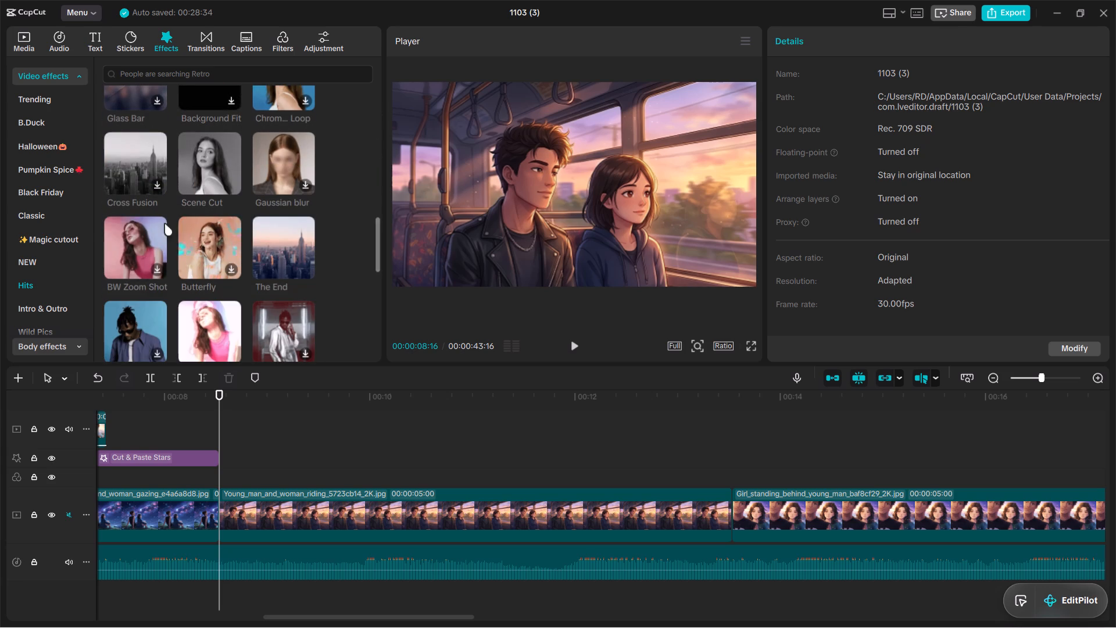
Search the video effects for "zoom" and add Paranoid Zoom at the start of the Young_man_and_woman_riding image.
left_click(230, 76)
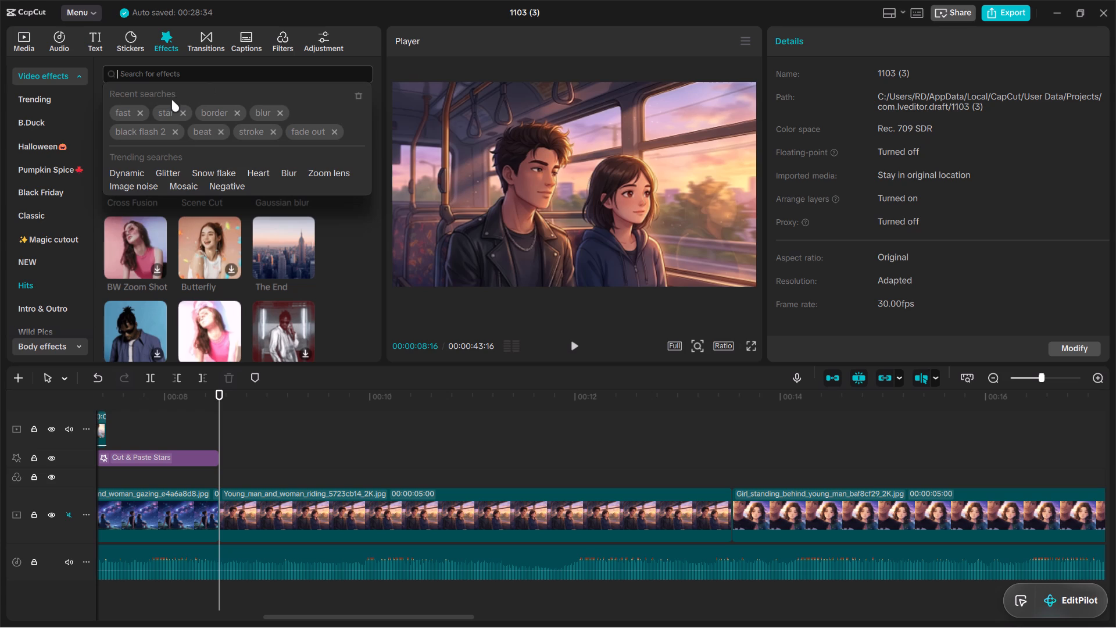
type("zoom")
key("Return")
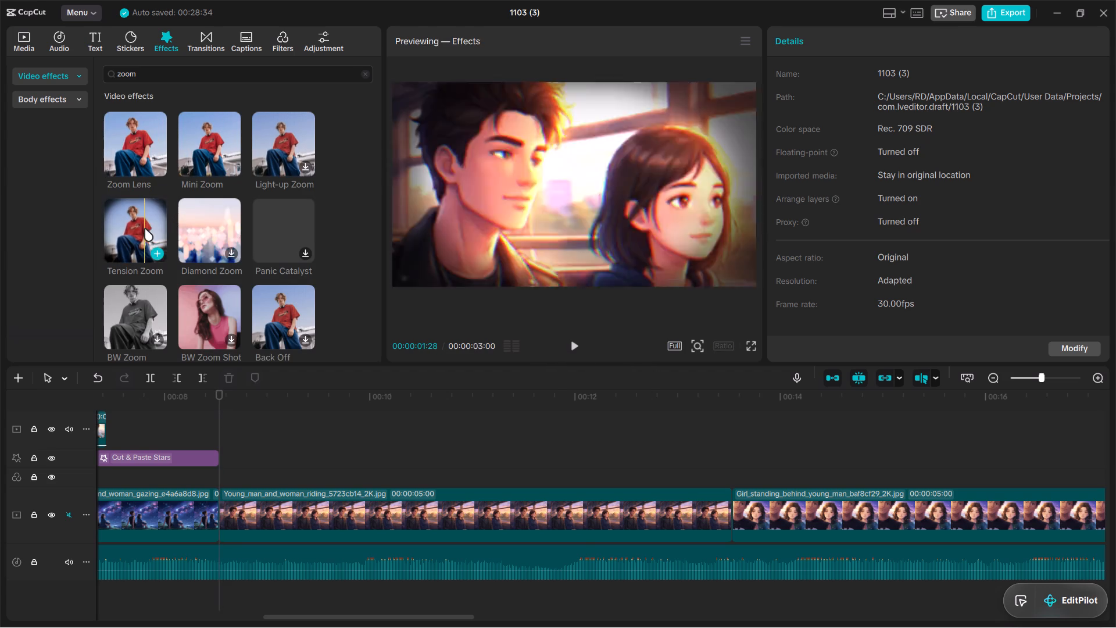
scroll(220, 233, "down", 1)
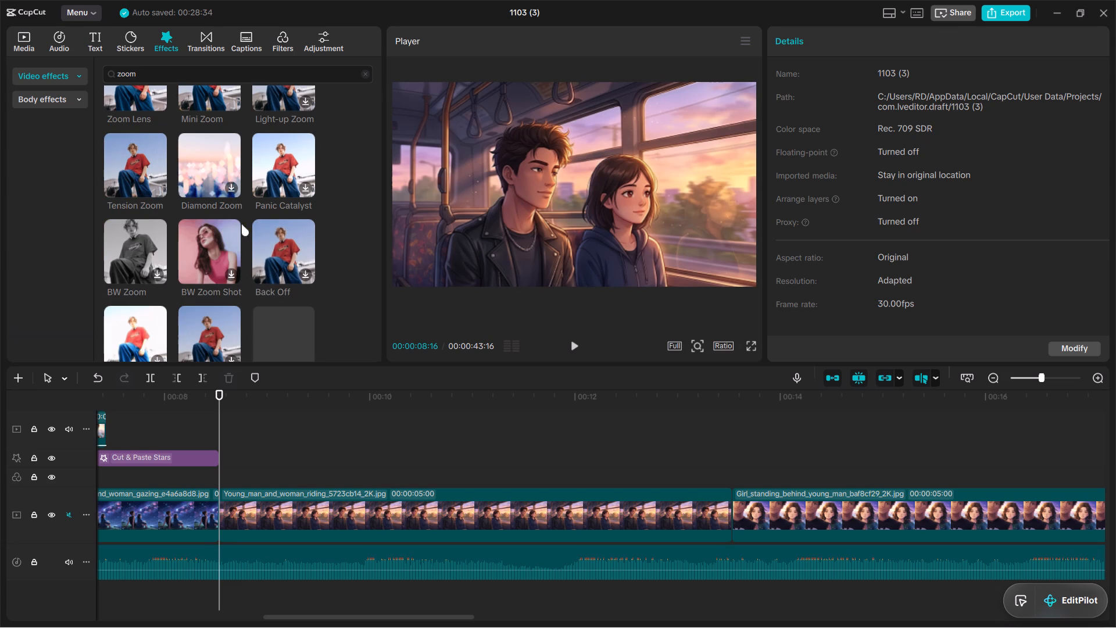
scroll(273, 162, "down", 1)
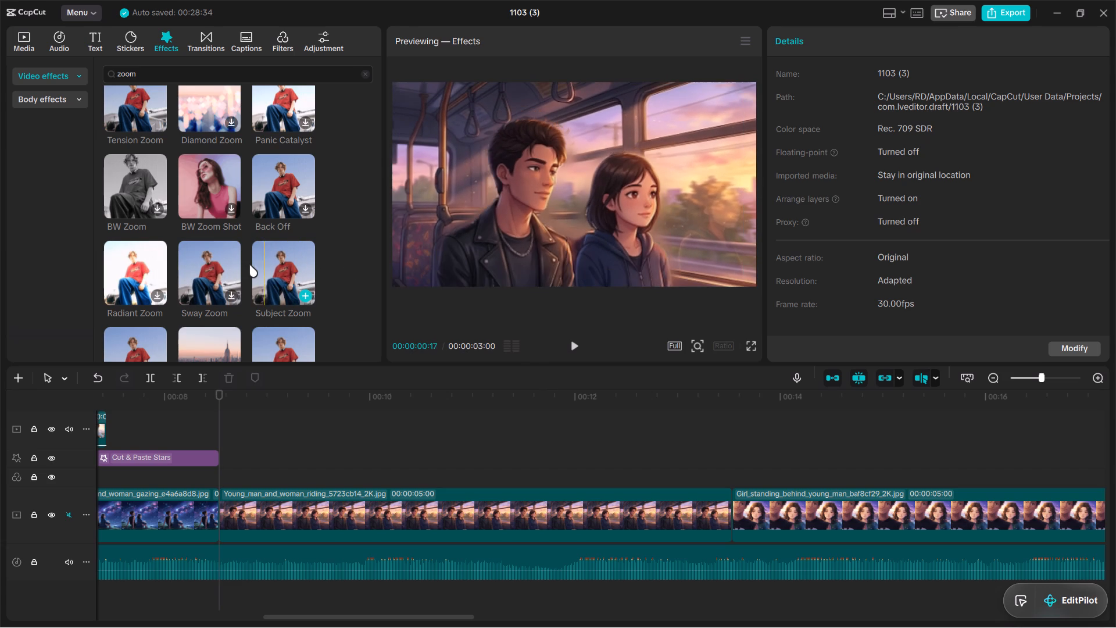
scroll(248, 265, "down", 1)
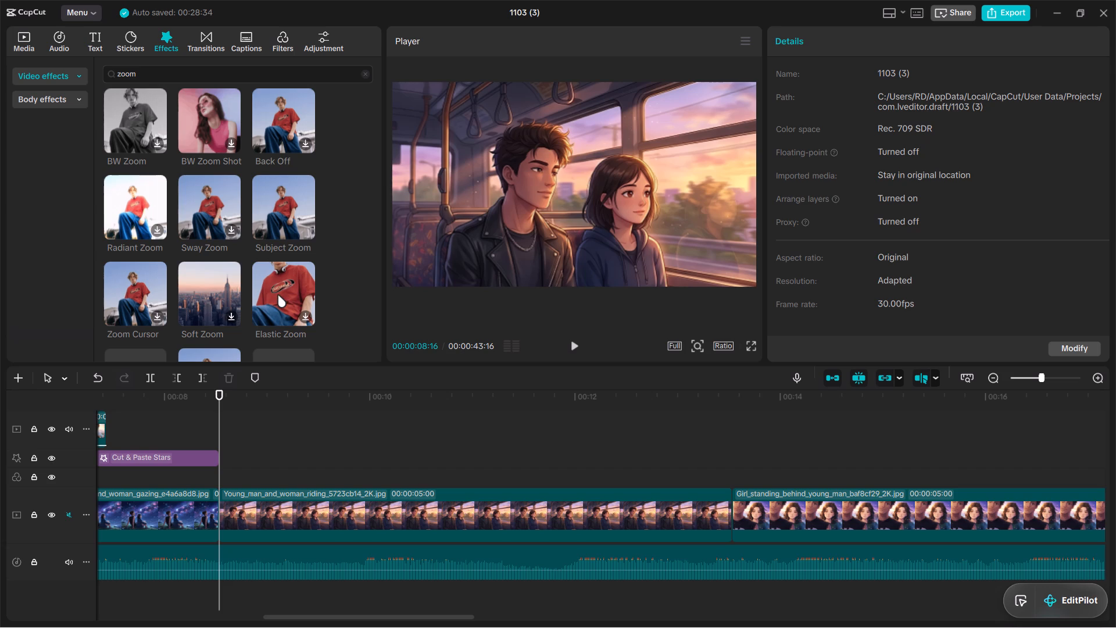
scroll(278, 294, "down", 1)
scroll(116, 316, "down", 1)
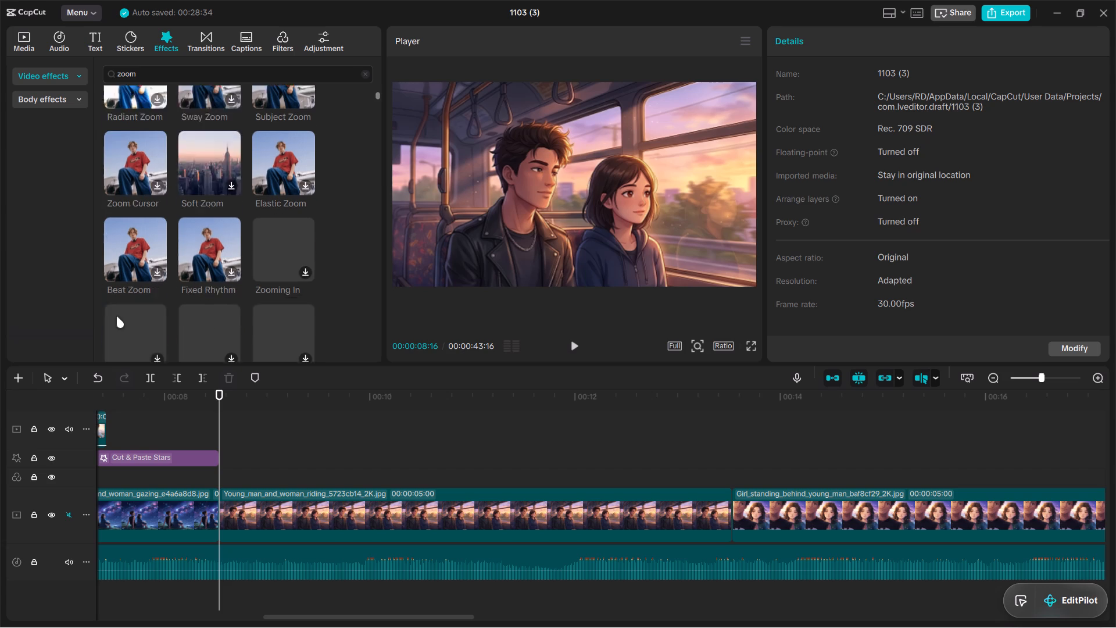
scroll(116, 316, "down", 1)
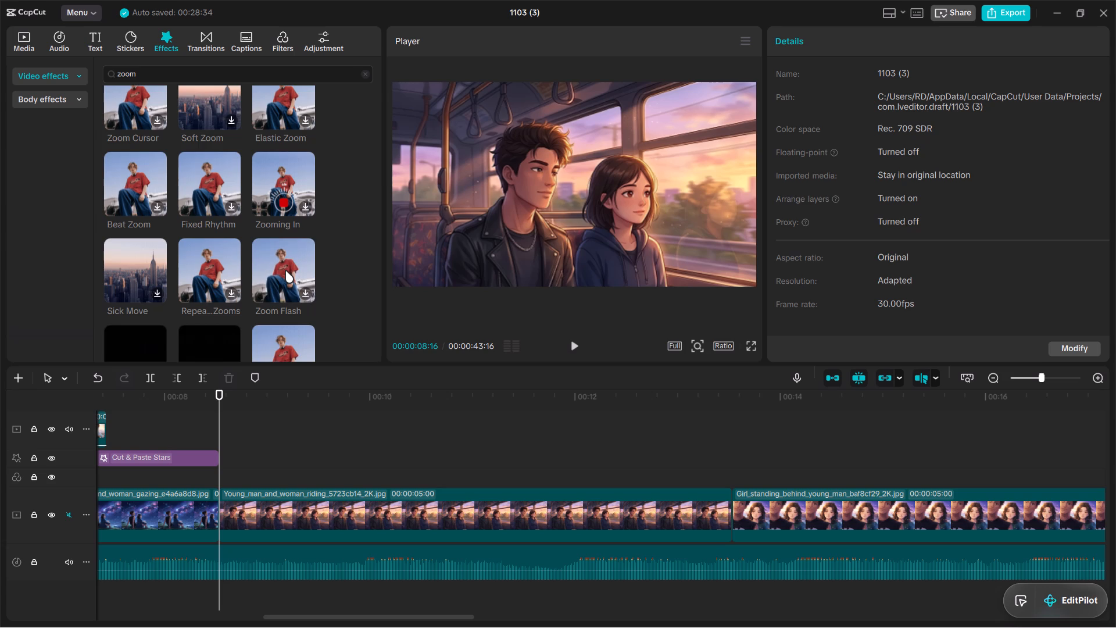
scroll(285, 270, "down", 2)
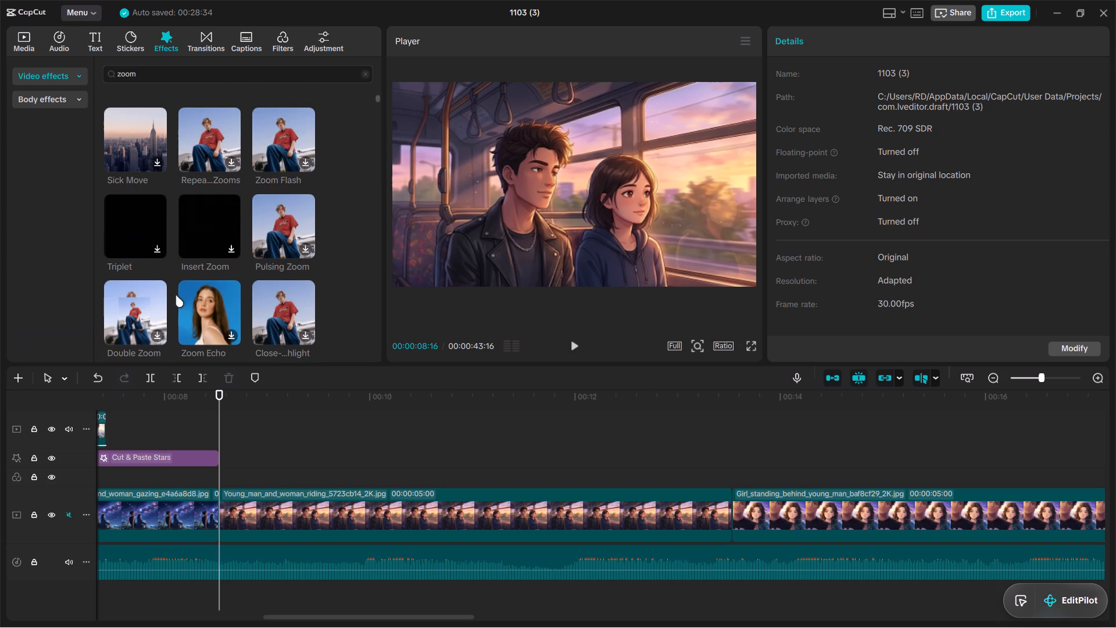
scroll(150, 308, "down", 1)
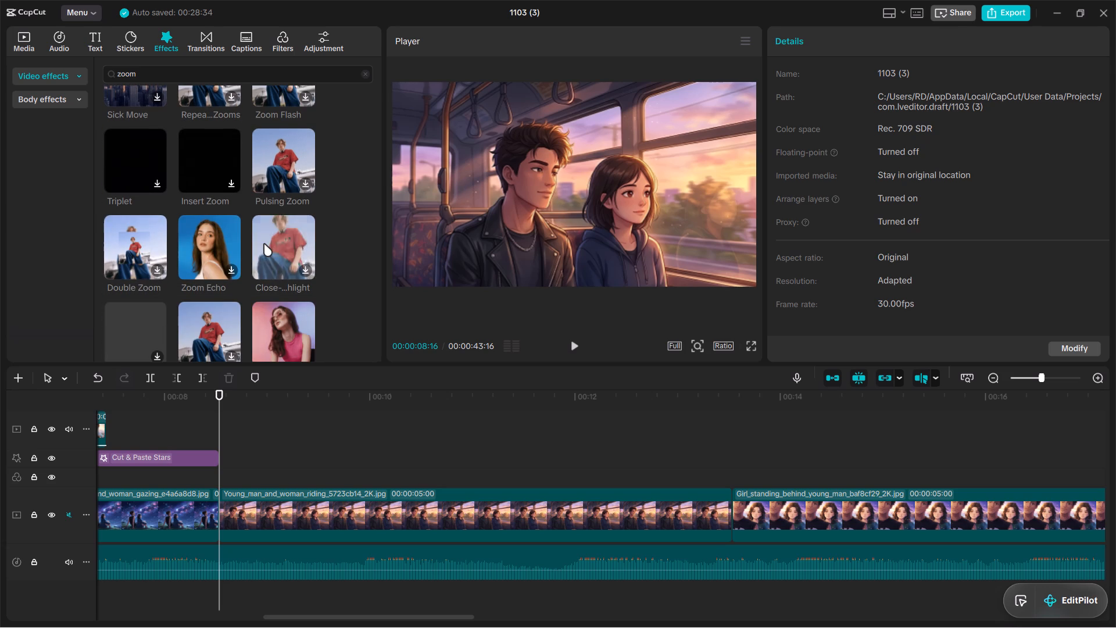
scroll(264, 244, "down", 1)
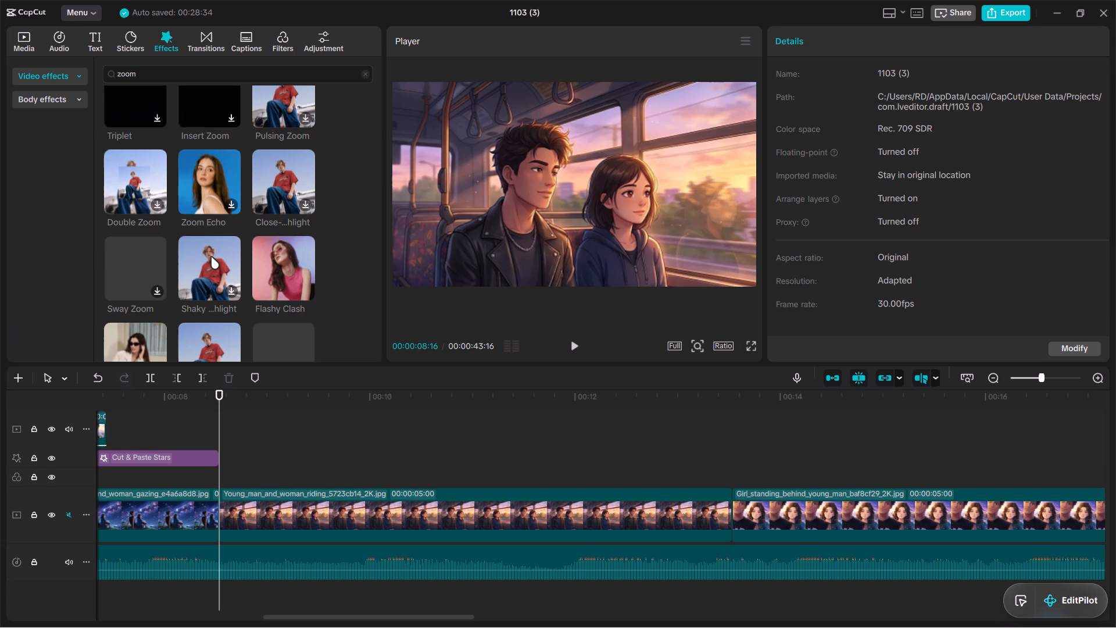
scroll(211, 256, "down", 2)
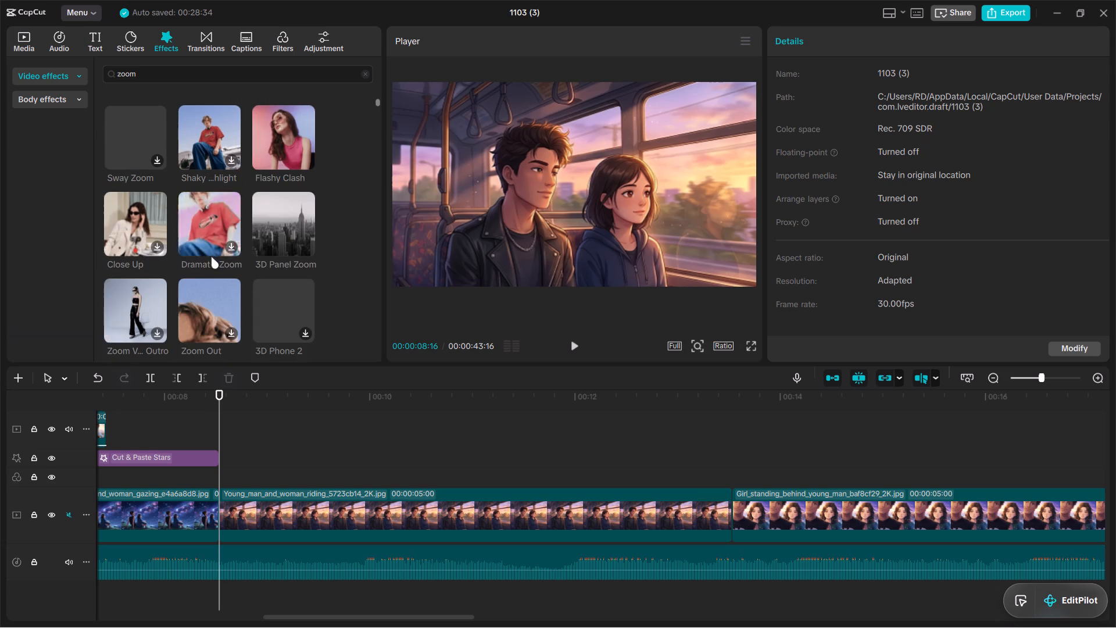
scroll(192, 284, "down", 1)
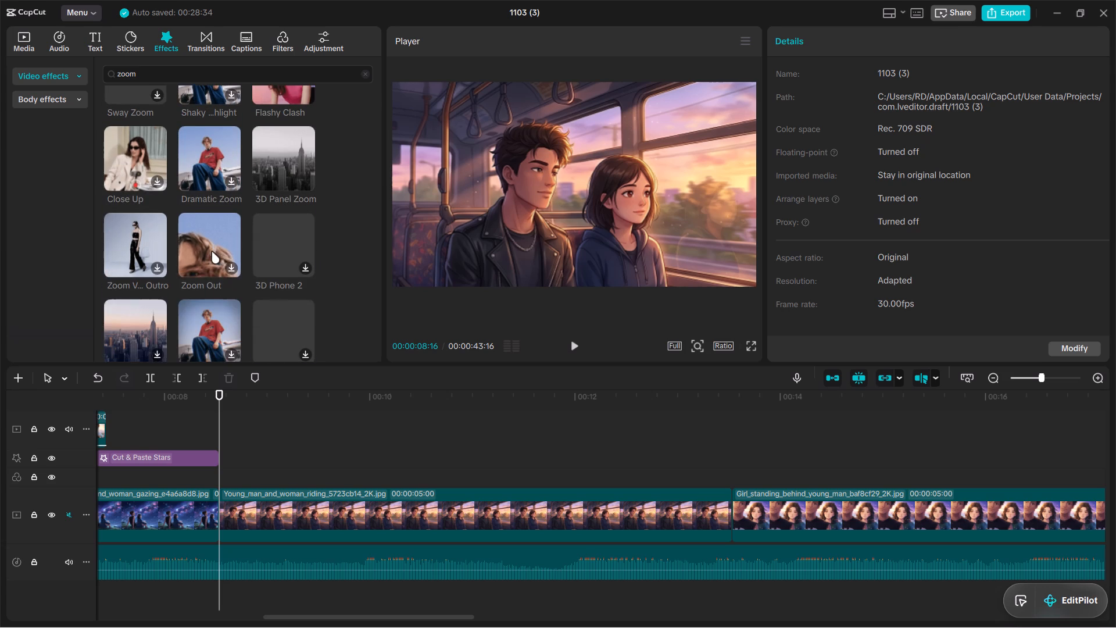
scroll(131, 264, "down", 1)
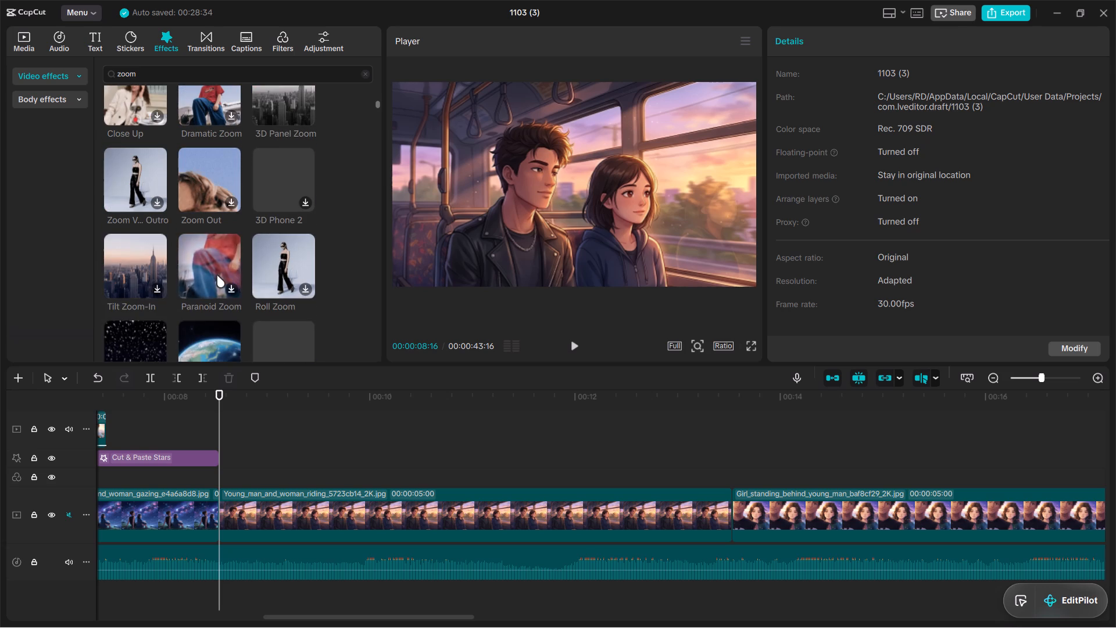
left_click(217, 274)
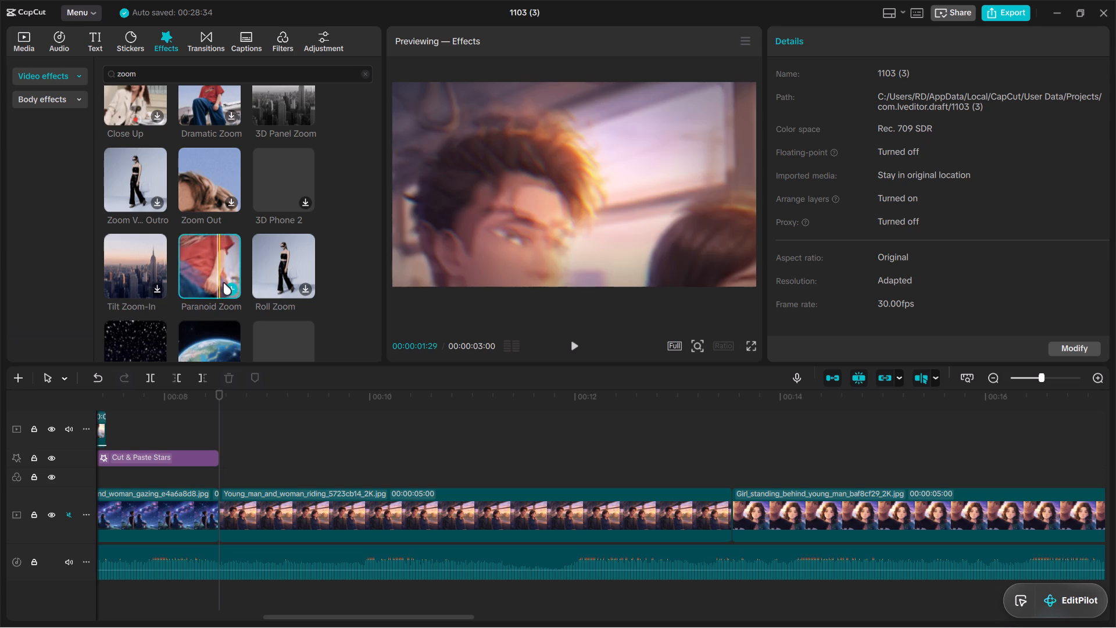
left_click(230, 290)
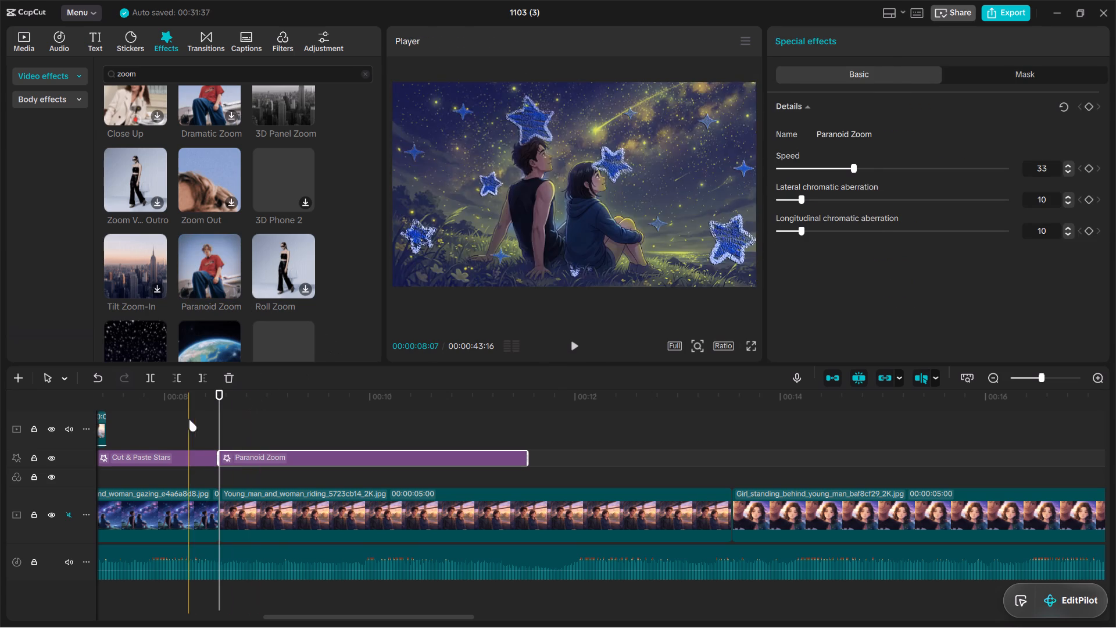
Play back the Paranoid Zoom effect from just before the Young_man_and_woman_riding image to past the effect's end.
left_click(189, 419)
left_click(575, 347)
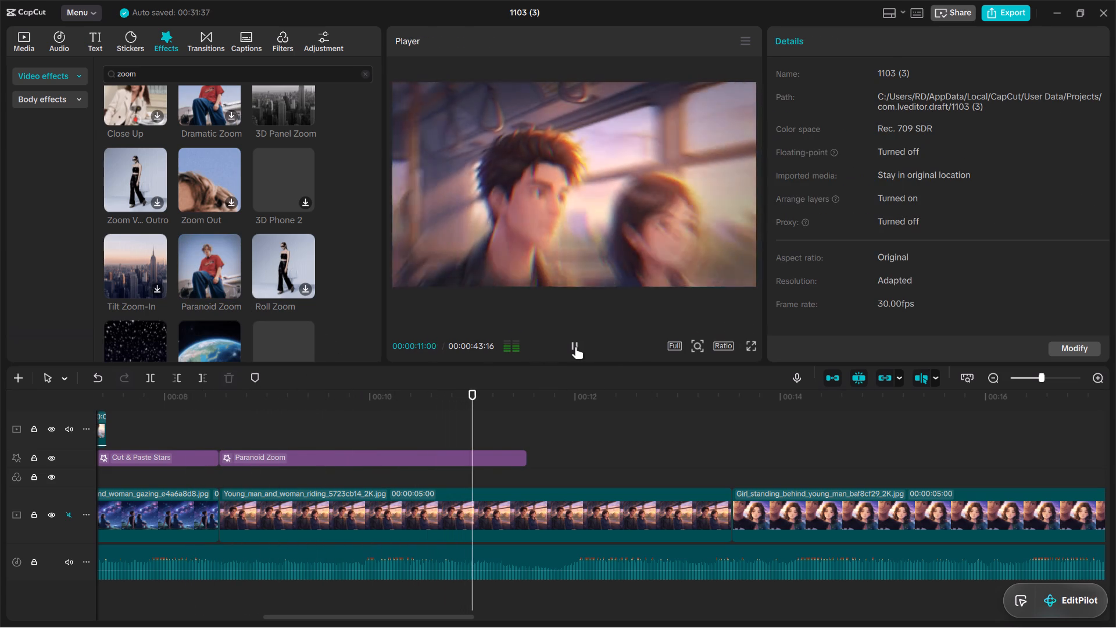
left_click(575, 347)
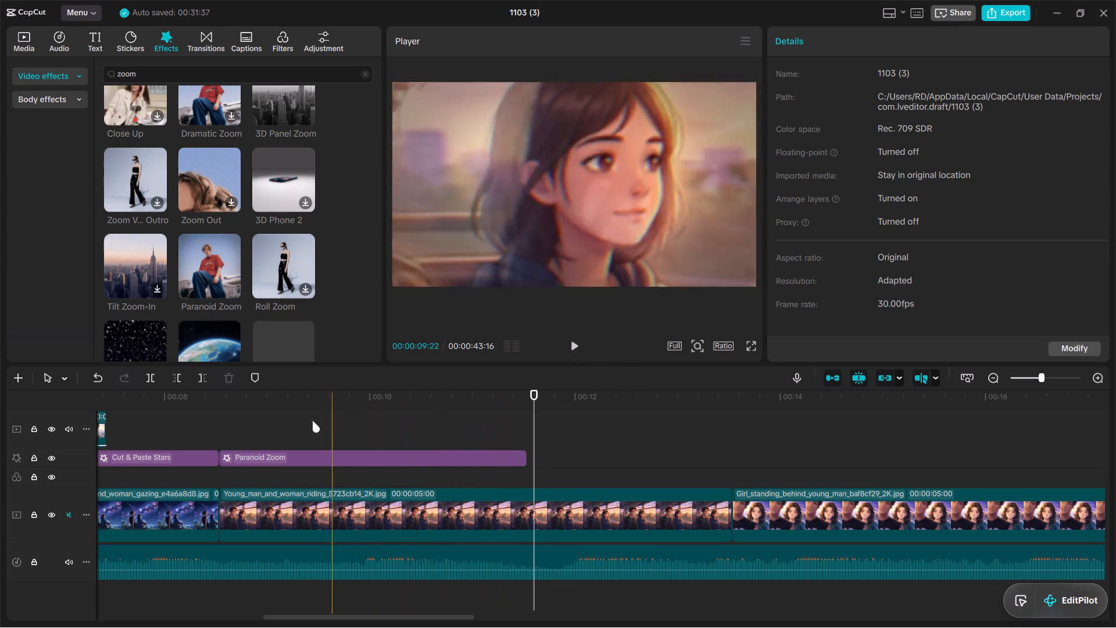
left_click(274, 415)
left_click(569, 344)
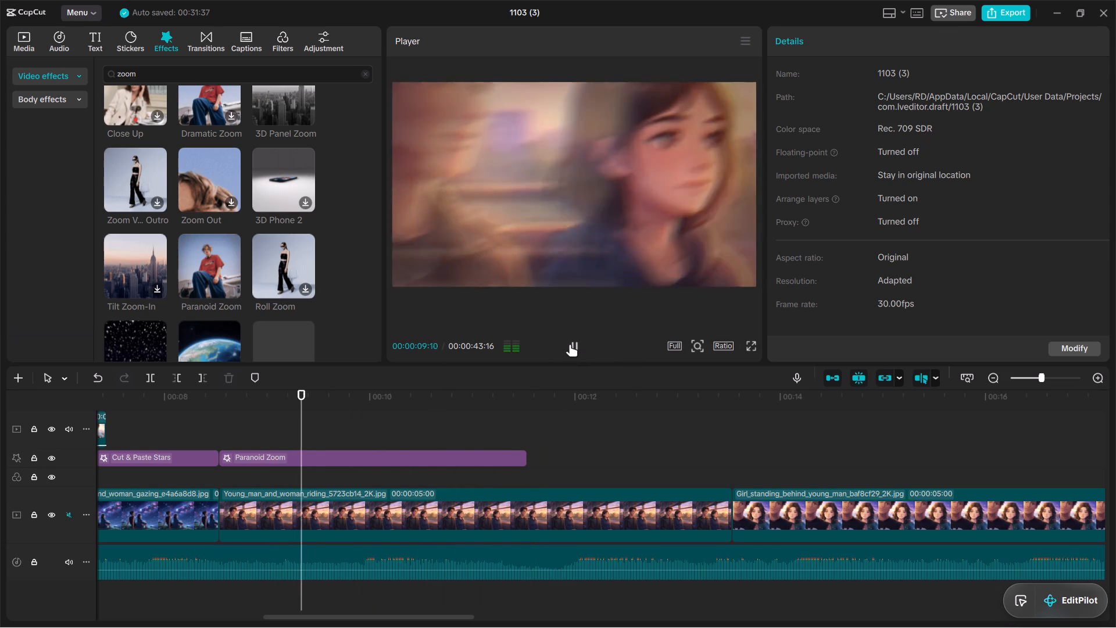
left_click(570, 344)
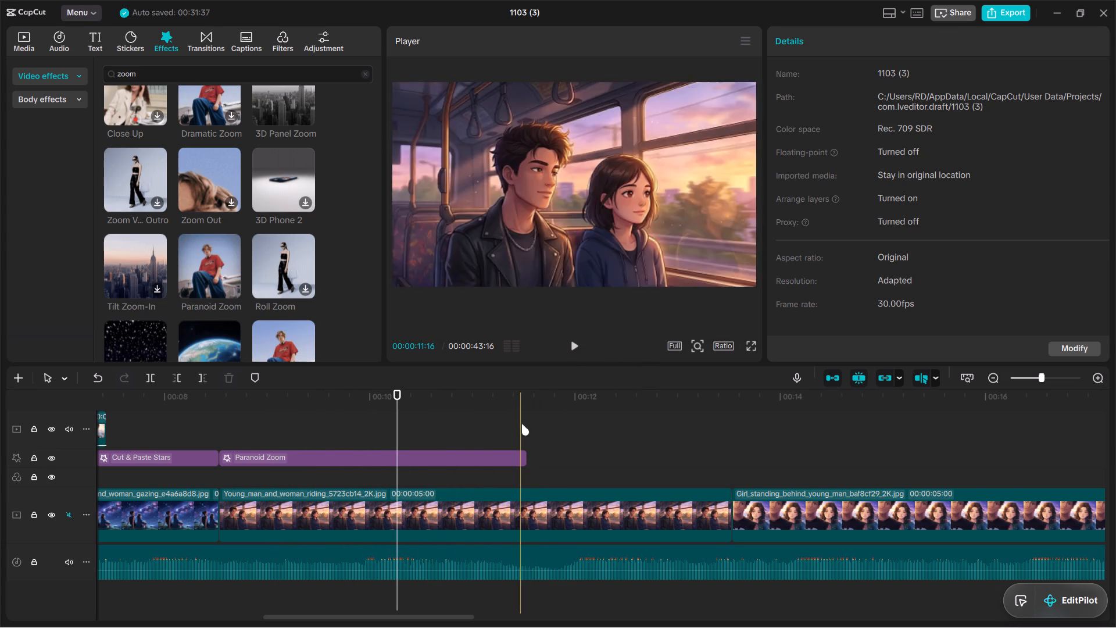
left_click(577, 349)
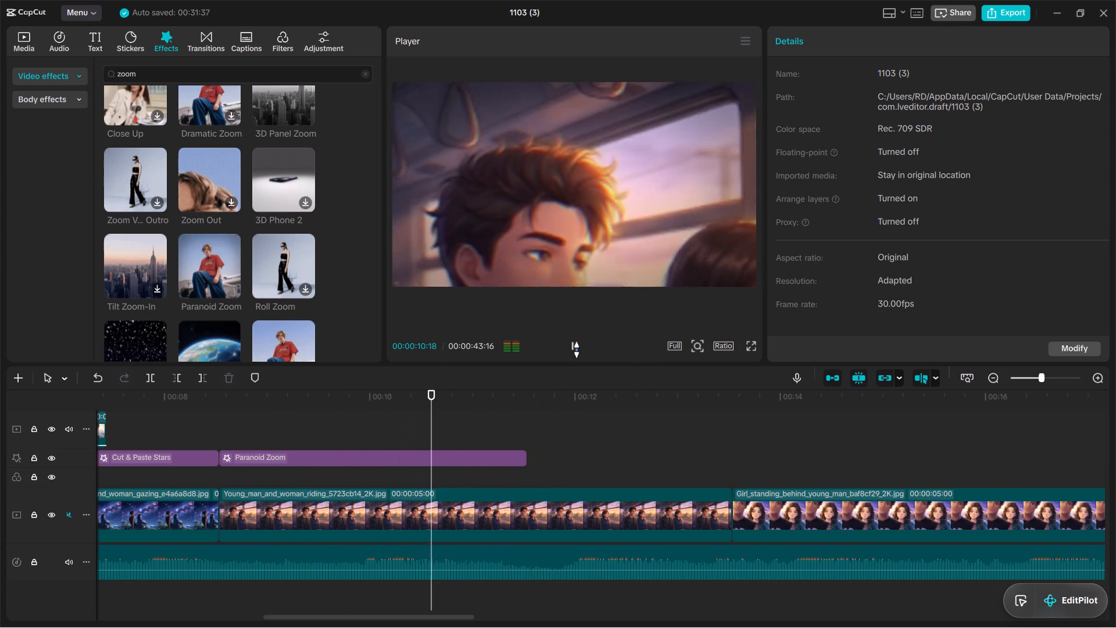
left_click(577, 349)
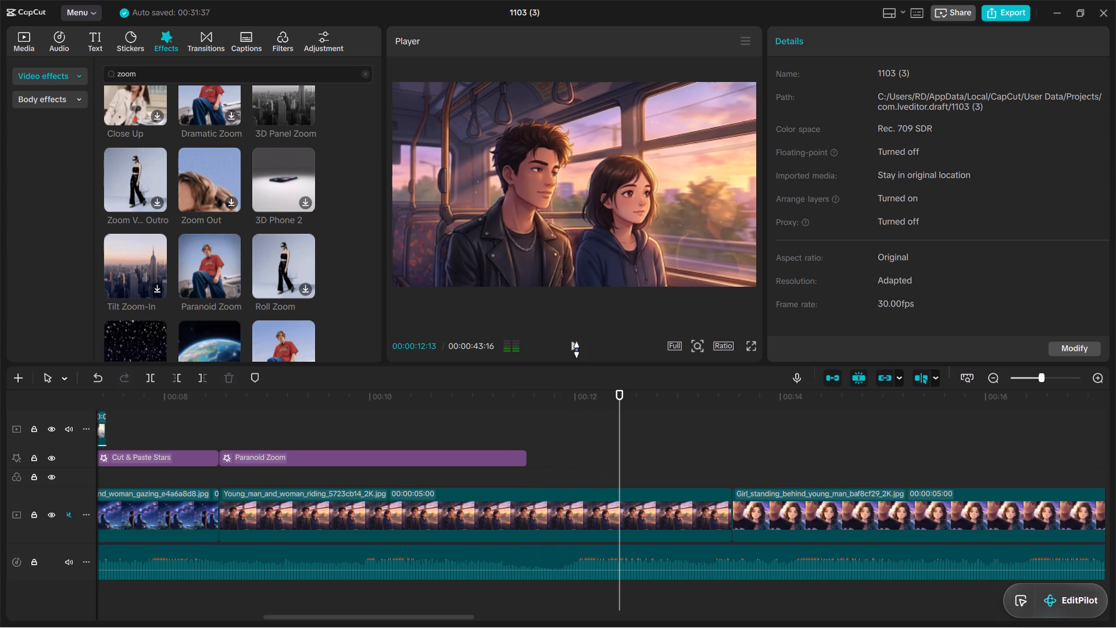
Extend the end of the Paranoid Zoom effect to about 12.4 s on the timeline and play back the result.
left_click(1038, 377)
left_click_drag(1035, 377, 1031, 377)
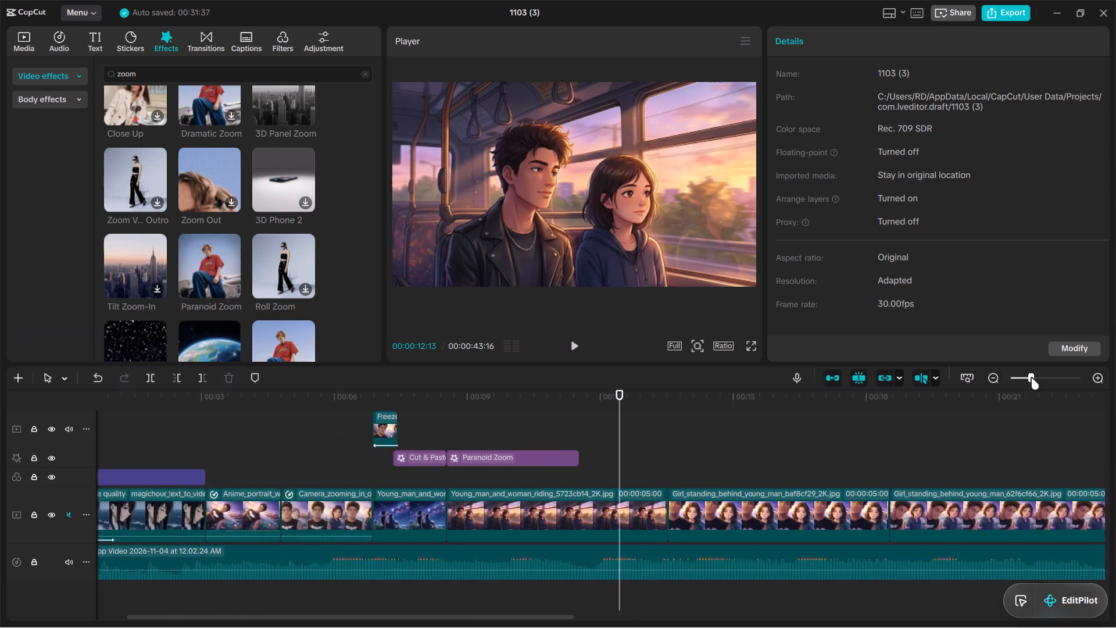
left_click_drag(1031, 377, 1029, 377)
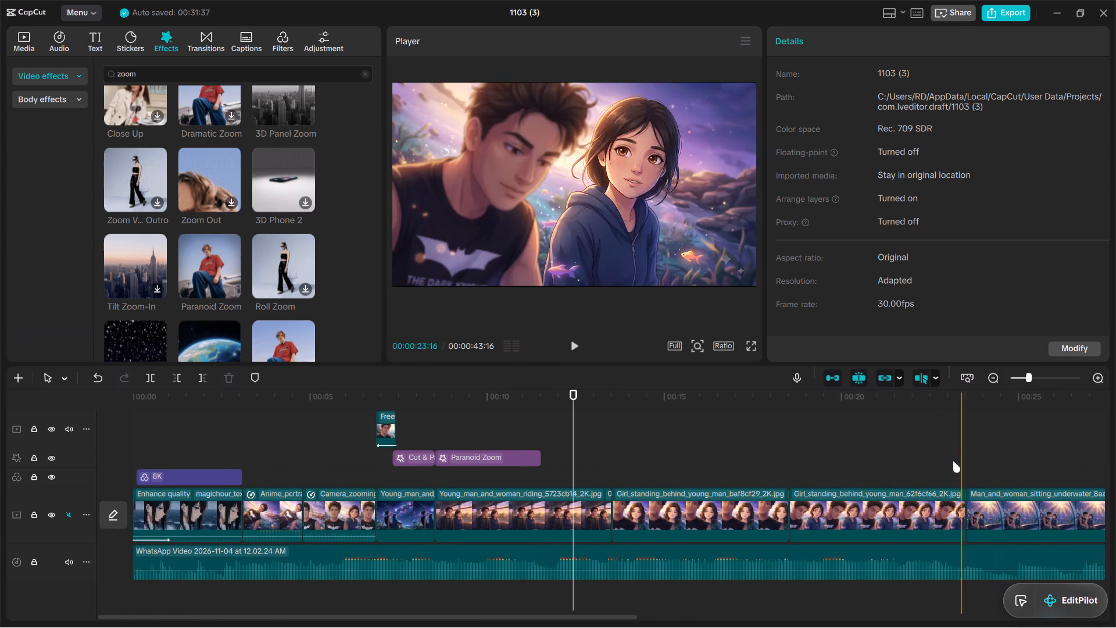
left_click(484, 423)
left_click(538, 455)
left_click_drag(540, 455, 573, 460)
left_click(464, 424)
left_click(576, 344)
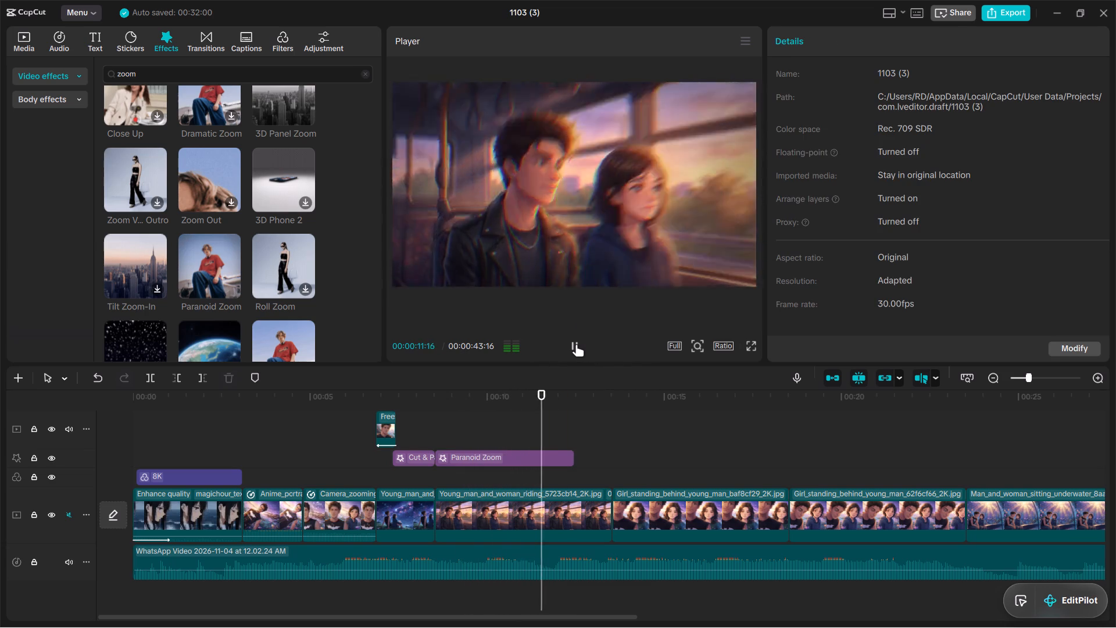
left_click(576, 344)
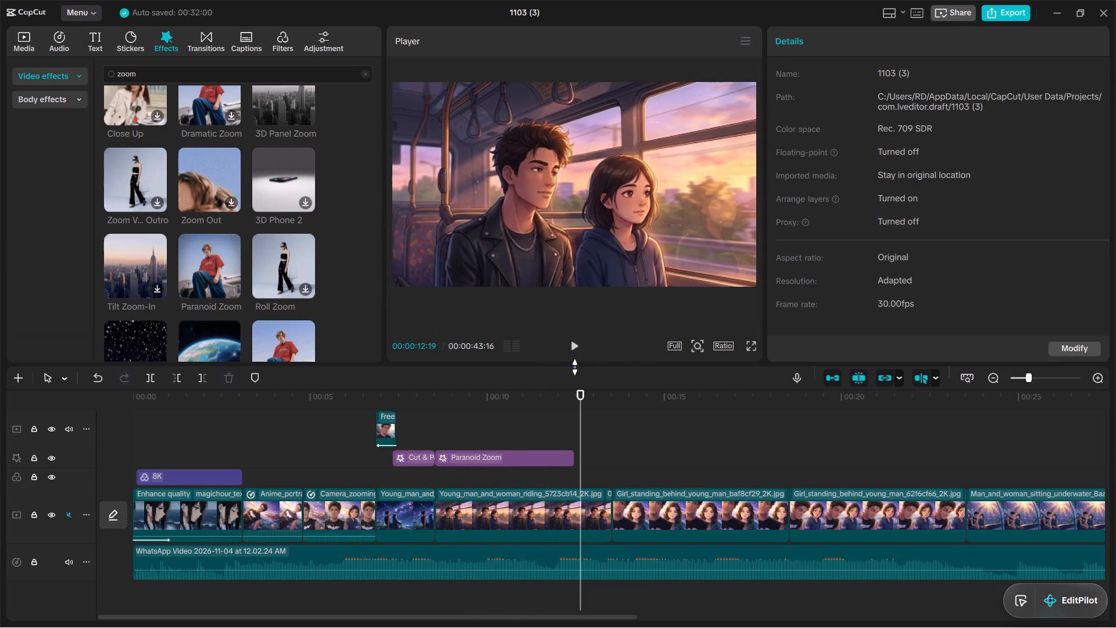
Trim the end of the Paranoid Zoom effect back to about 12 s, where the music changes.
left_click(550, 449)
left_click(570, 459)
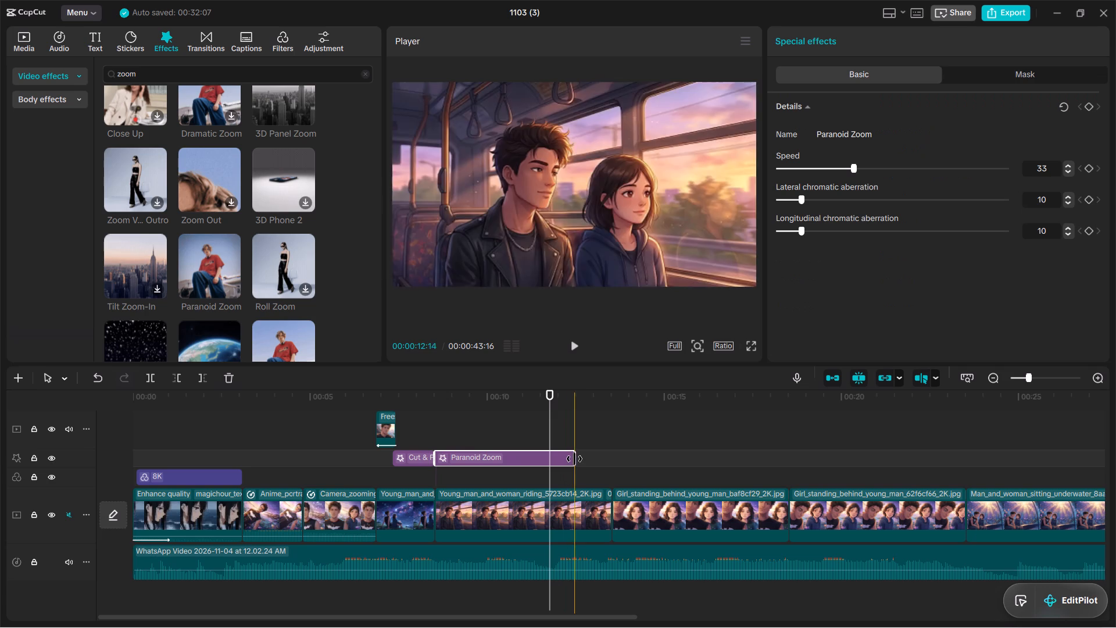
left_click_drag(574, 459, 559, 461)
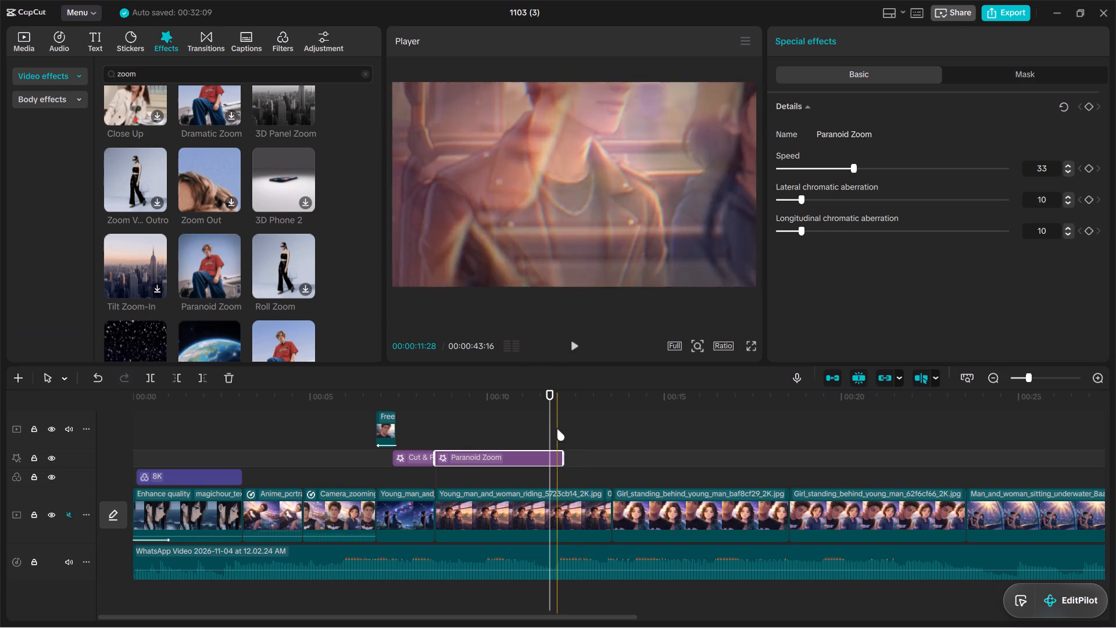
left_click(559, 429)
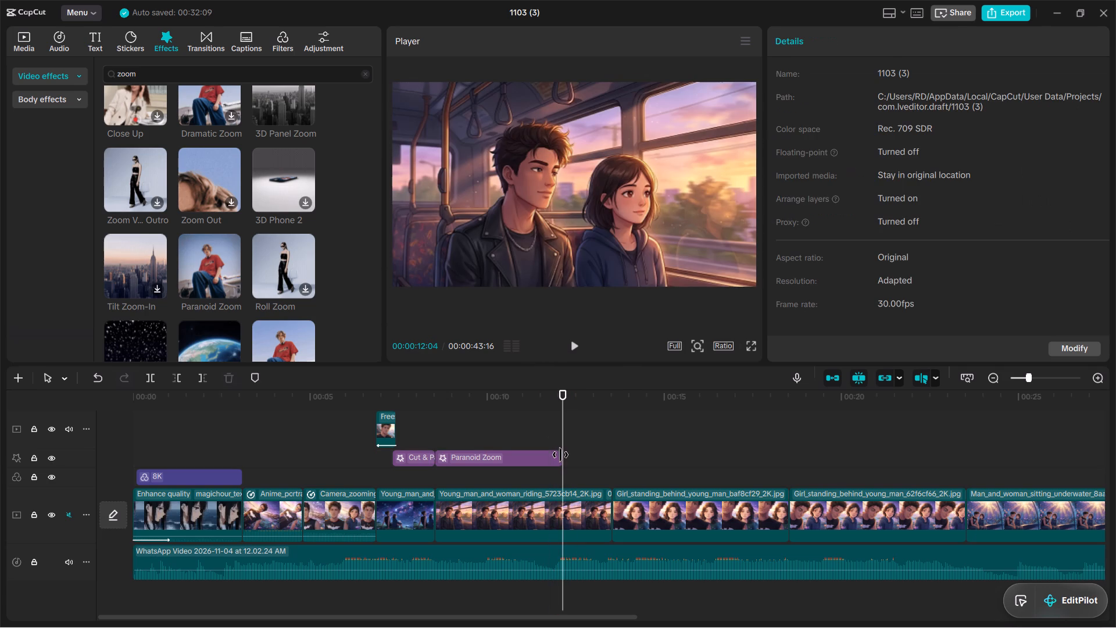
left_click_drag(1029, 377, 1036, 376)
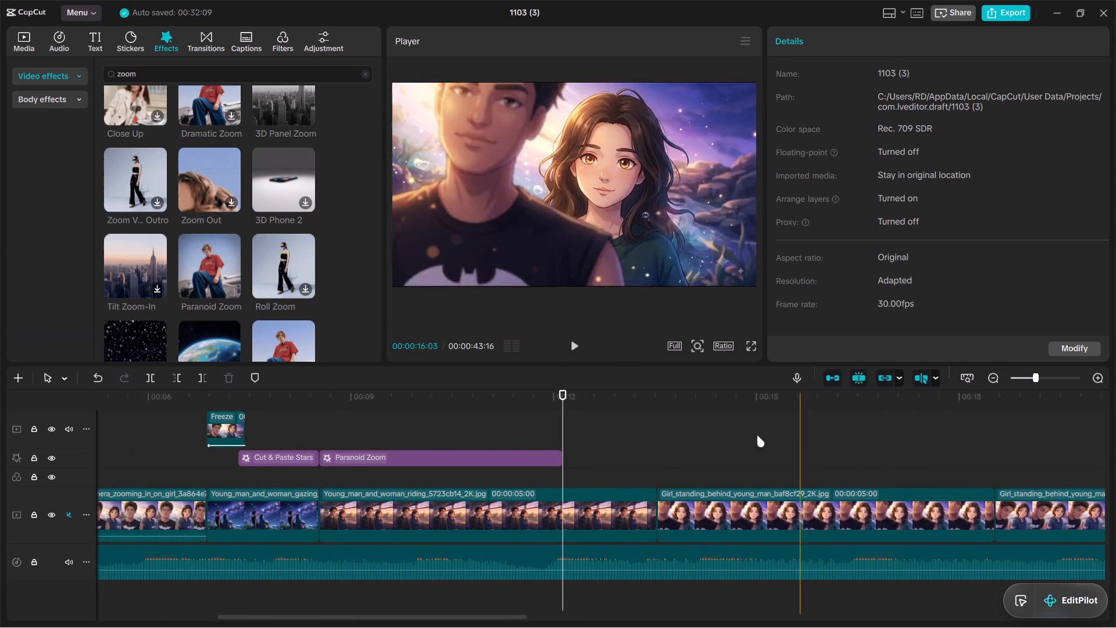
left_click(548, 454)
left_click(556, 454)
left_click_drag(564, 456, 551, 460)
Auto-mark the beats of the WhatsApp music track using Beats 2.
left_click(590, 555)
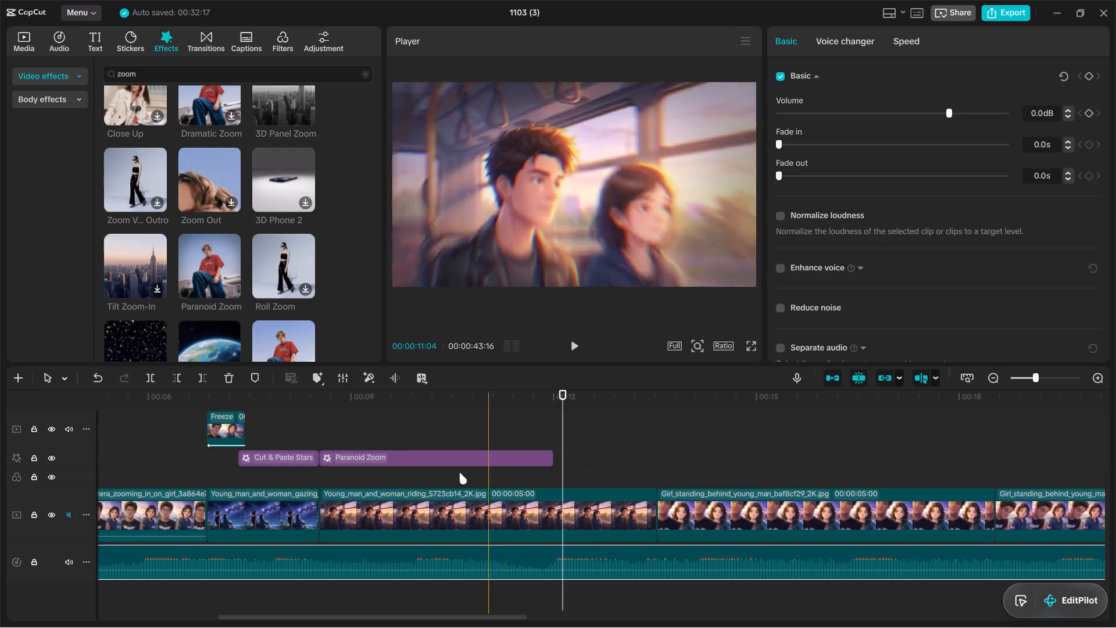
left_click(257, 379)
left_click(252, 380)
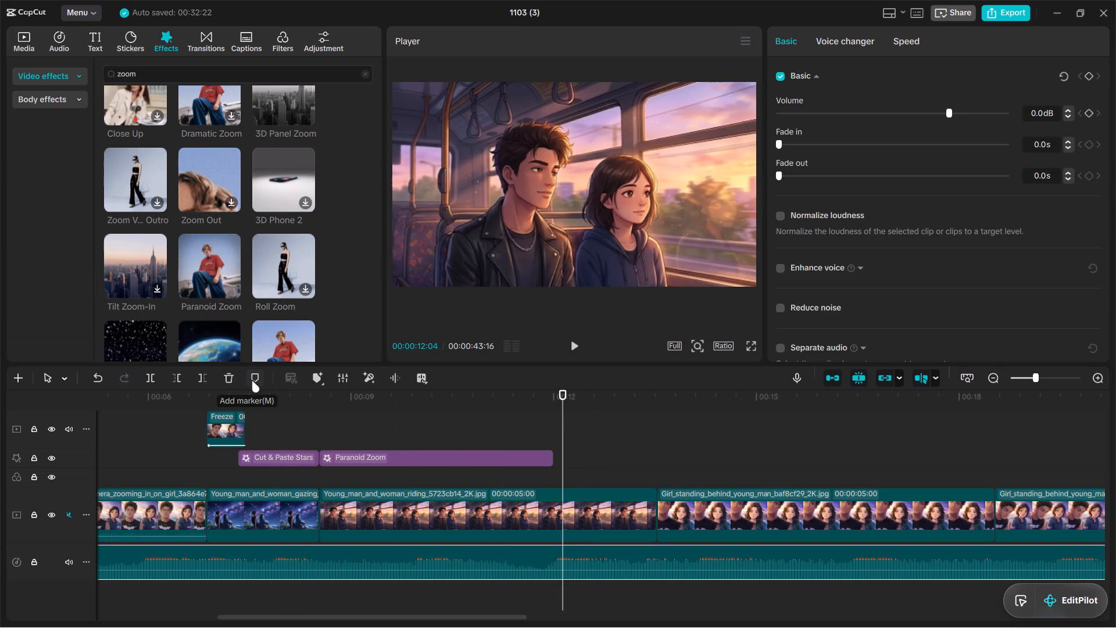
left_click(339, 484)
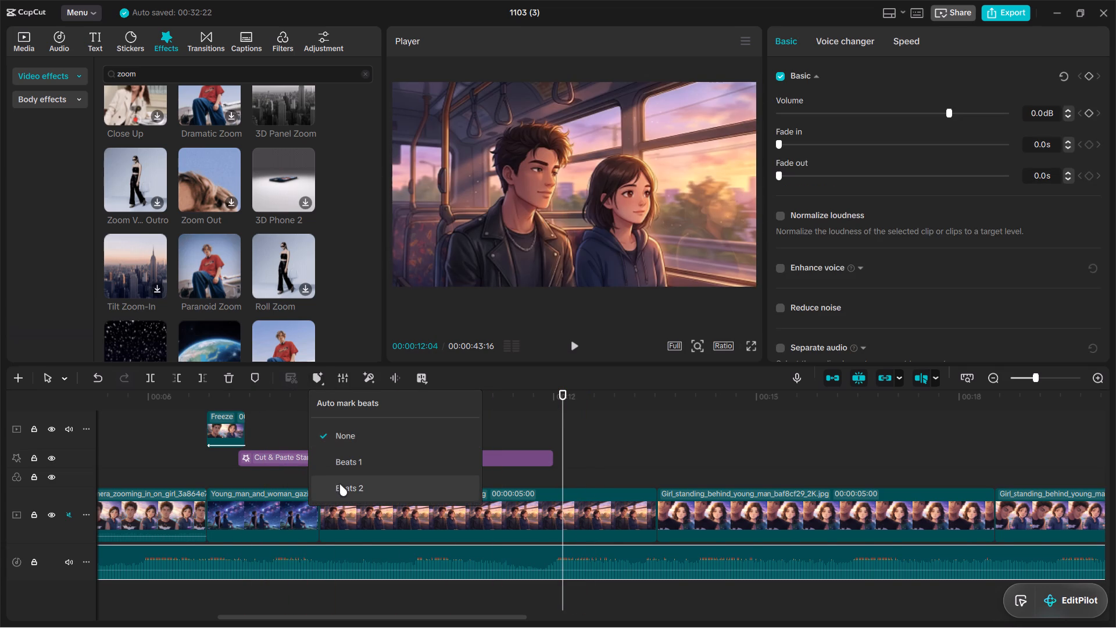
Trim the Young_man_and_woman_riding image to 00:00:03:14 so it ends with the Paranoid Zoom effect at 12 s.
left_click(550, 433)
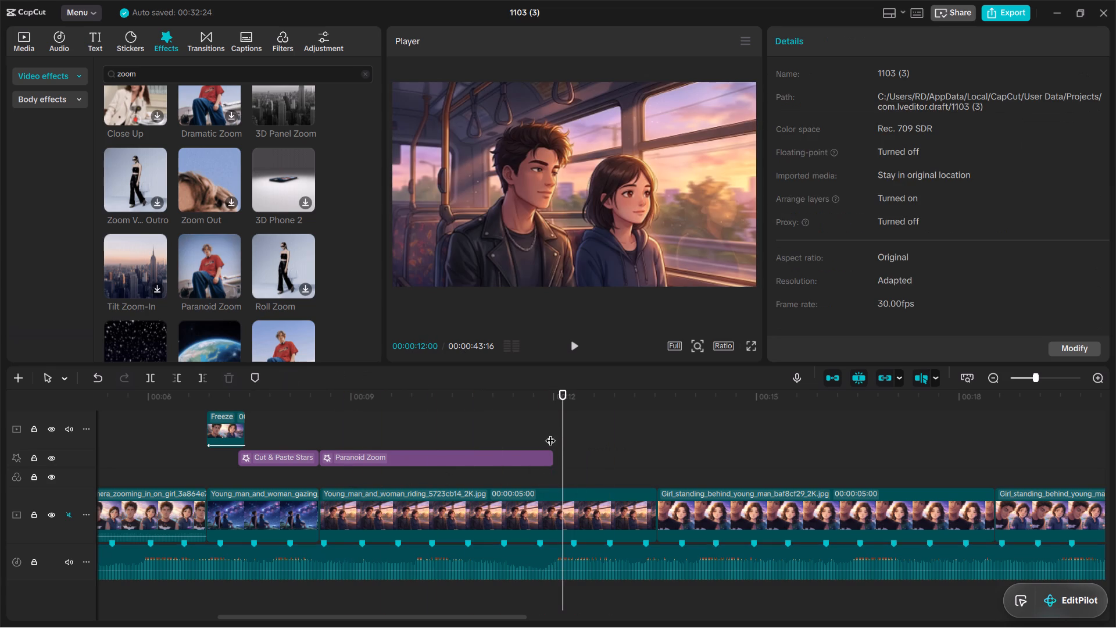
left_click(579, 501)
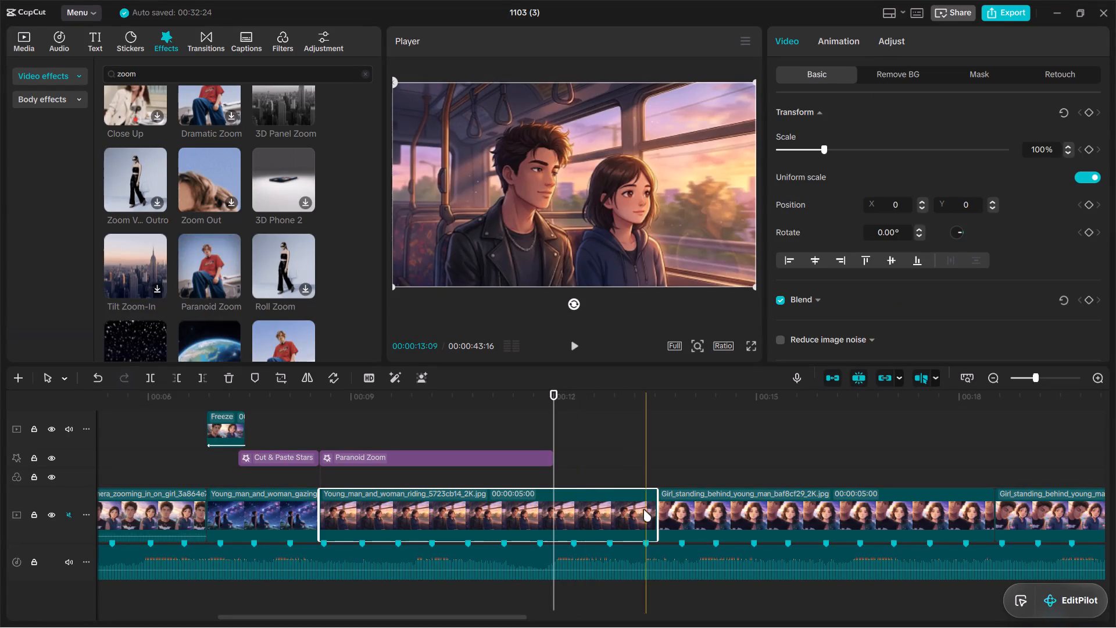
left_click_drag(653, 513, 562, 505)
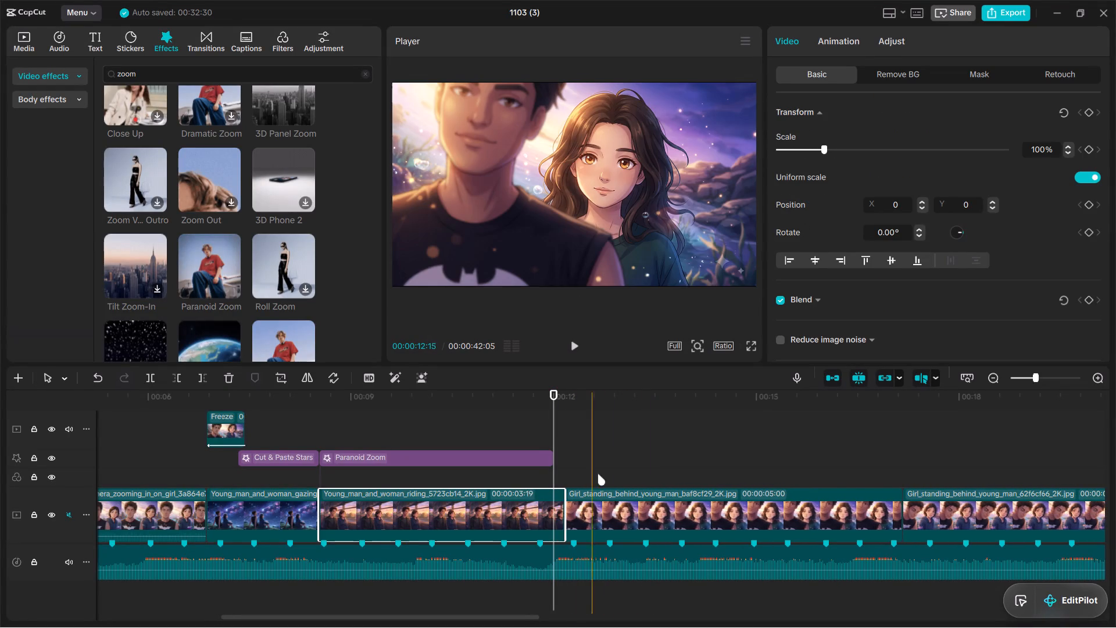
left_click_drag(568, 507, 551, 511)
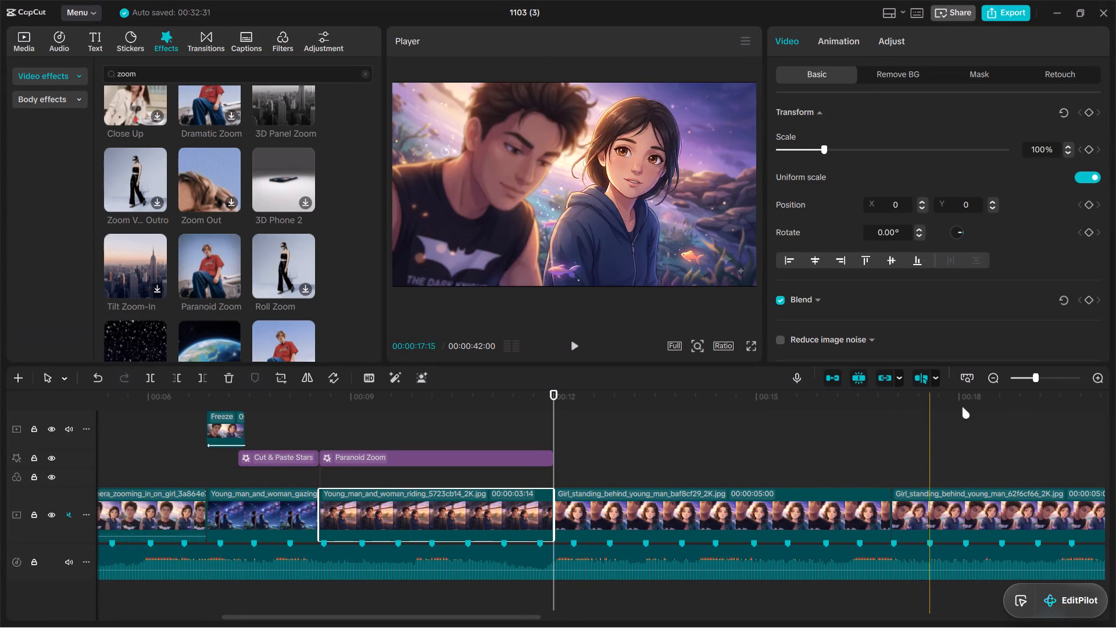
Replace the Girl_standing_behind_young_man_baf8cf29 clip with the Two_characters_sharing_earphones image from the imported media and play back the cut into it.
left_click(1028, 377)
left_click(1025, 376)
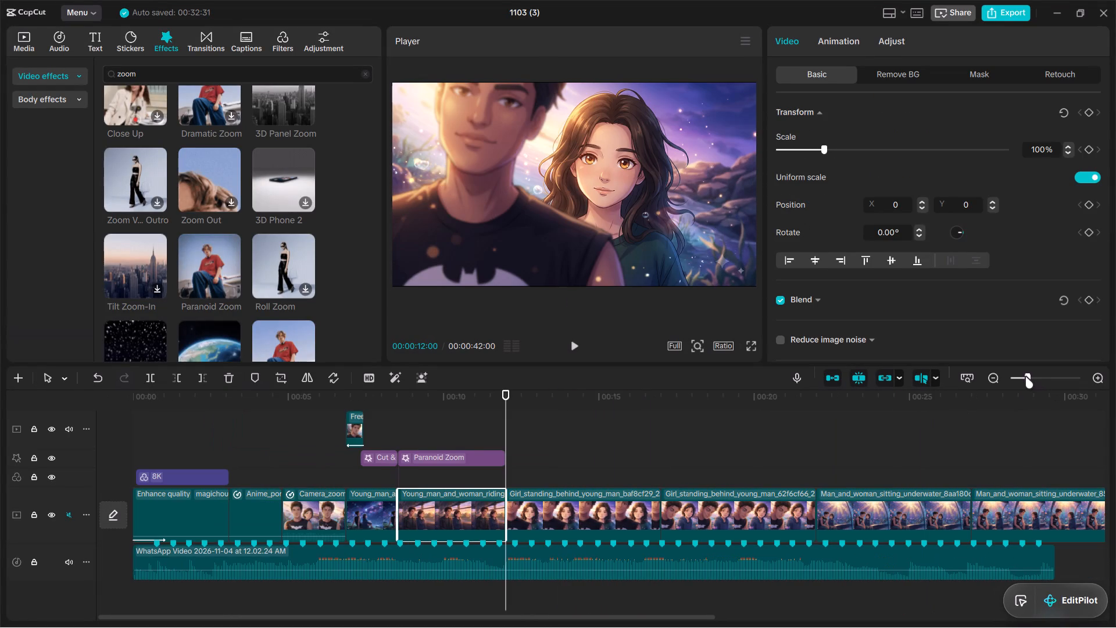
left_click(1021, 376)
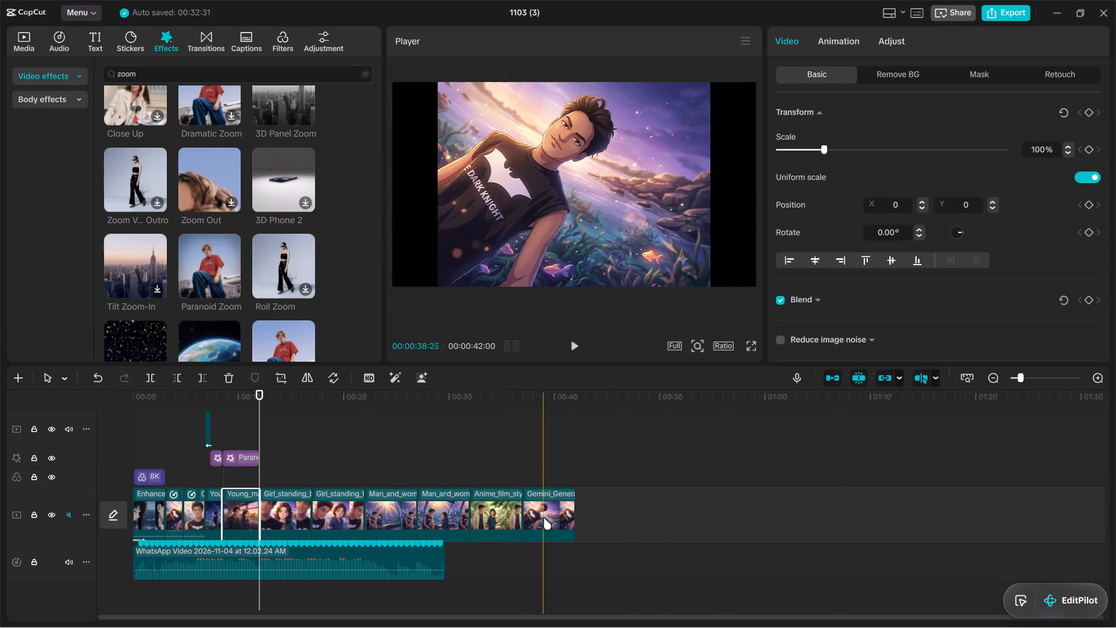
left_click(19, 35)
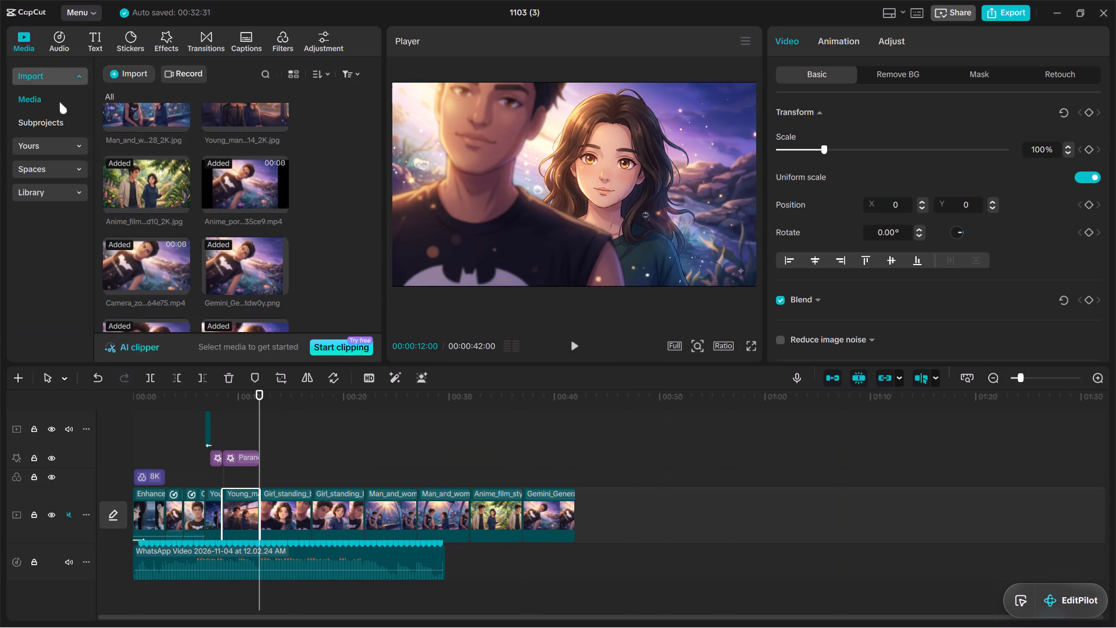
scroll(226, 252, "down", 3)
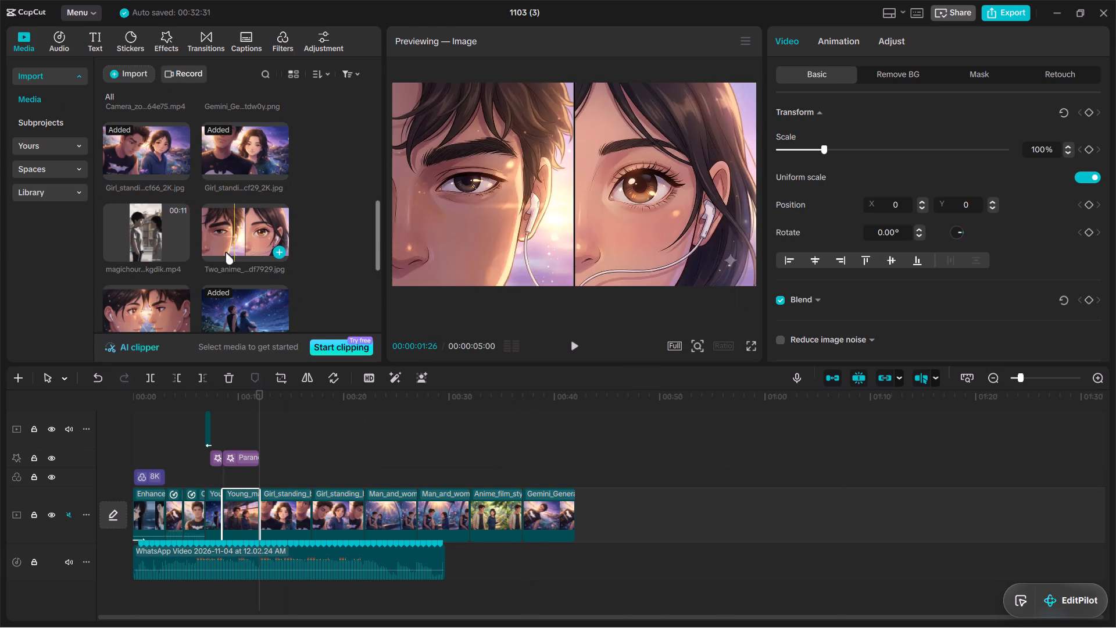
scroll(226, 252, "down", 1)
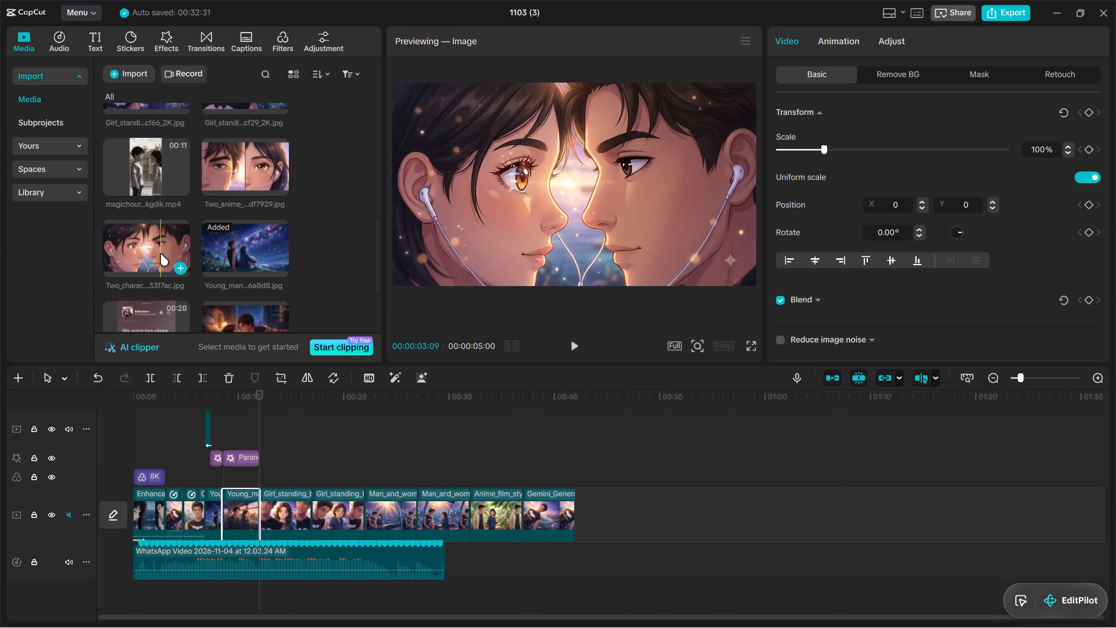
left_click_drag(160, 254, 265, 510)
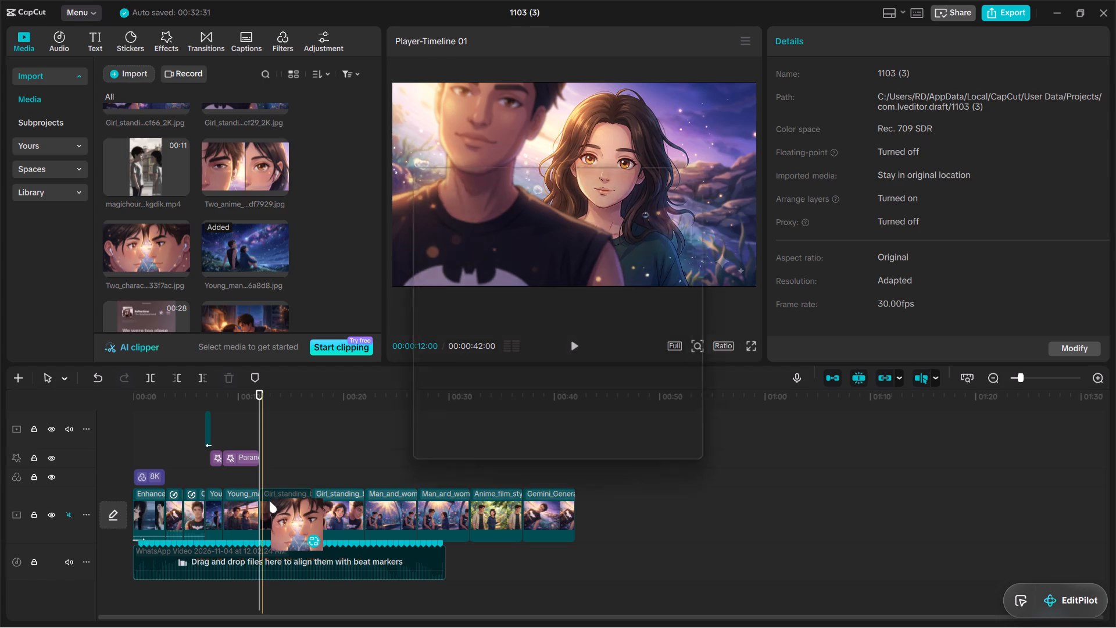
left_click(618, 440)
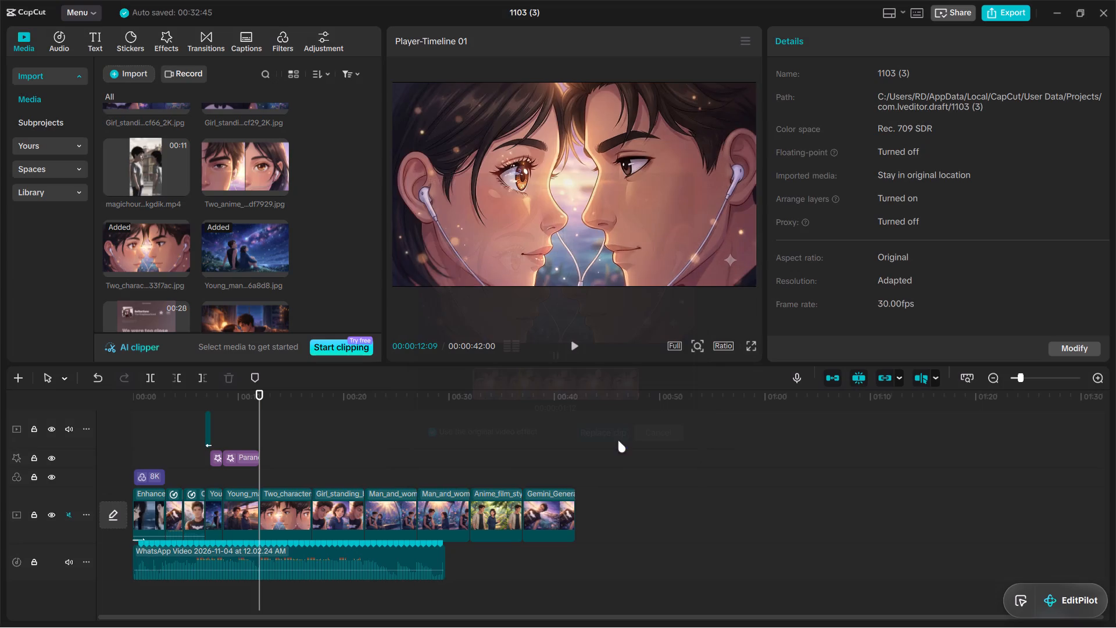
left_click(239, 430)
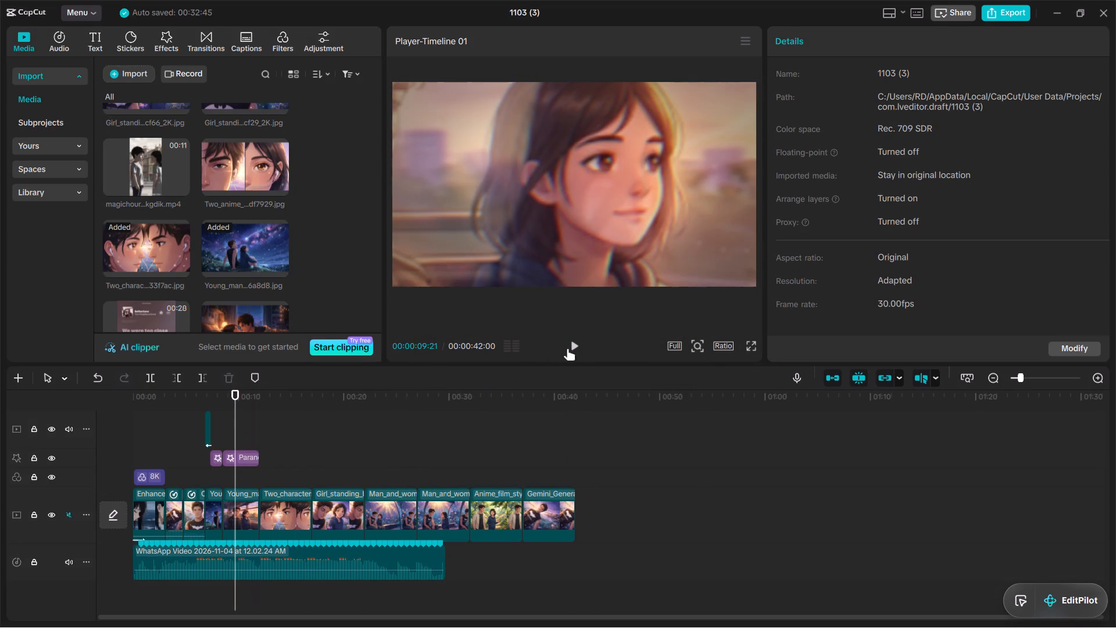
left_click(575, 345)
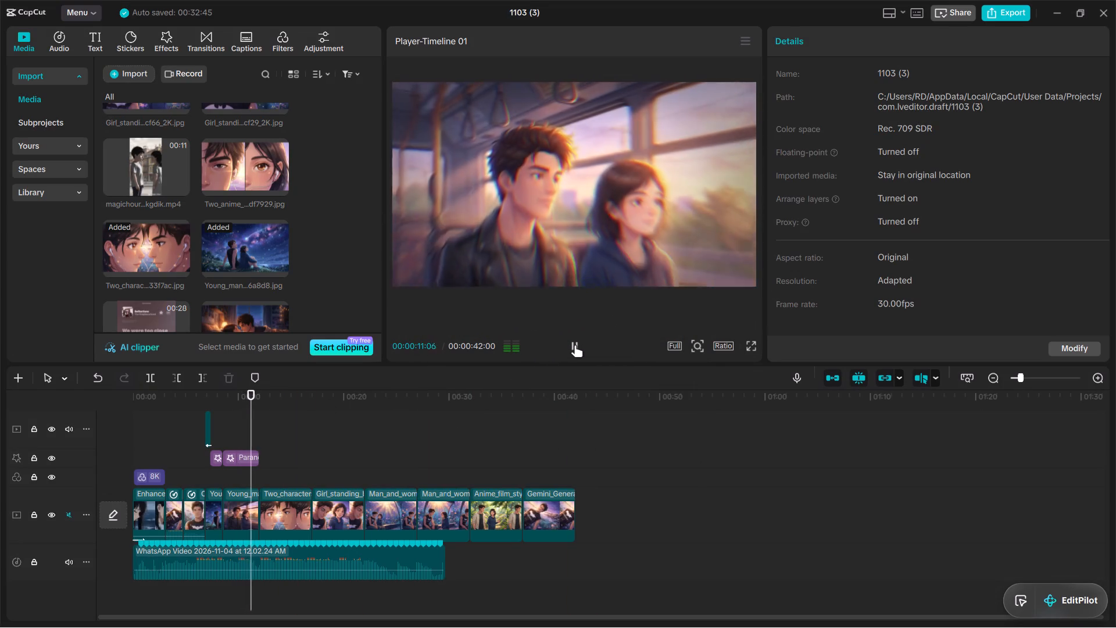
left_click(575, 345)
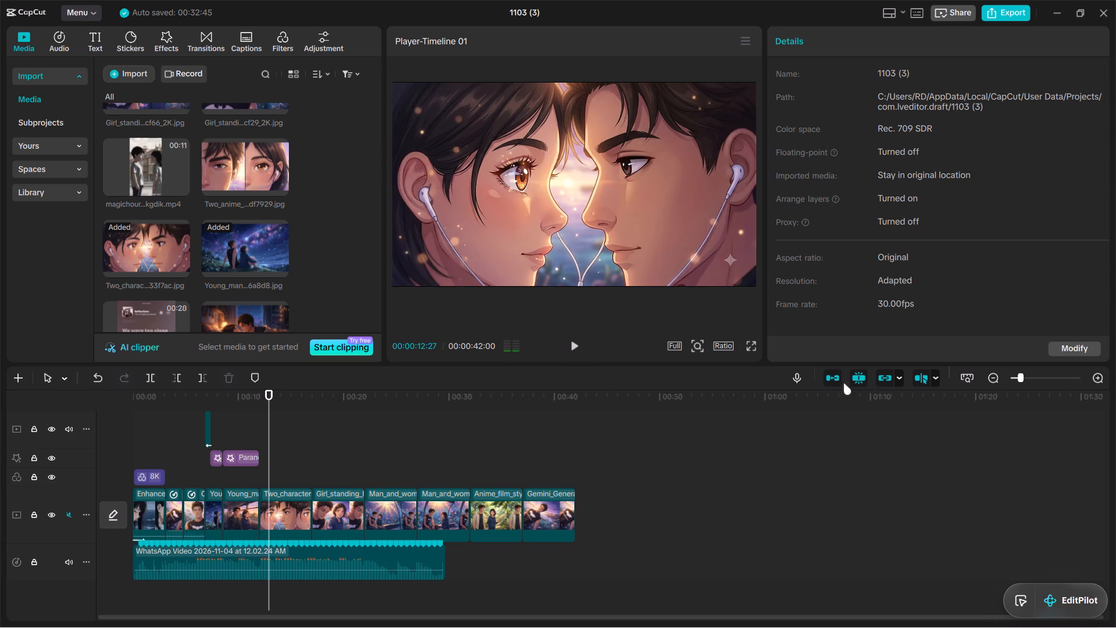
Search the video effects for "3d" and add 3D Panel Zoom, aligned to the start of the Two_characters_sharing_earphones image.
left_click_drag(1021, 377, 1033, 376)
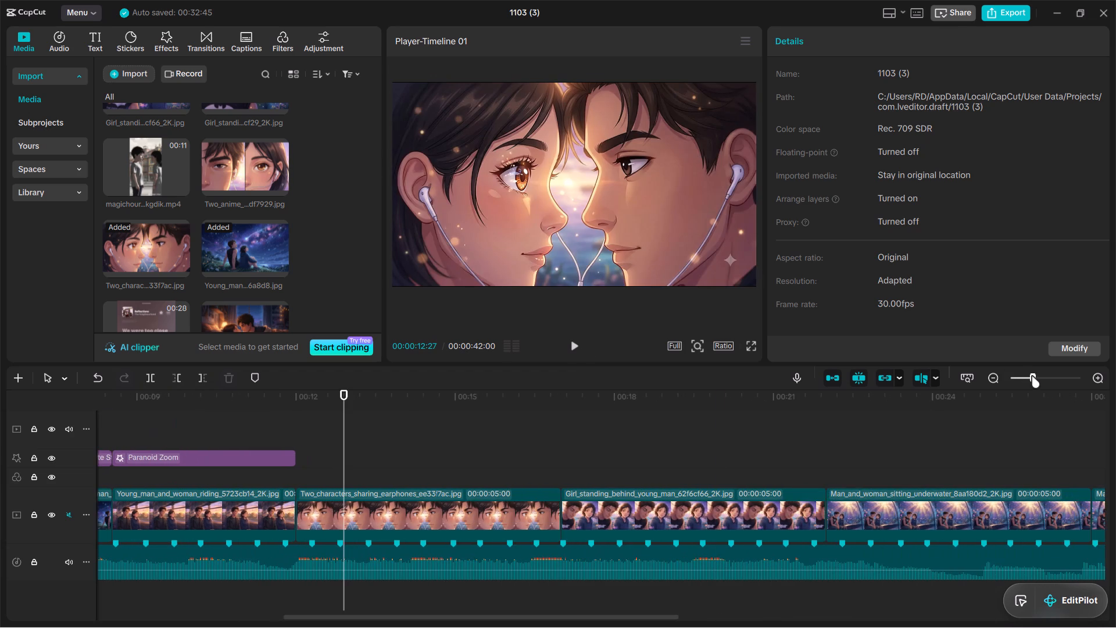
left_click(356, 509)
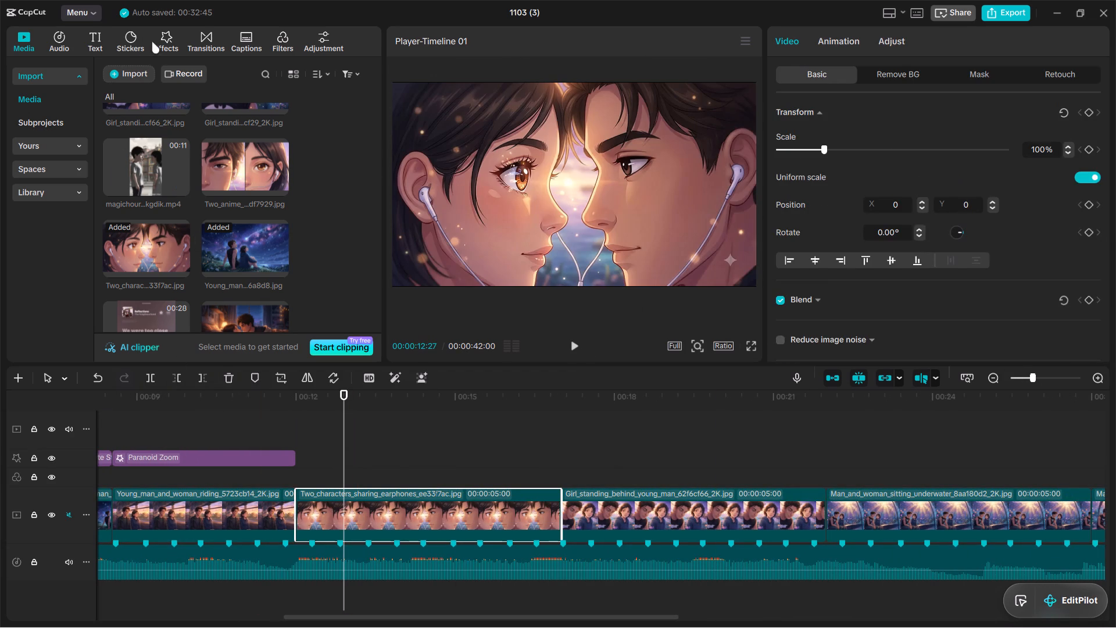
left_click(163, 41)
left_click(224, 80)
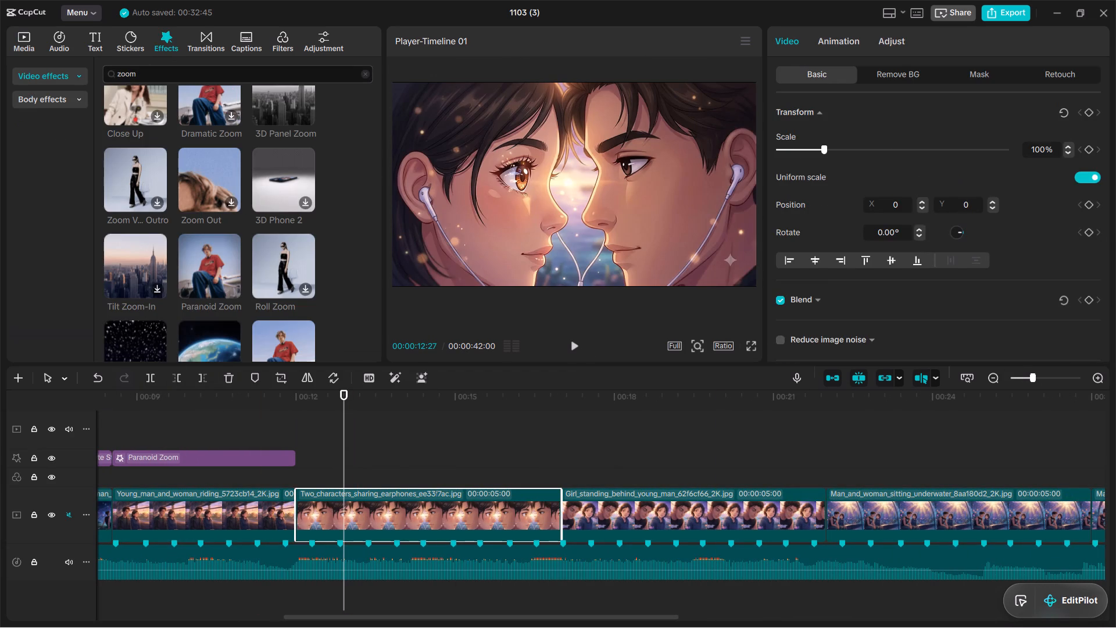
left_click(363, 73)
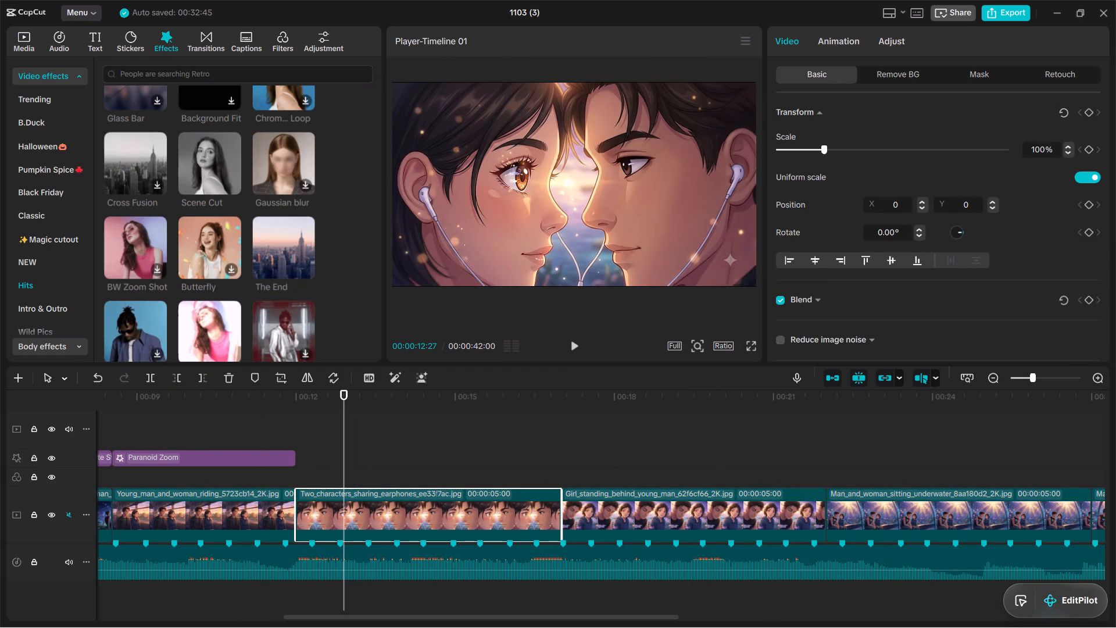
left_click(343, 73)
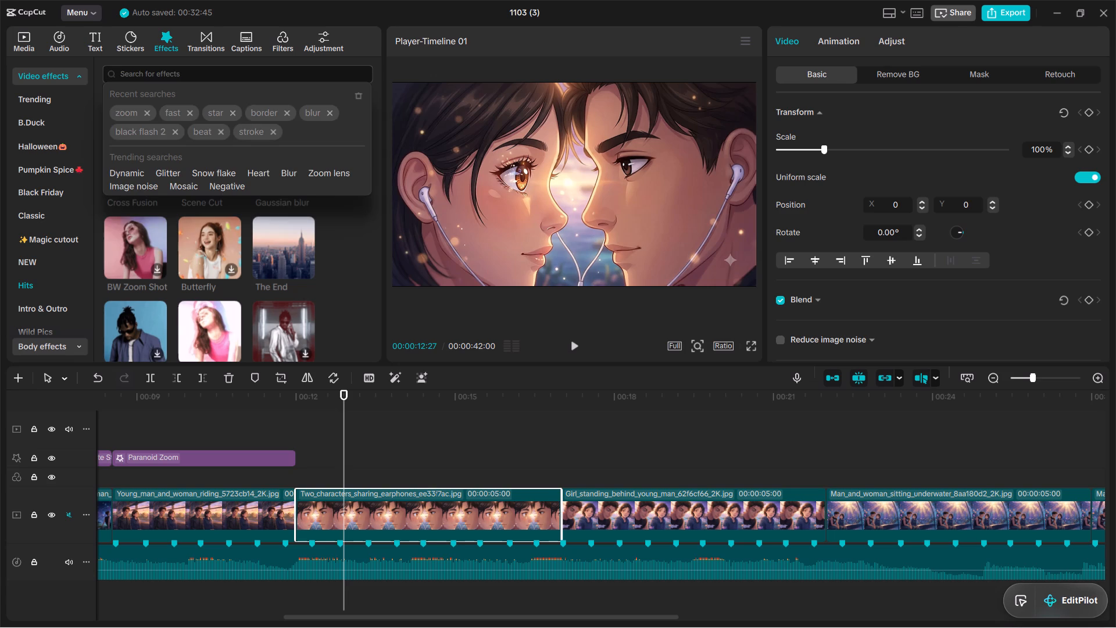
type("3d")
key("Return")
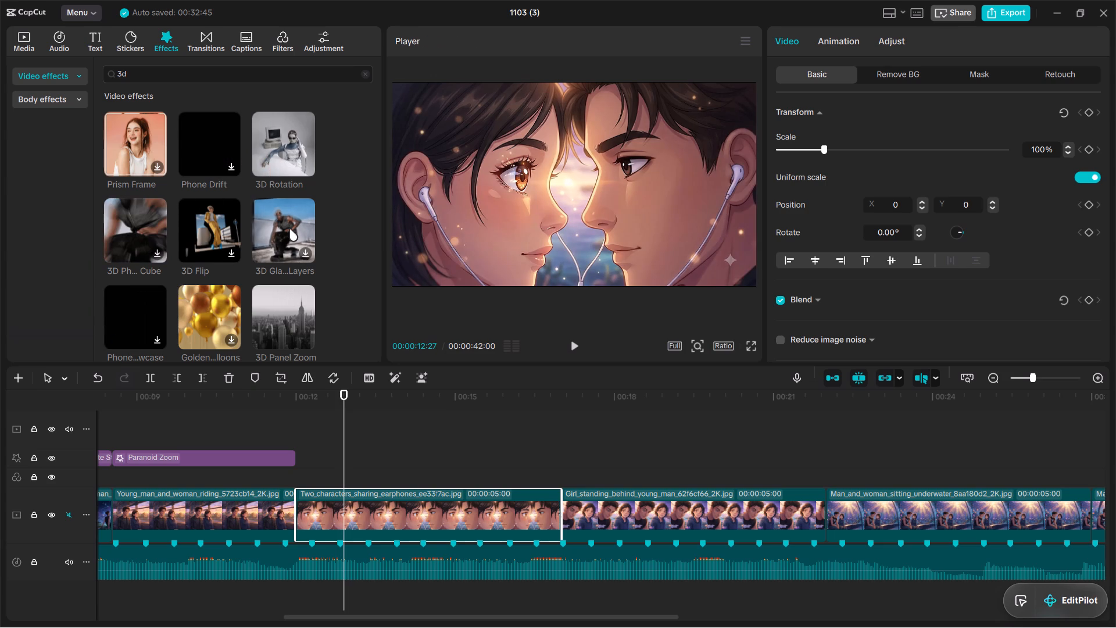
scroll(289, 229, "down", 2)
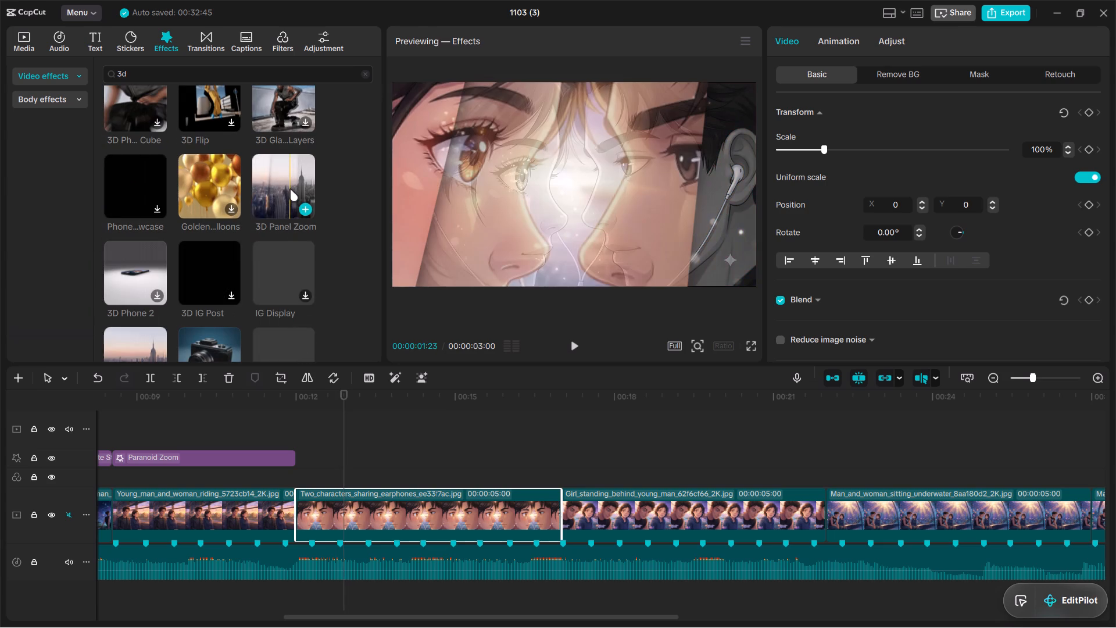
left_click(290, 189)
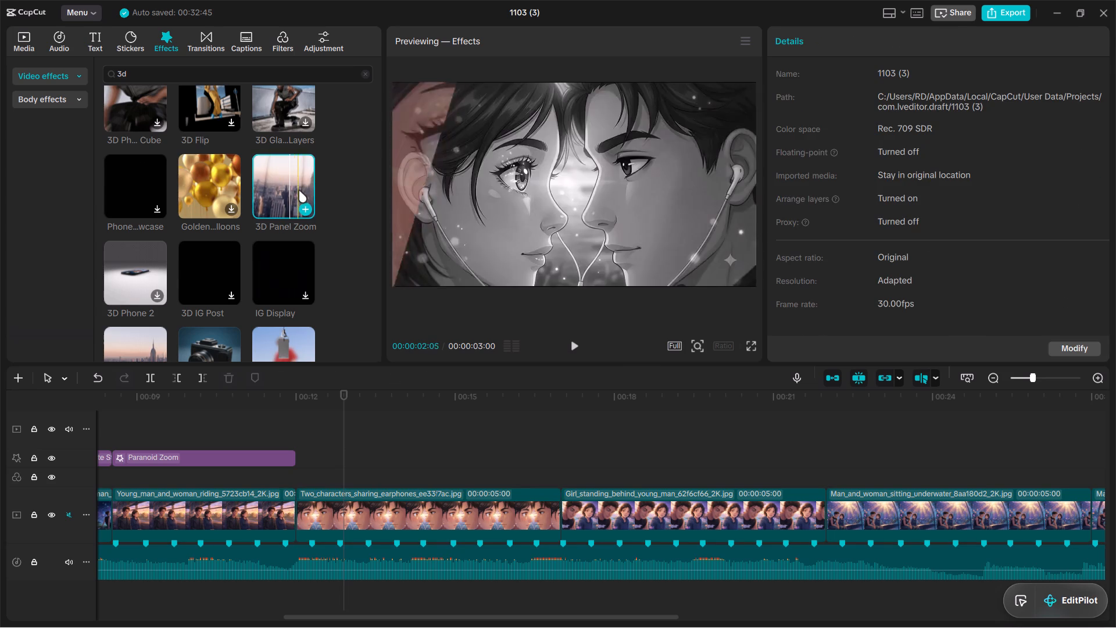
left_click(305, 210)
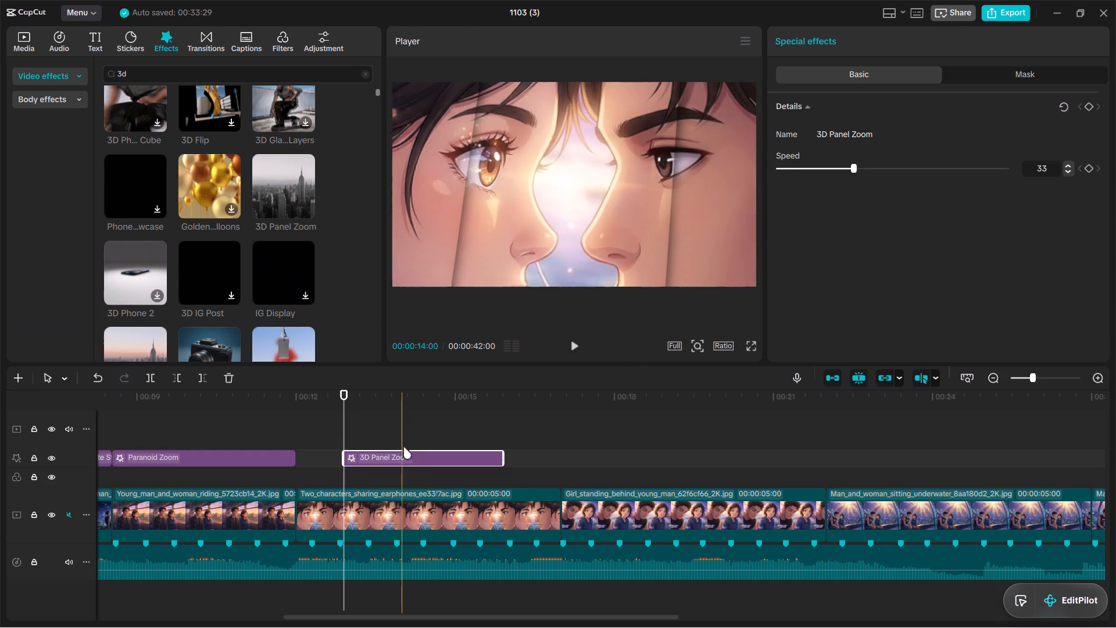
left_click_drag(405, 455, 356, 458)
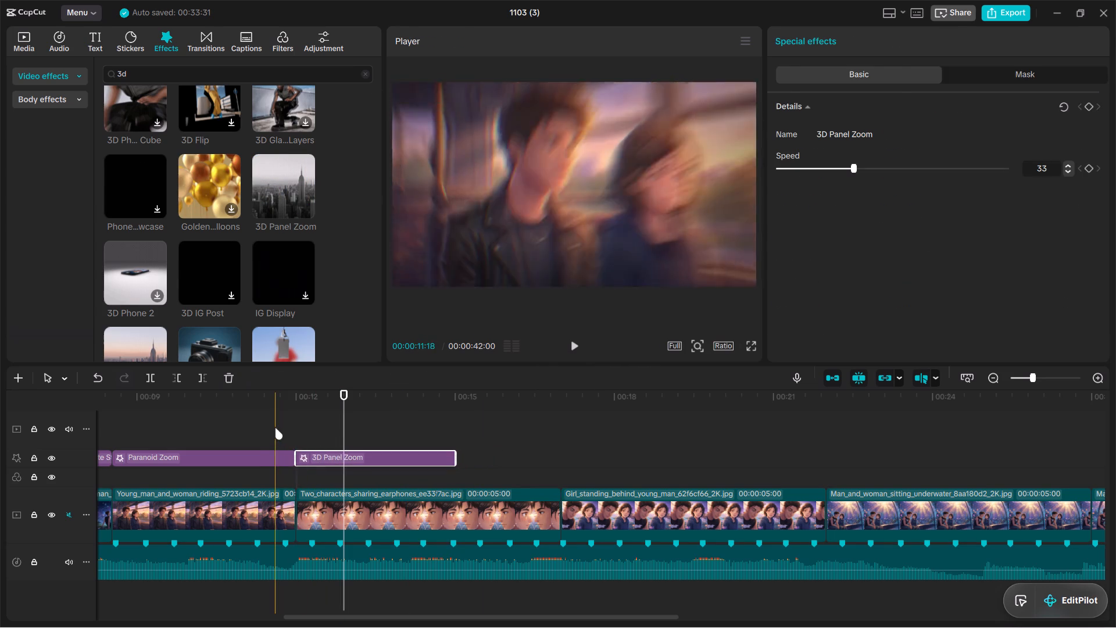
Play back the cut from the Paranoid Zoom scene into the earphones image to review the 3D Panel Zoom effect.
left_click(275, 427)
left_click(571, 349)
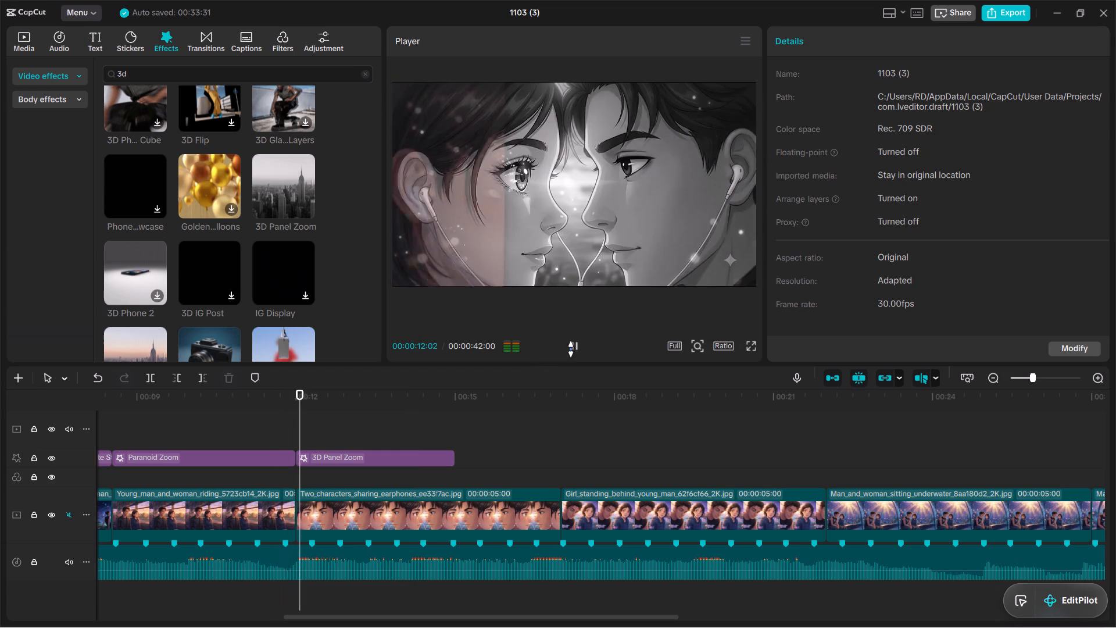
left_click(571, 349)
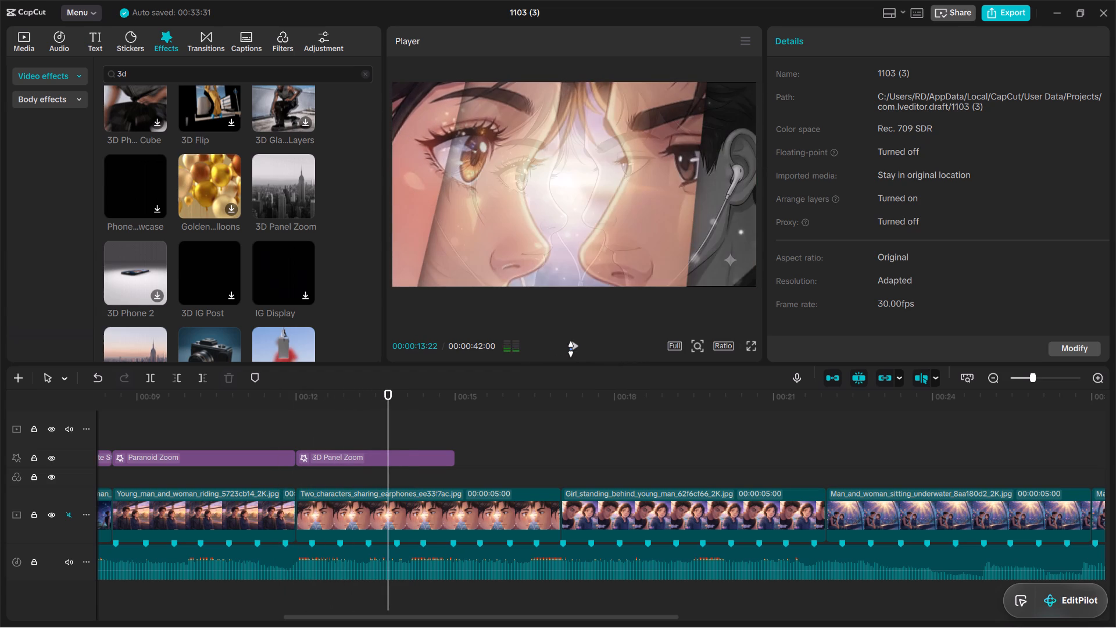
left_click(571, 349)
left_click(571, 349)
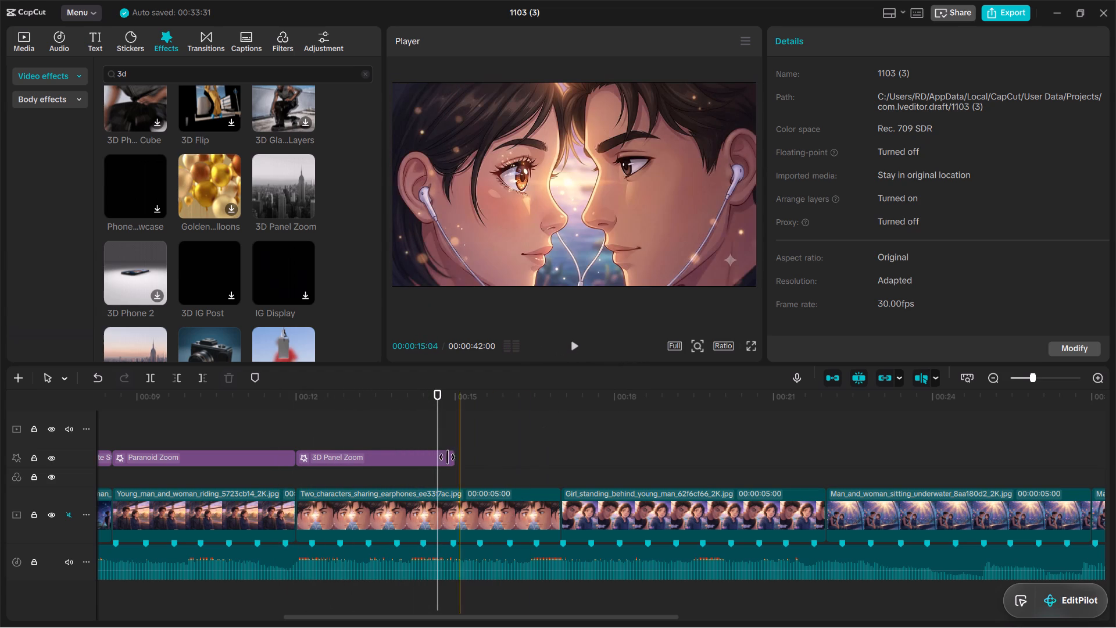
Trim the Two_characters_sharing_earphones image to end with the 3D Panel Zoom effect at about 15 s, and play back the result.
left_click(512, 505)
left_click_drag(563, 518, 555, 519)
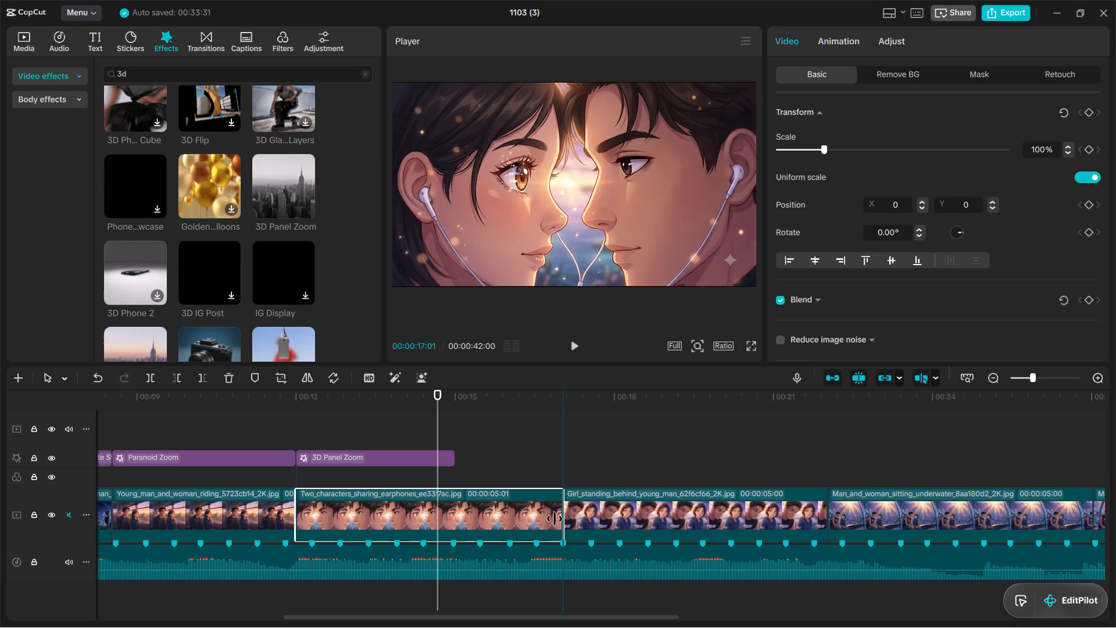
left_click_drag(555, 519, 455, 517)
left_click(274, 419)
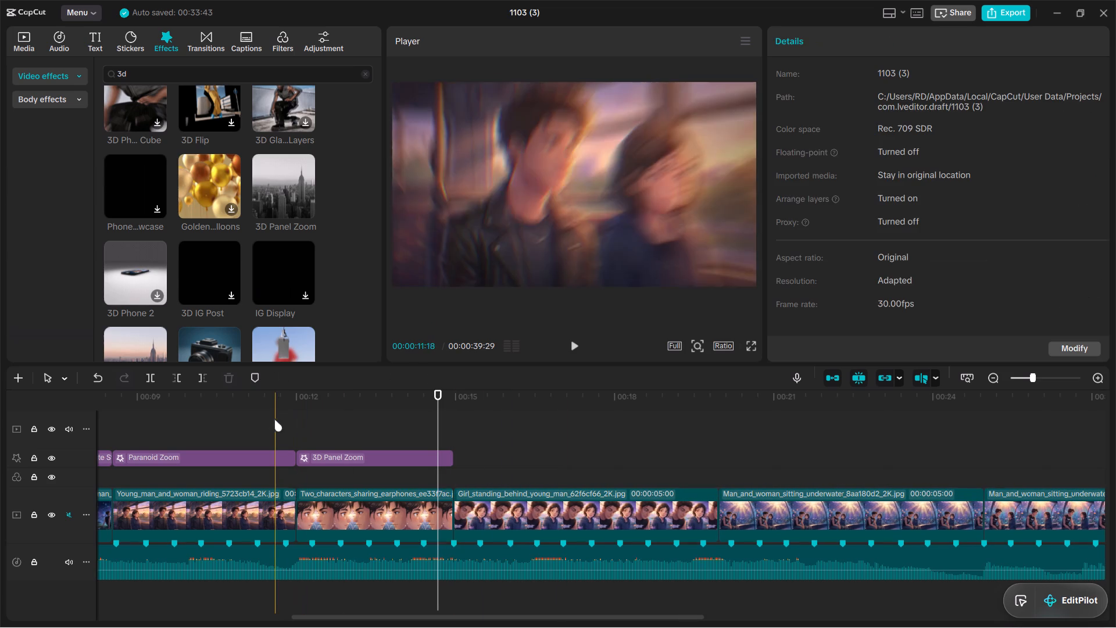
left_click(578, 348)
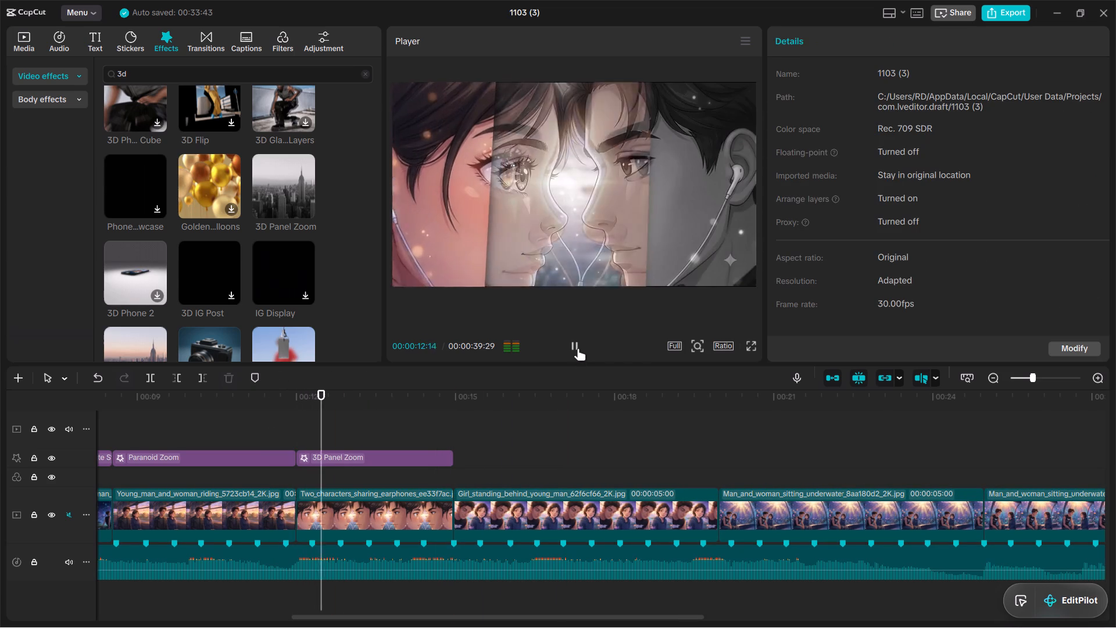
left_click(578, 348)
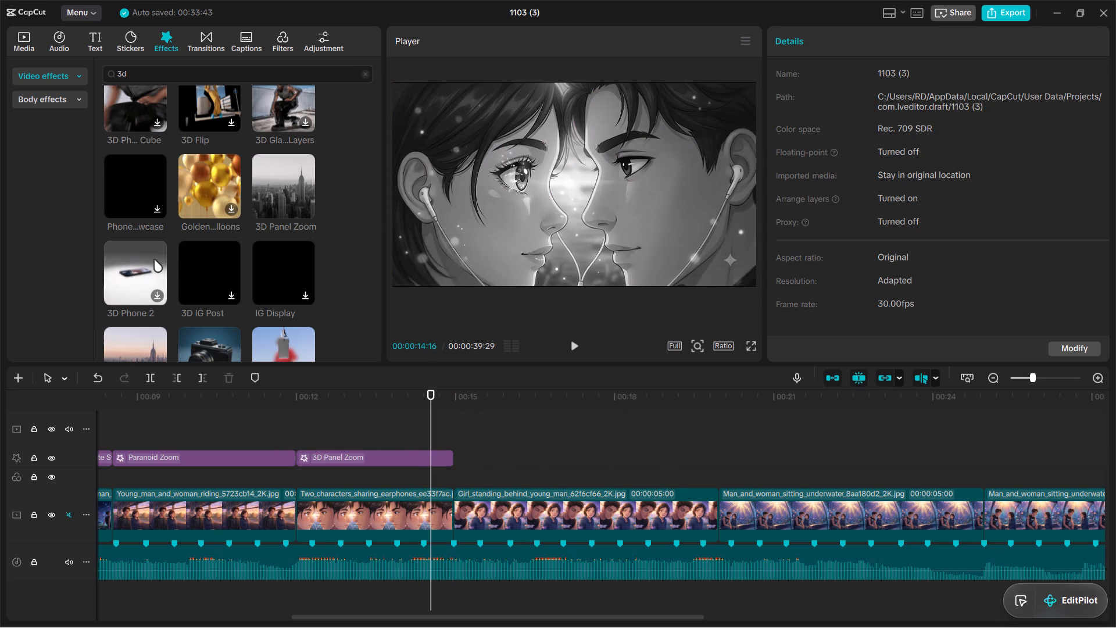
Browse the remaining "3d" video effects and examine their previews for another effect to use.
scroll(184, 256, "down", 1)
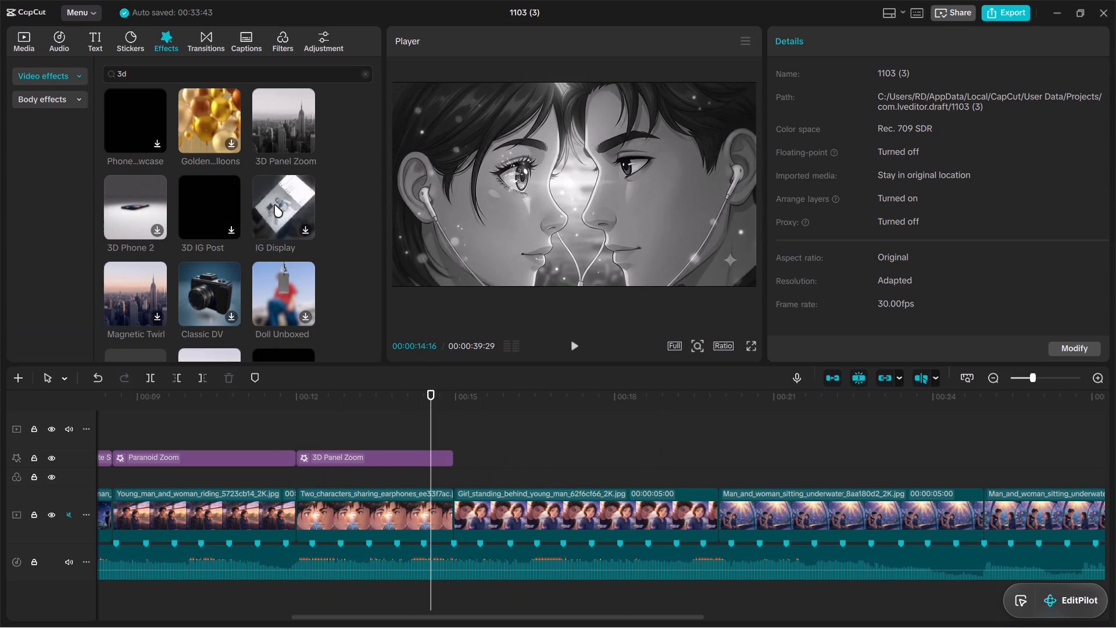
scroll(274, 205, "down", 1)
scroll(221, 219, "down", 1)
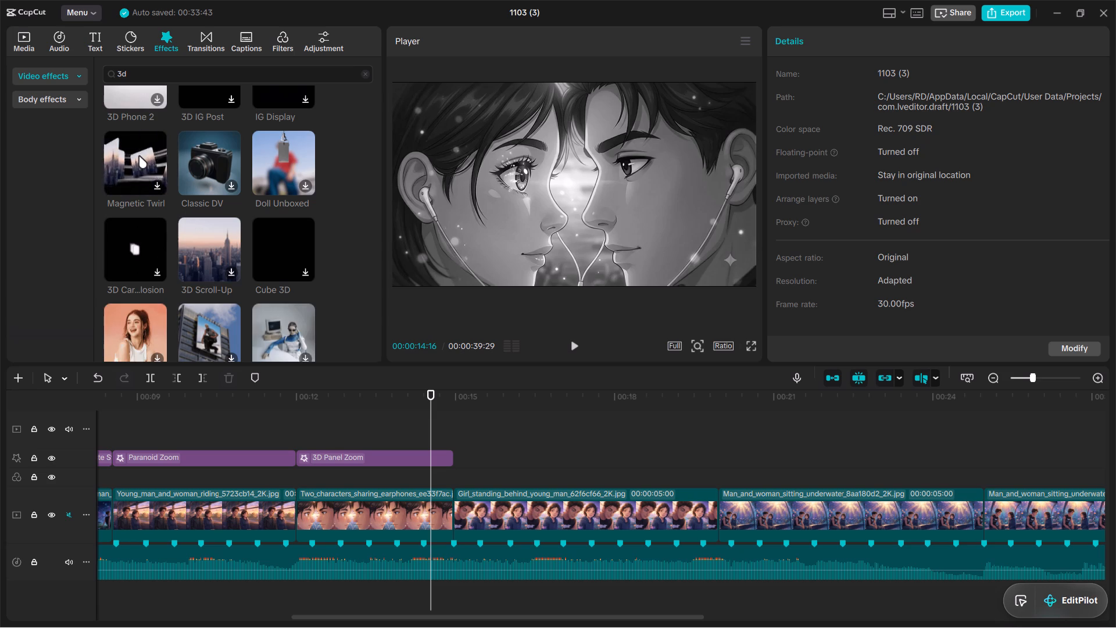
scroll(194, 256, "down", 1)
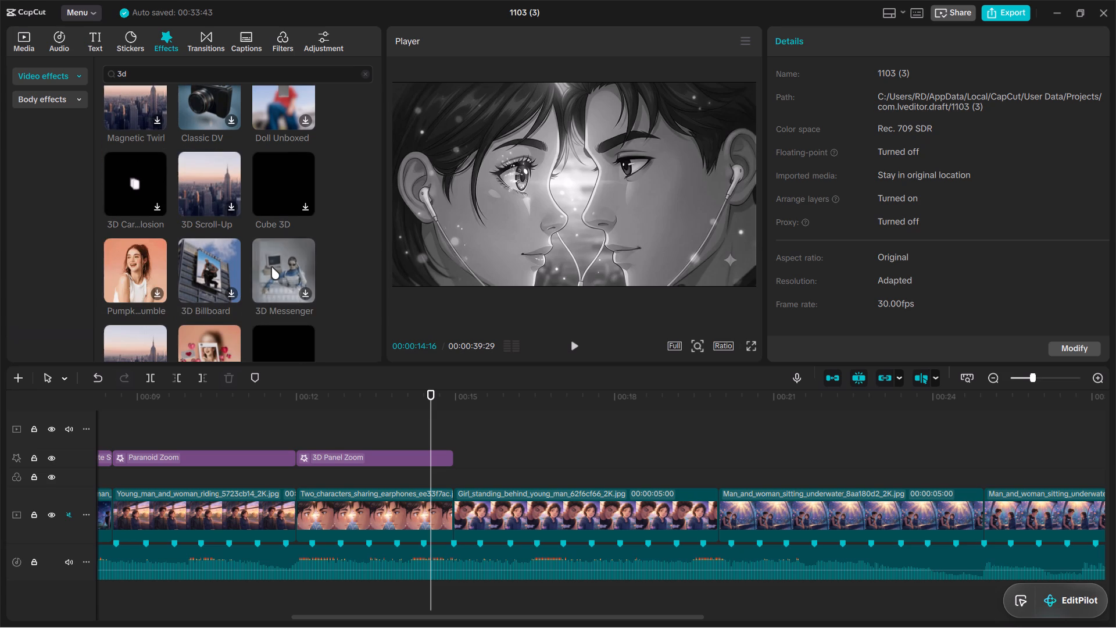
scroll(272, 267, "down", 1)
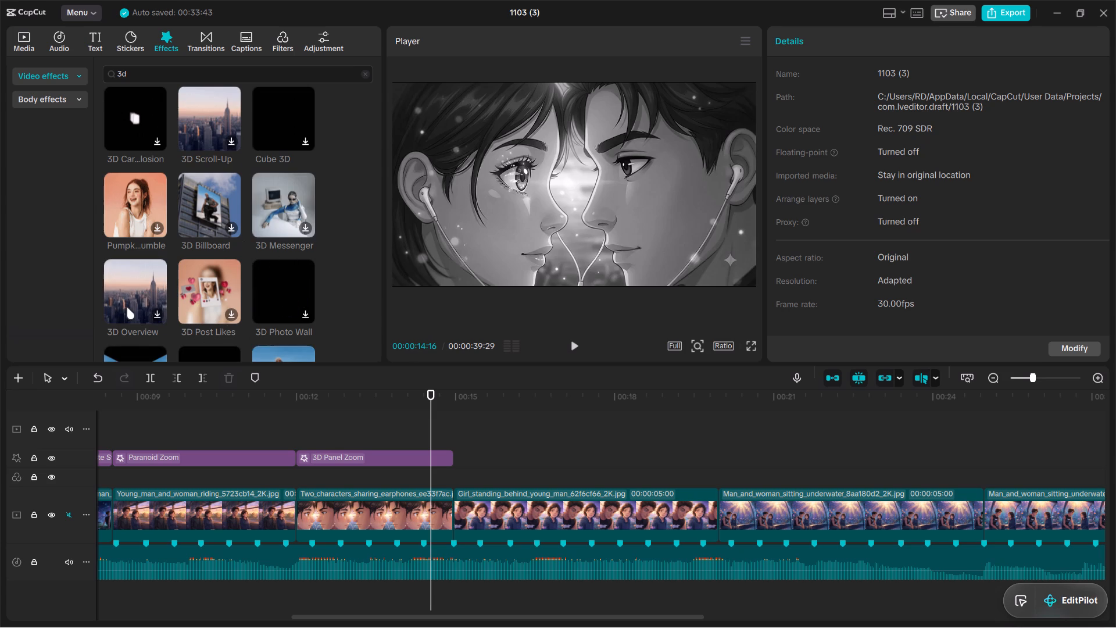
scroll(124, 309, "down", 2)
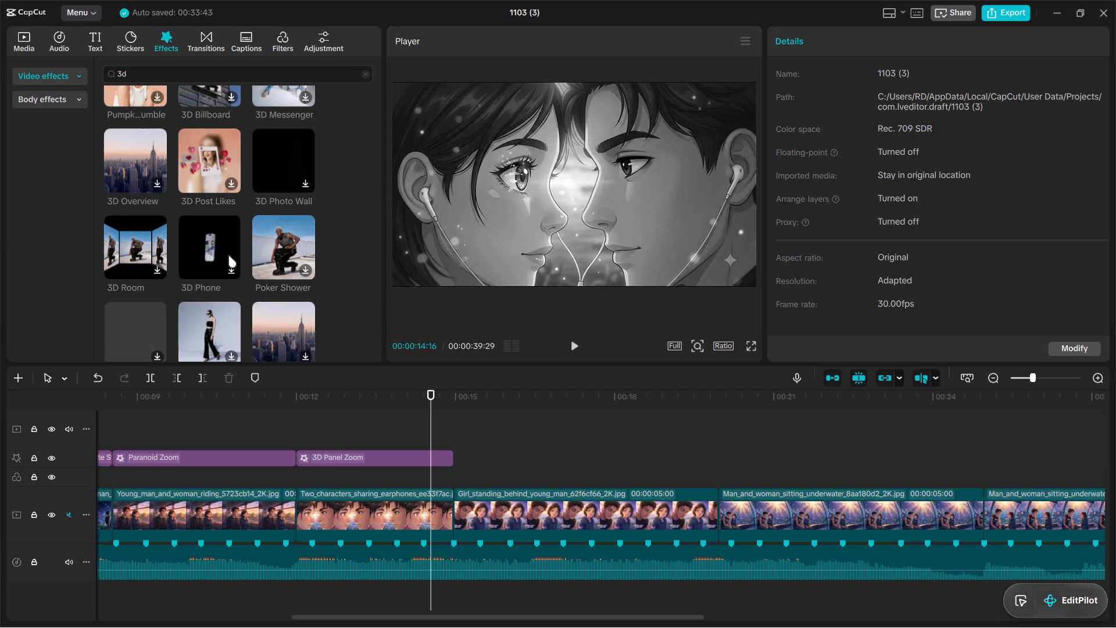
scroll(266, 250, "down", 1)
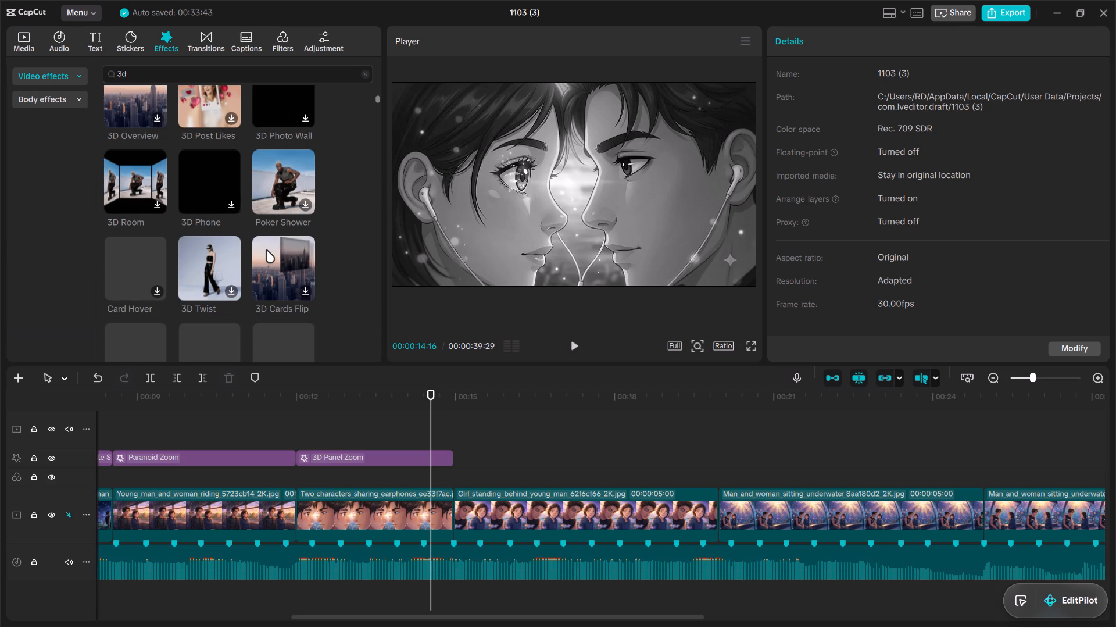
scroll(153, 266, "down", 1)
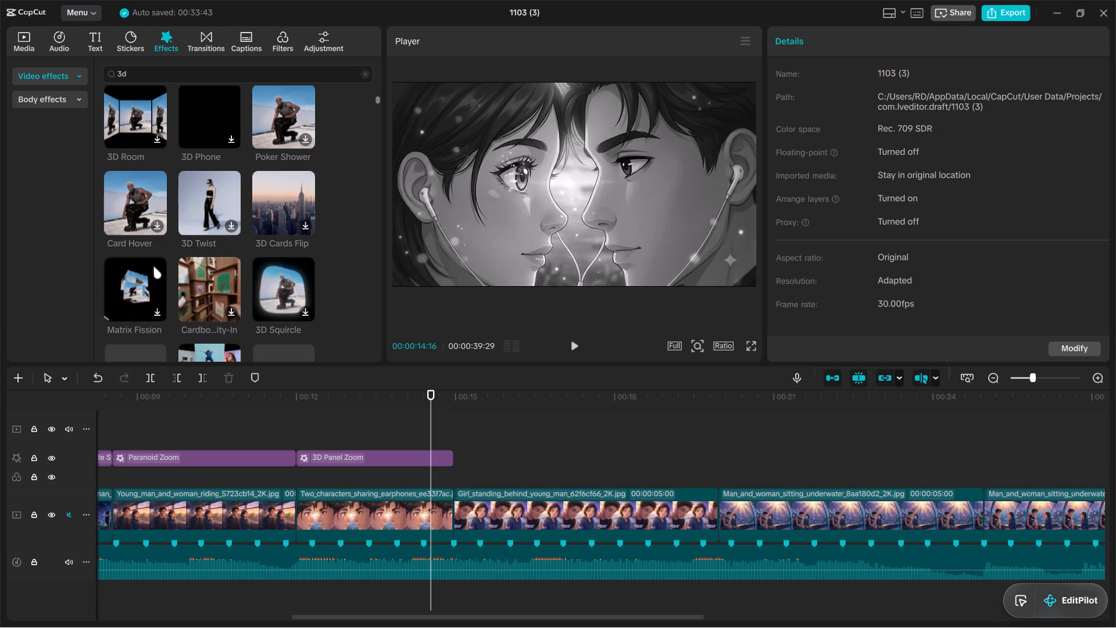
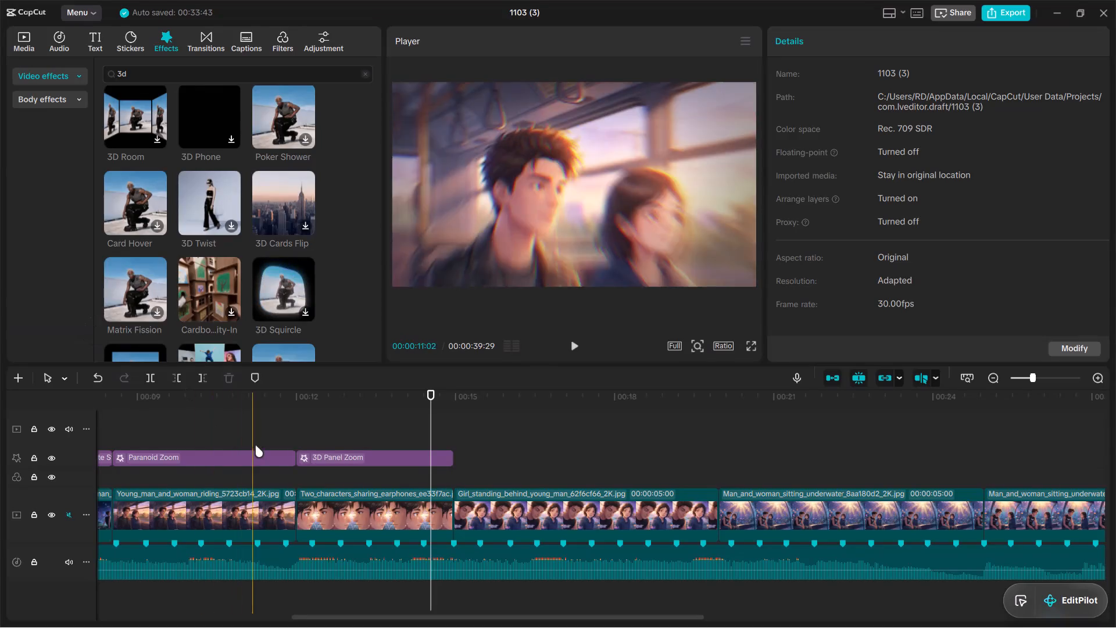
Play back the earphones scene, and trim its Two_characters_sharing_earphones image and 3D Panel Zoom effect to end at about 14.3 s.
left_click(257, 443)
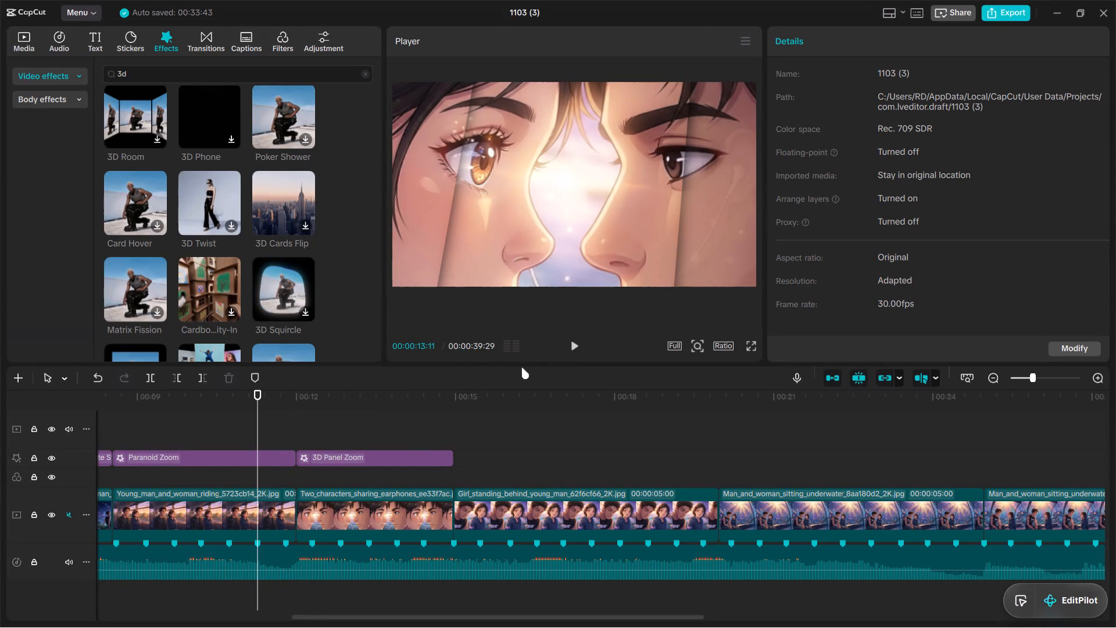
left_click(579, 352)
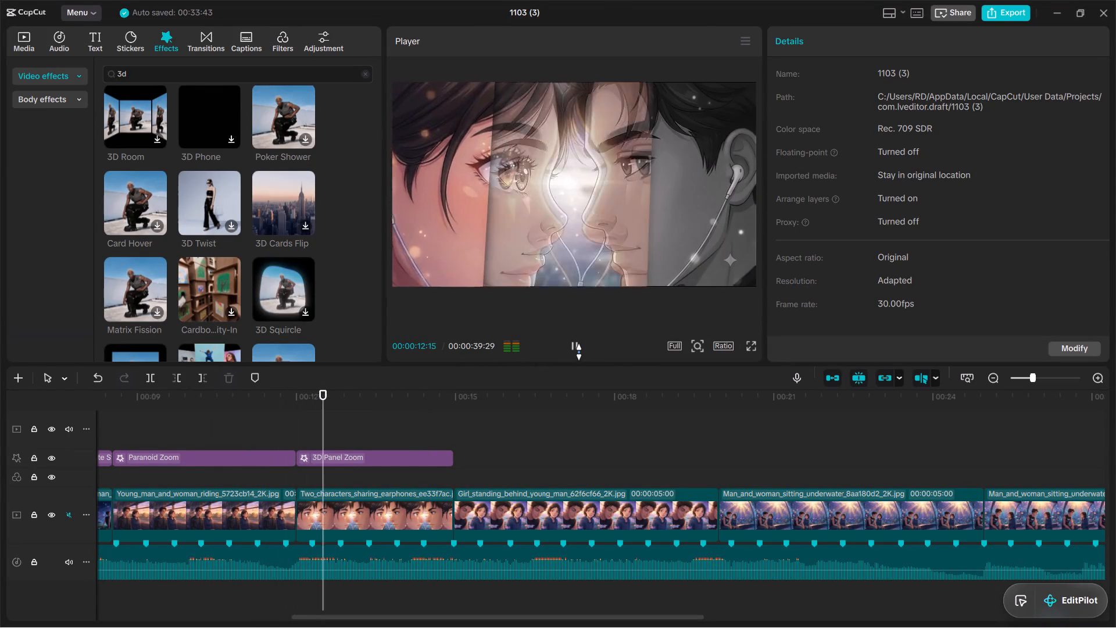
left_click(579, 352)
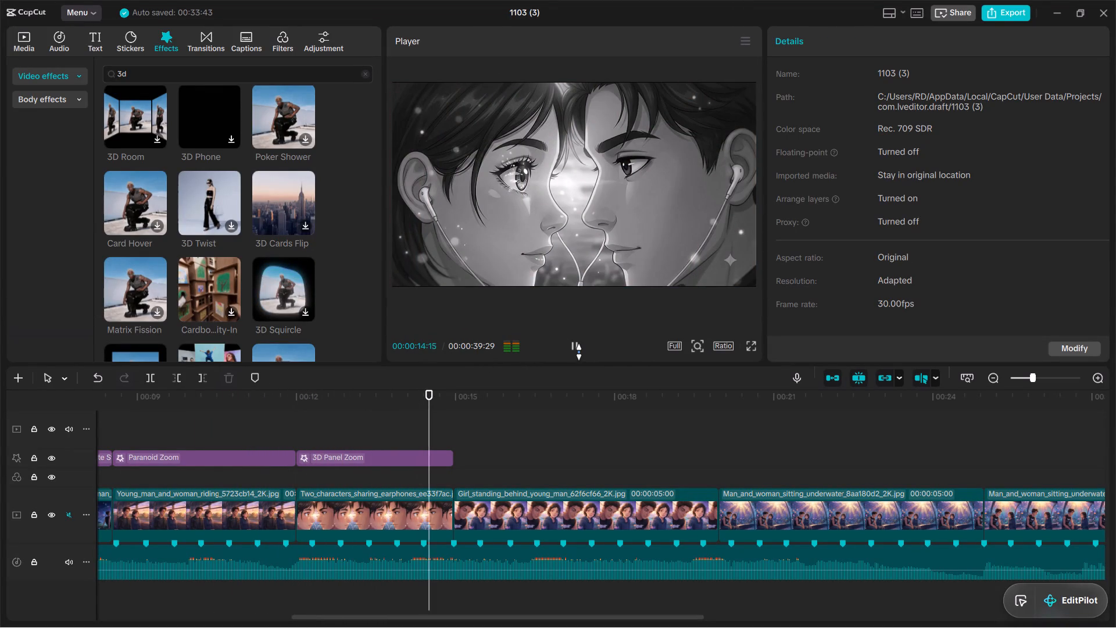
left_click(438, 452)
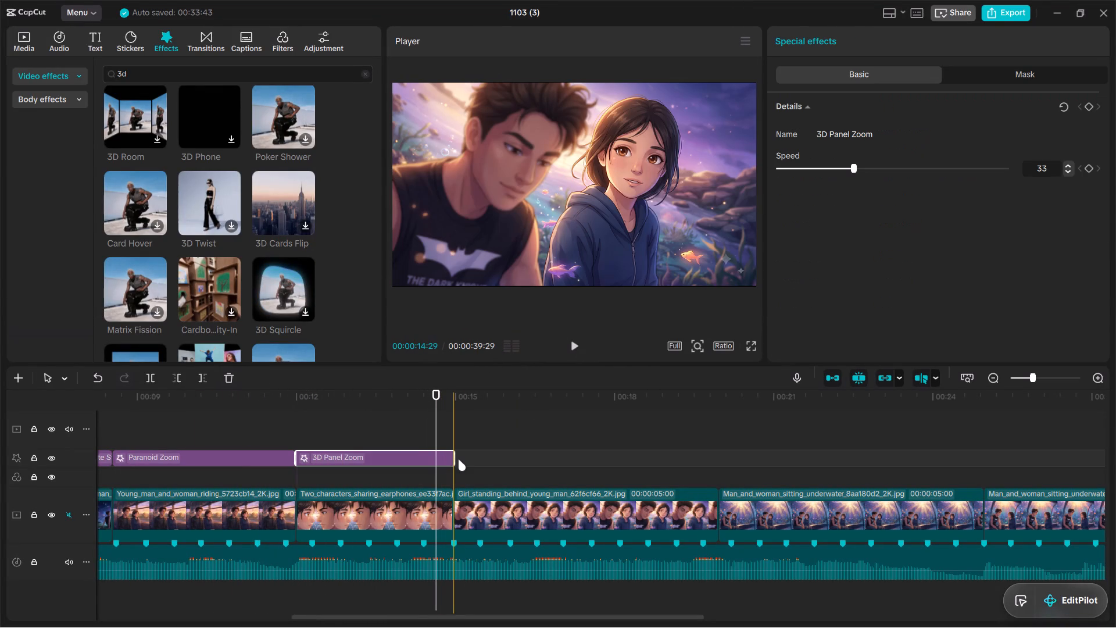
left_click(419, 518)
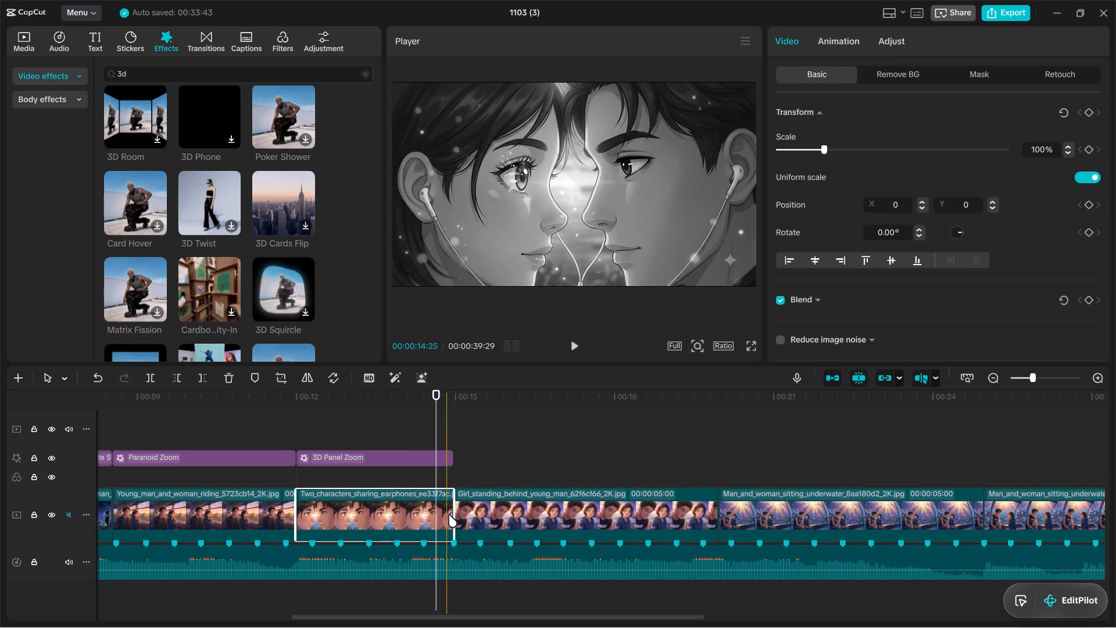
left_click_drag(452, 513, 417, 520)
Play back the cut after the earphones scene, and scrub through the remaining scenes to the end of the timeline to review them.
left_click(360, 426)
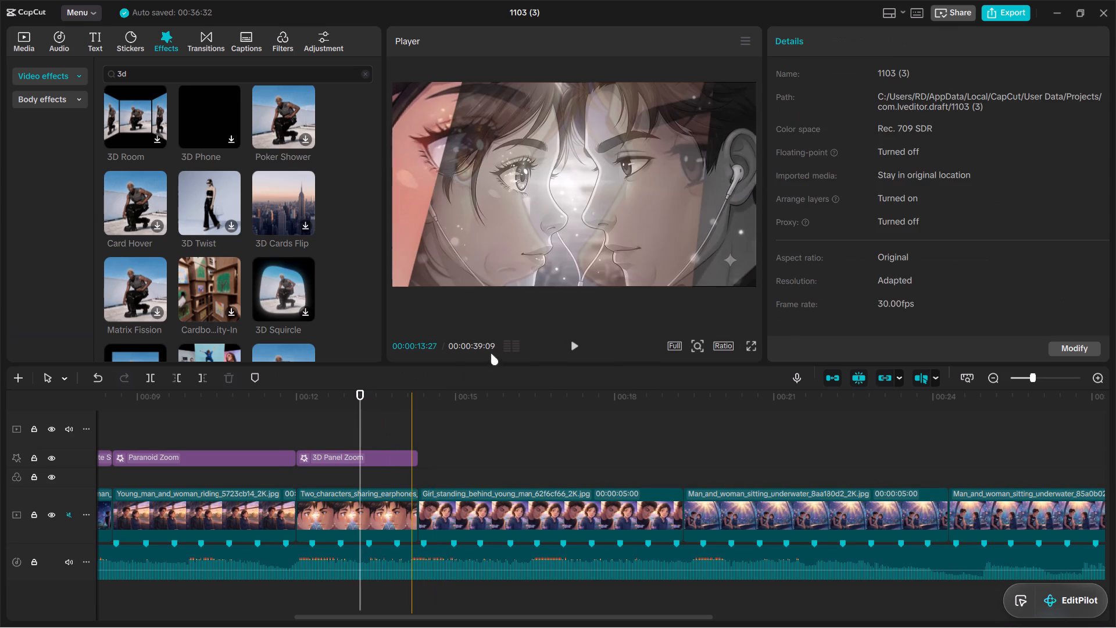
left_click(573, 349)
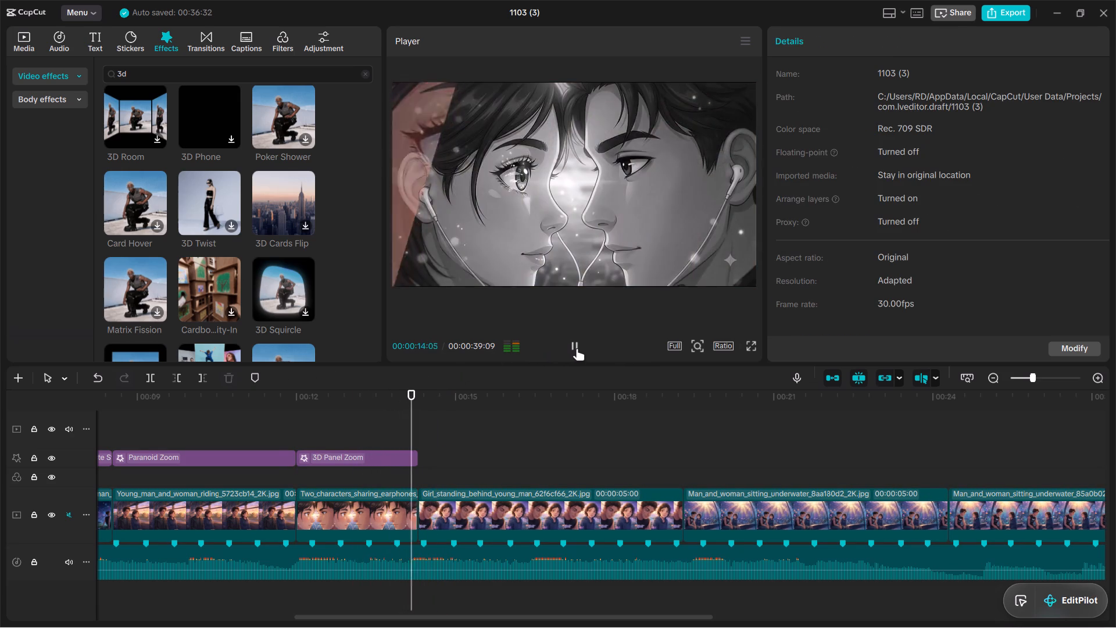
left_click(577, 348)
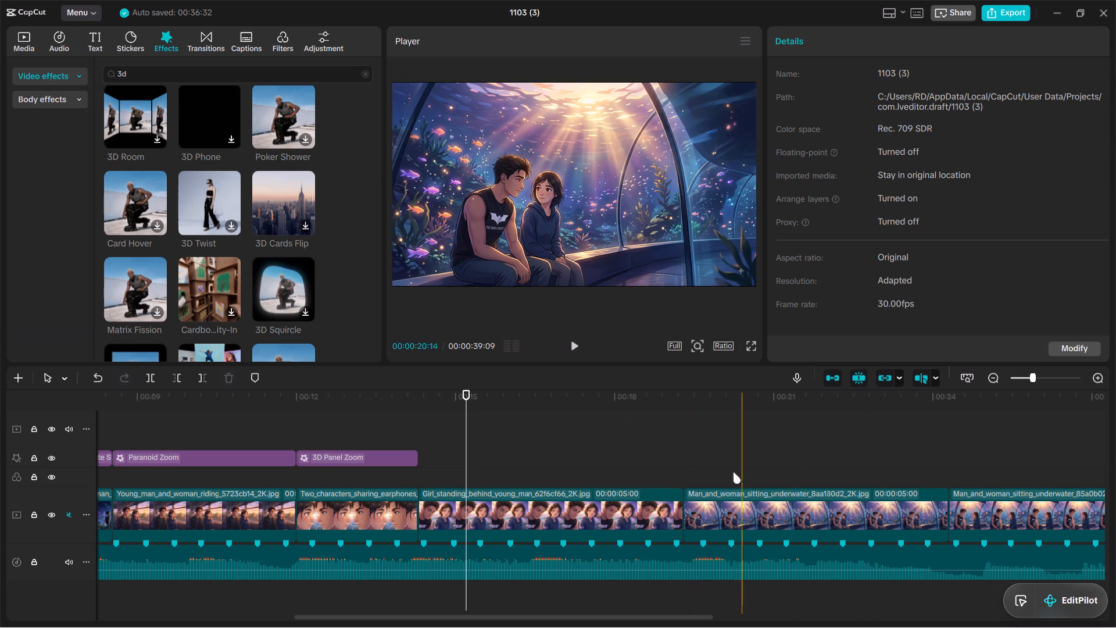
left_click(713, 435)
left_click_drag(713, 435, 1059, 448)
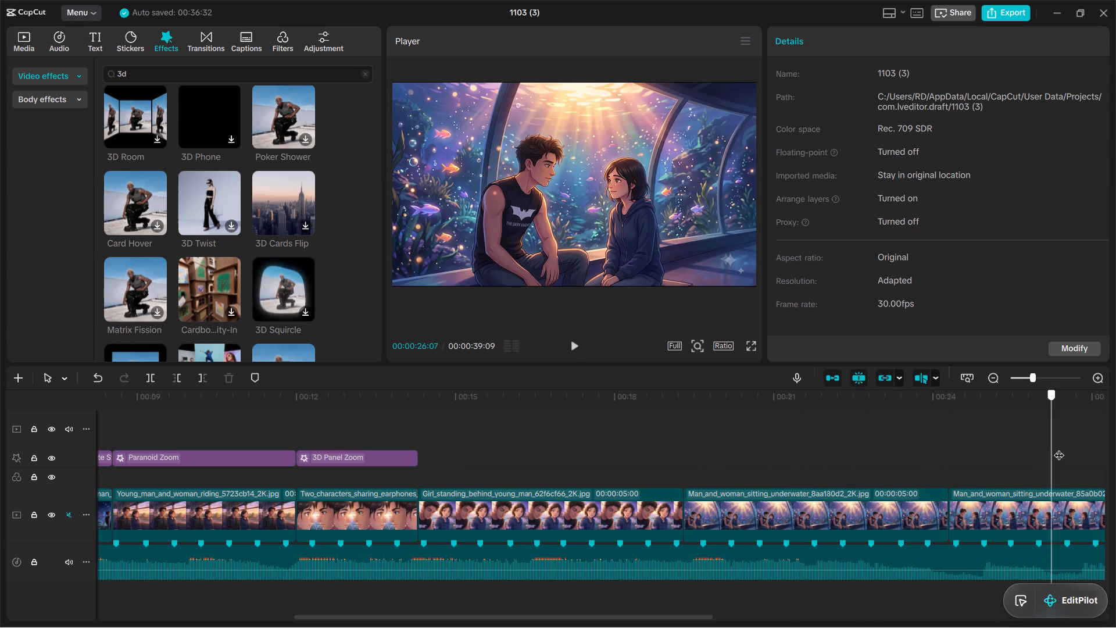
left_click_drag(1059, 448, 681, 447)
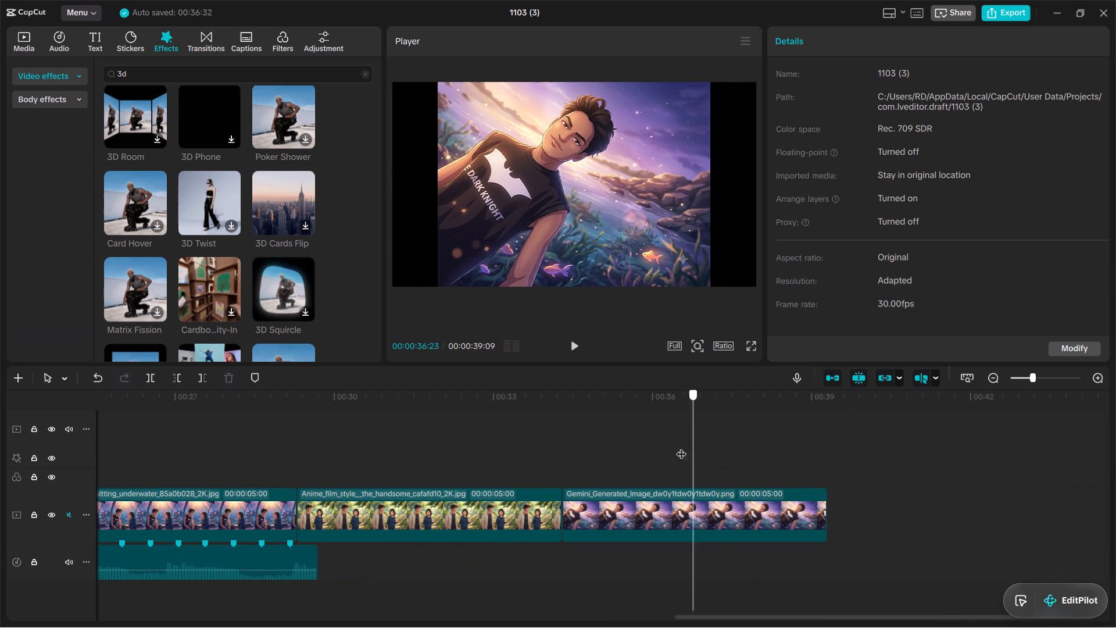
left_click_drag(681, 447, 78, 443)
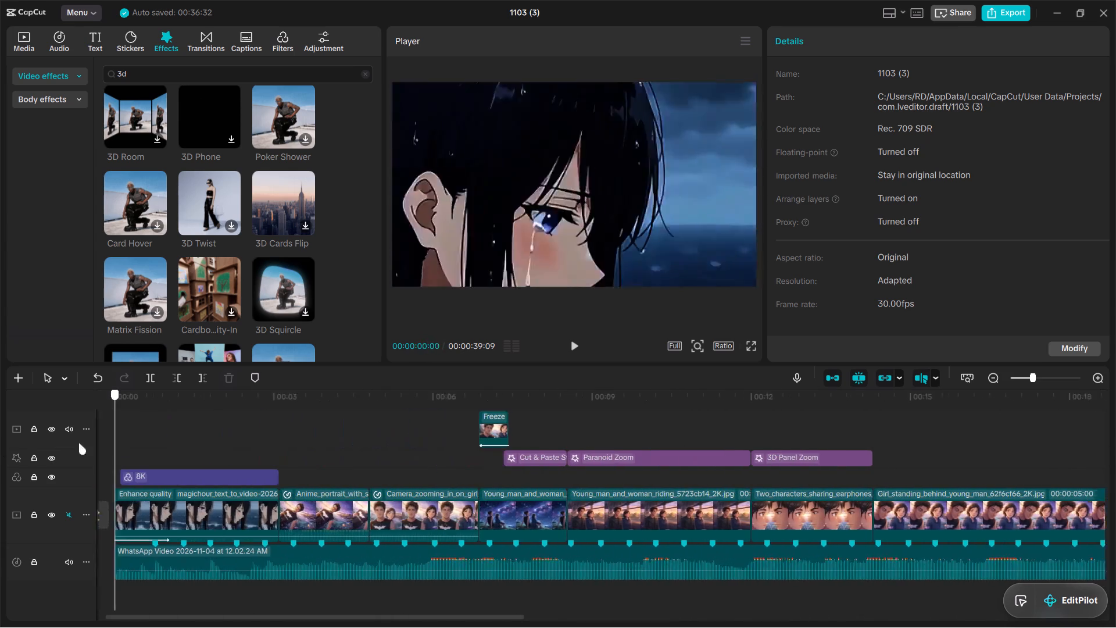
Trim the Girl_standing_behind_young_man image to end at 00:00:16:12, matching the music beats.
left_click_drag(78, 443, 299, 438)
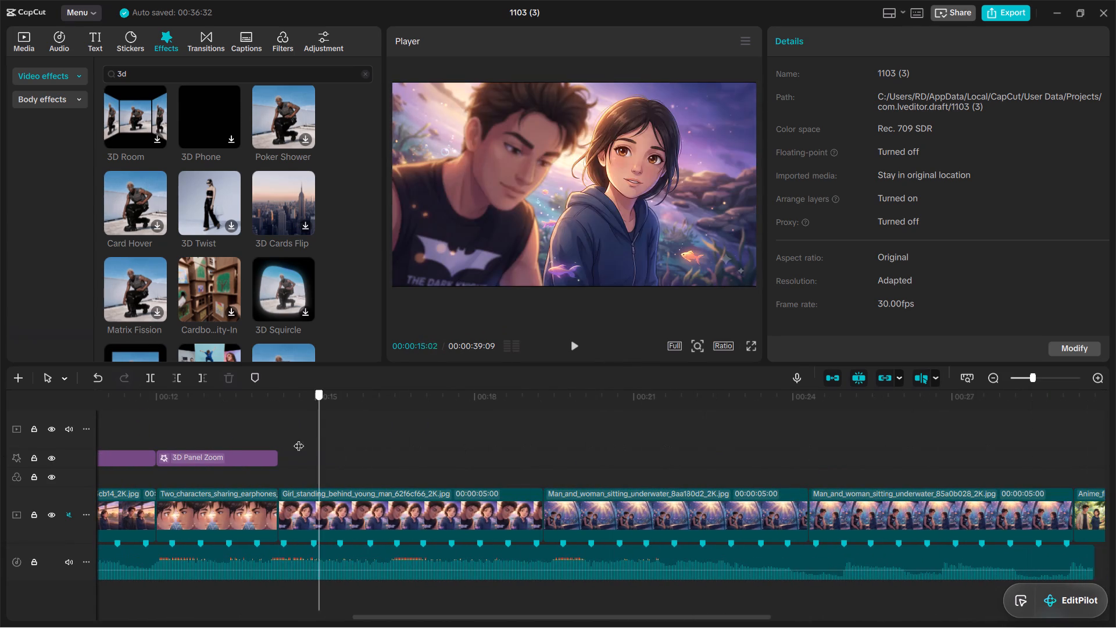
left_click_drag(299, 438, 284, 446)
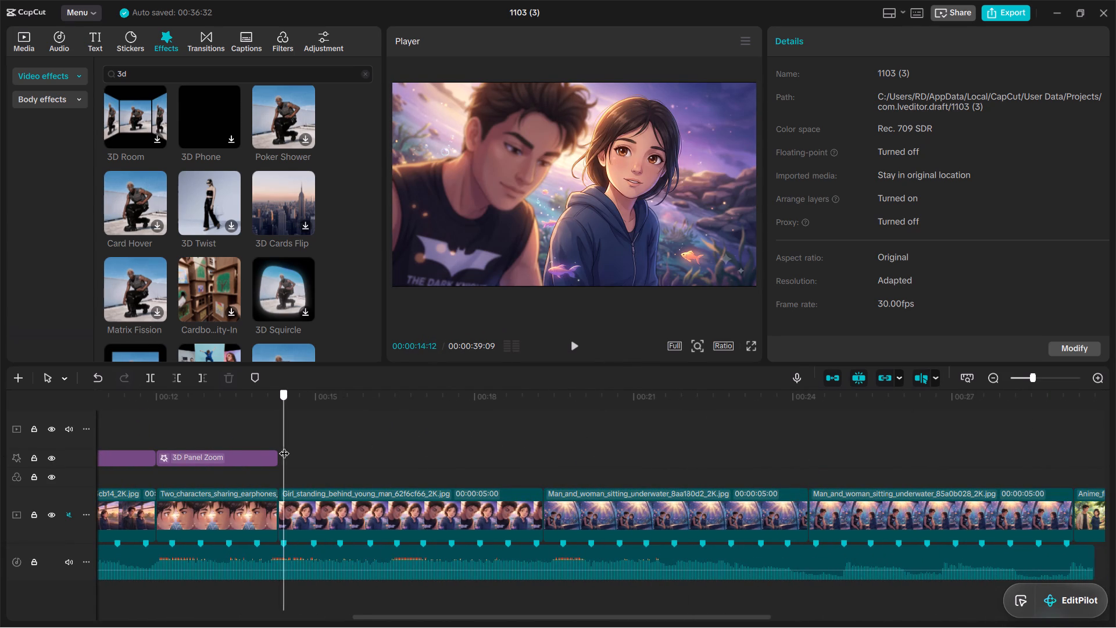
left_click_drag(284, 446, 377, 448)
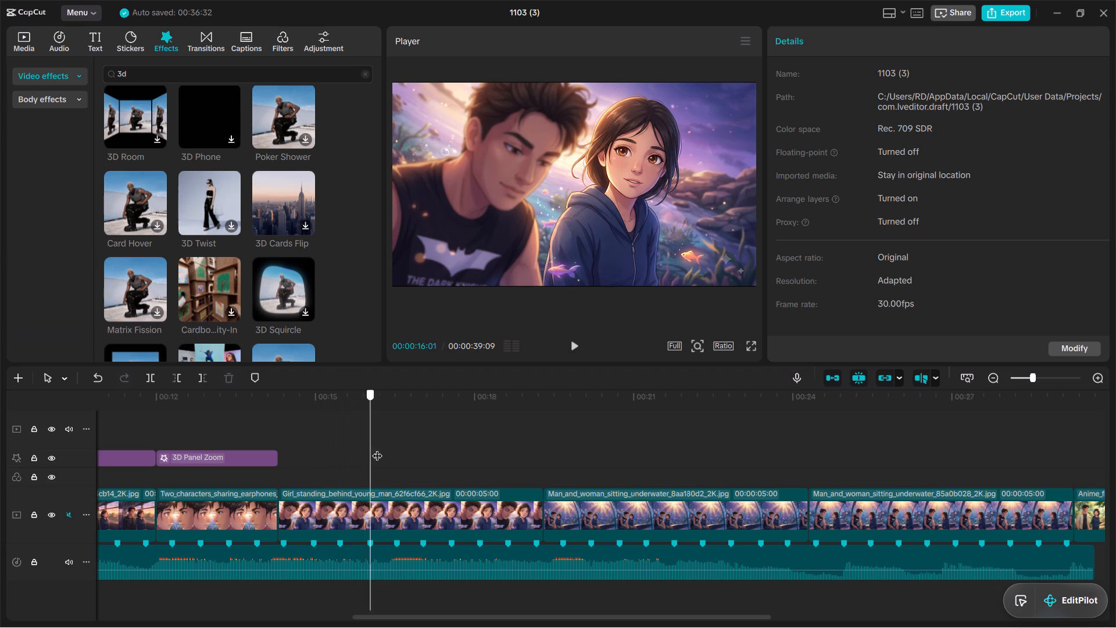
left_click_drag(377, 448, 389, 451)
left_click(487, 508)
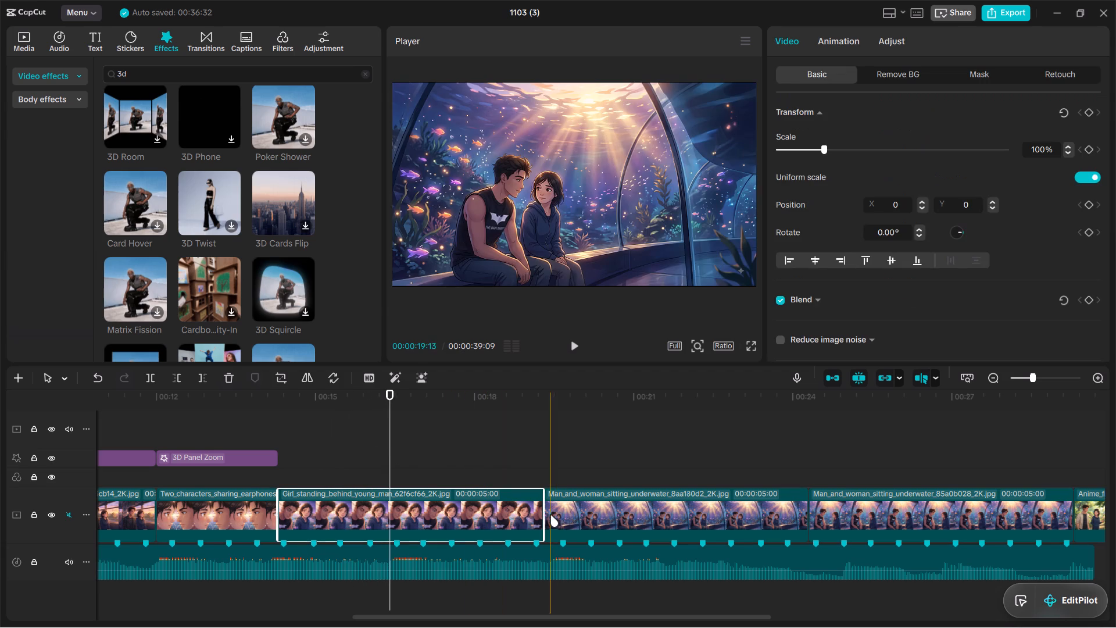
left_click_drag(544, 515, 389, 524)
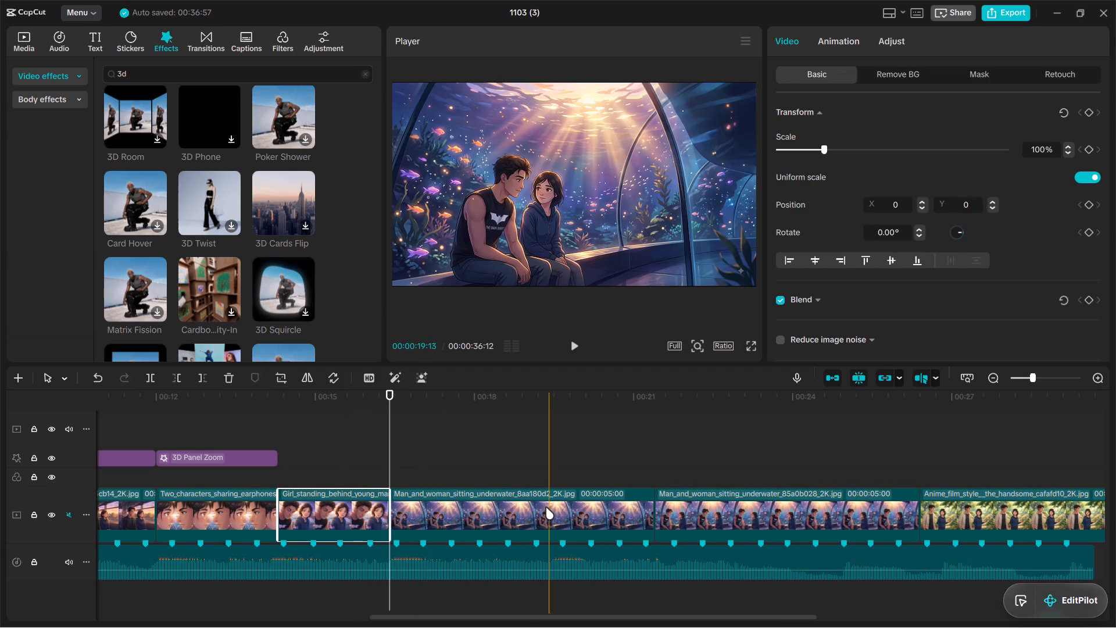
Delete the Man_and_woman_sitting_underwater_8aa180d2 image that follows the Girl_standing_behind_young_man scene.
left_click(546, 507)
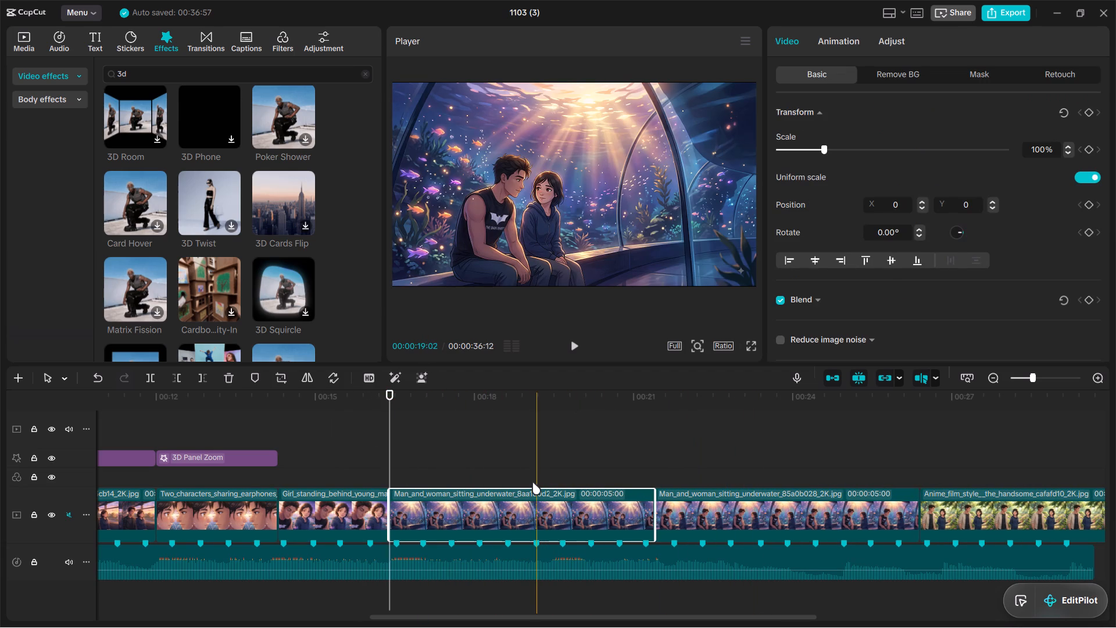
left_click(229, 380)
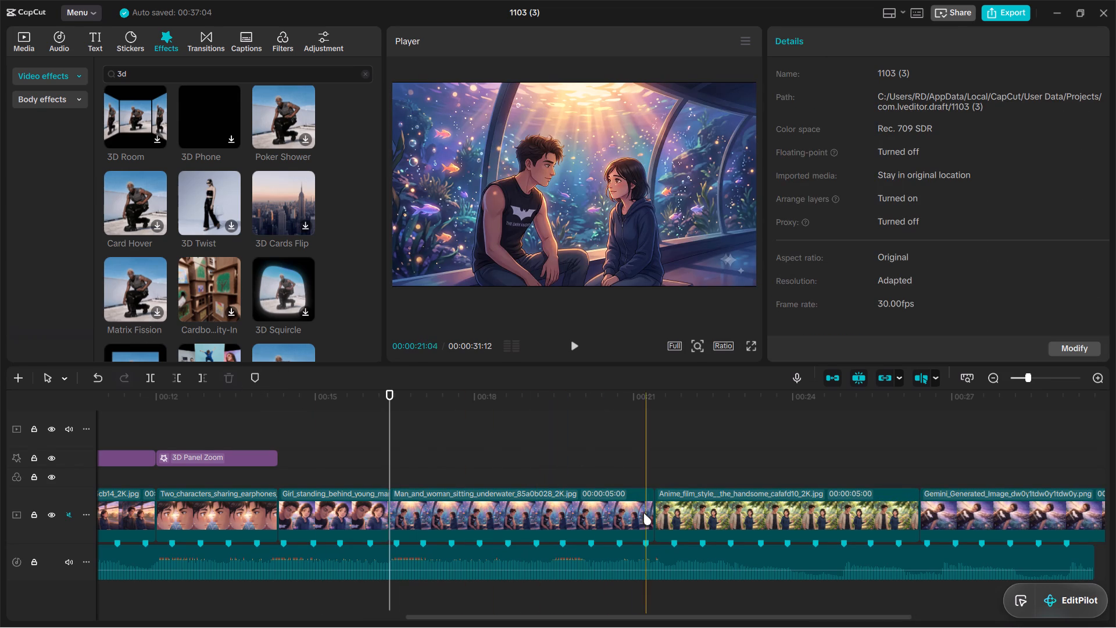
Shorten the Man_and_woman_sitting_underwater_85a0b028 image from its end to about 3 s.
left_click(642, 513)
left_click_drag(654, 514, 560, 518)
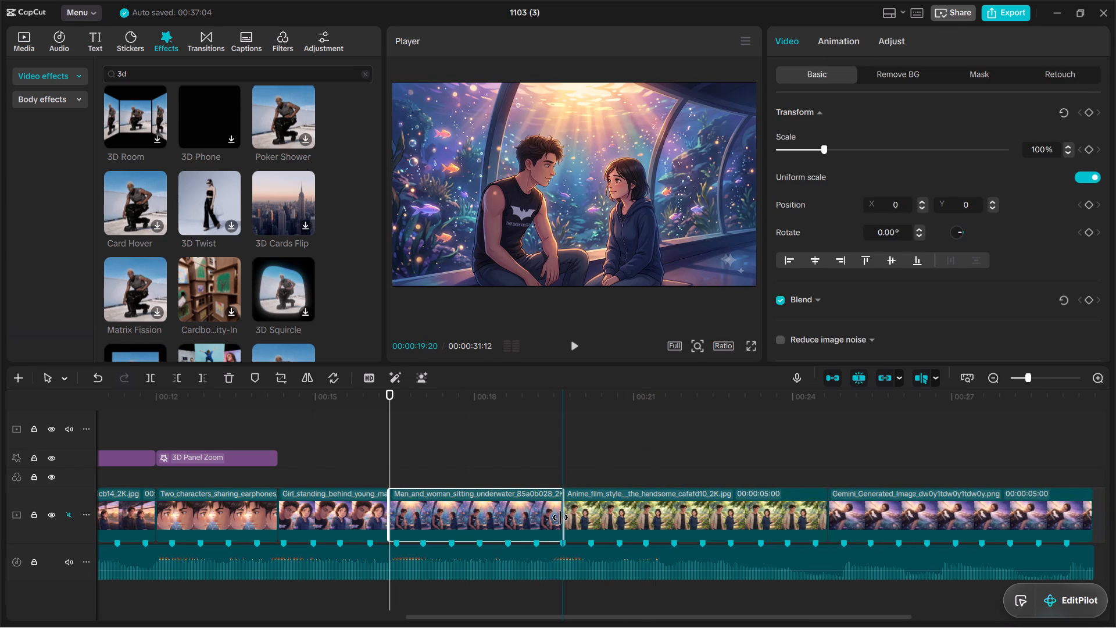
left_click_drag(560, 518, 549, 520)
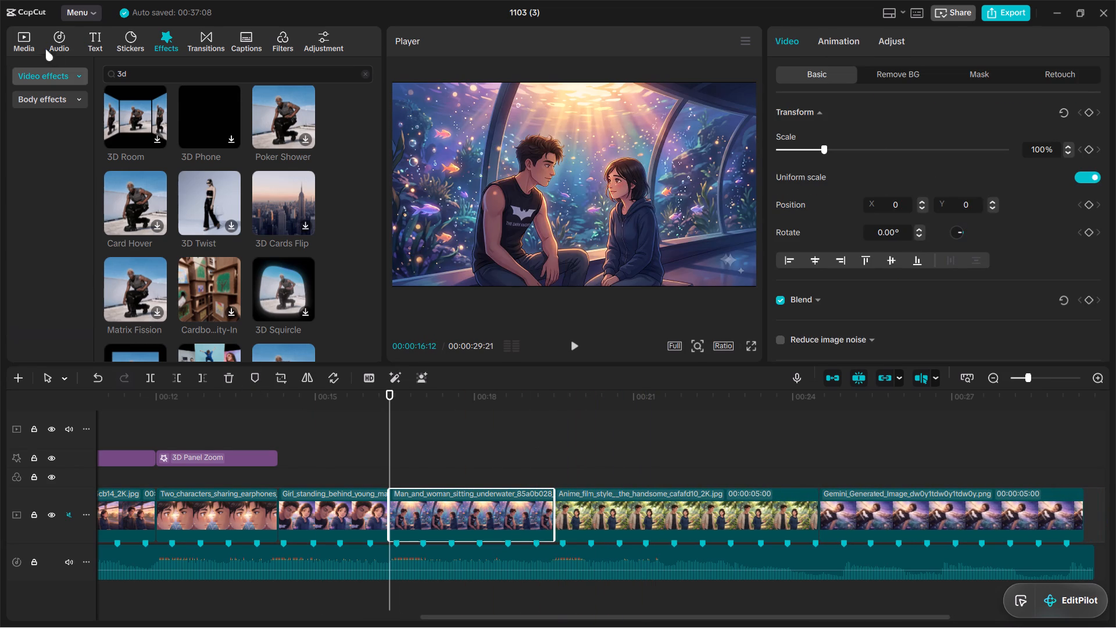
Insert the Young_man_and_woman_gazing bedroom image from the imported media into the main track, before the underwater scene at 00:00:16:12.
left_click(28, 41)
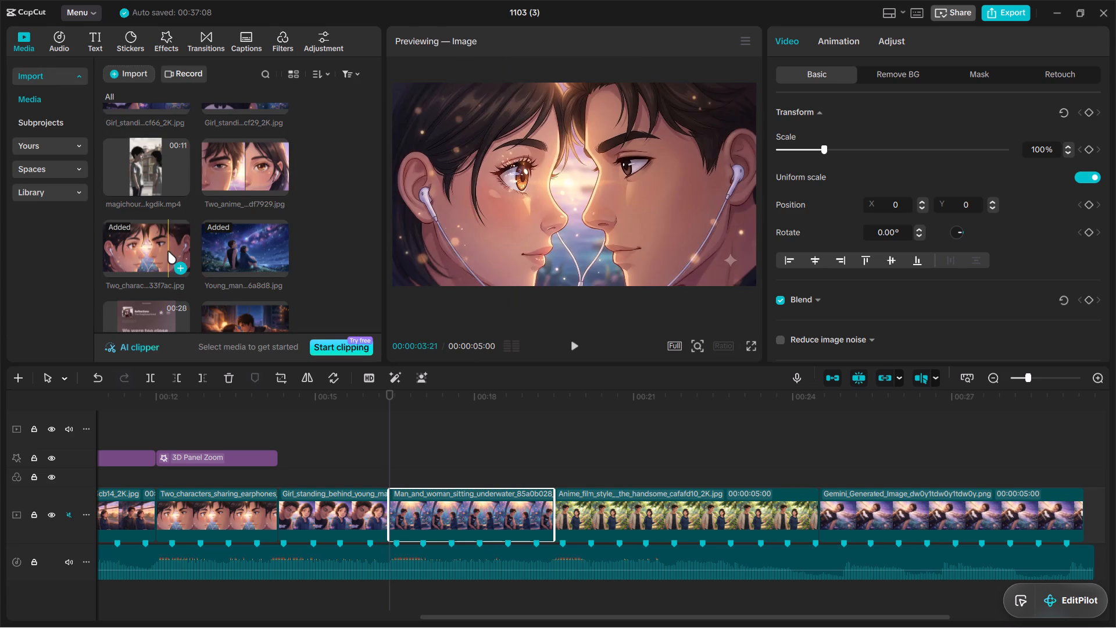
scroll(241, 184, "down", 3)
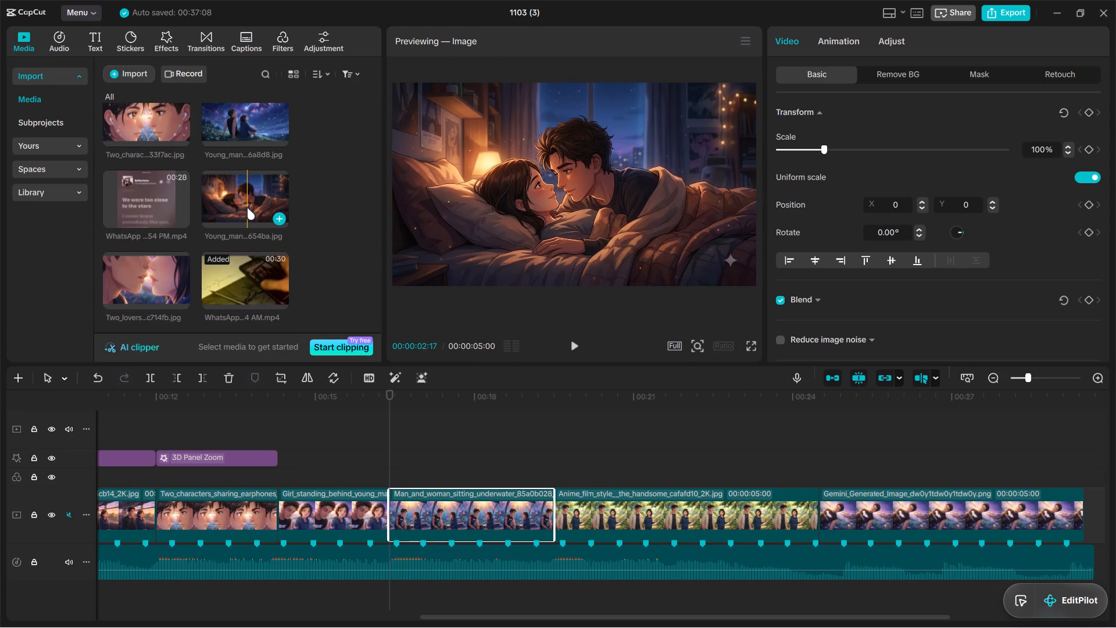
left_click_drag(243, 201, 431, 421)
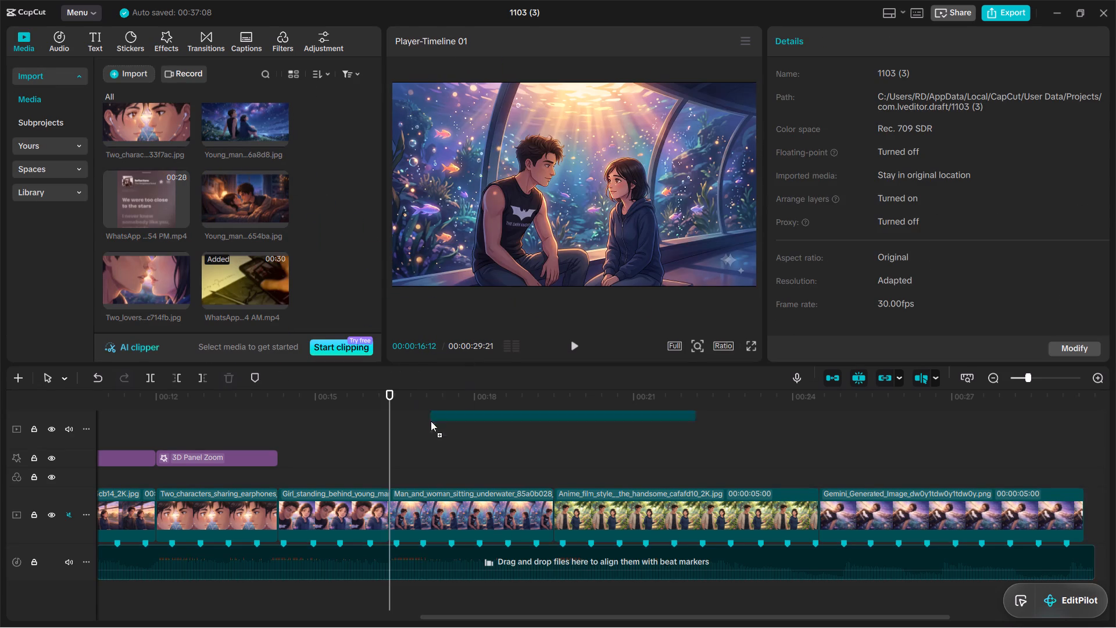
left_click_drag(431, 421, 391, 512)
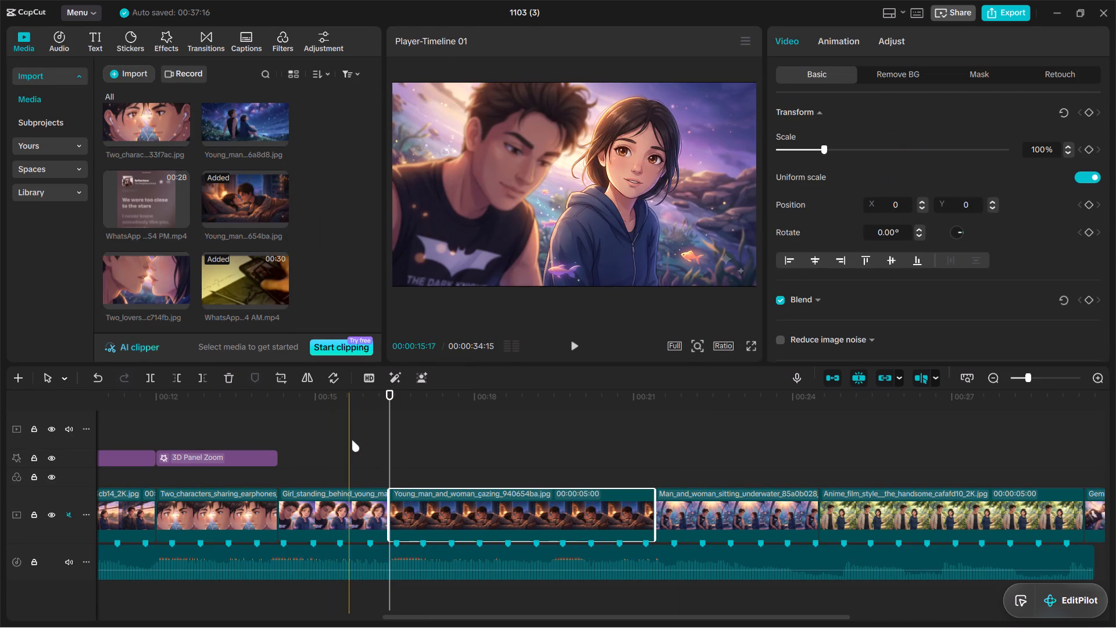
Trim the Young_man_and_woman_gazing image to end at about 19.5 s.
left_click(552, 475)
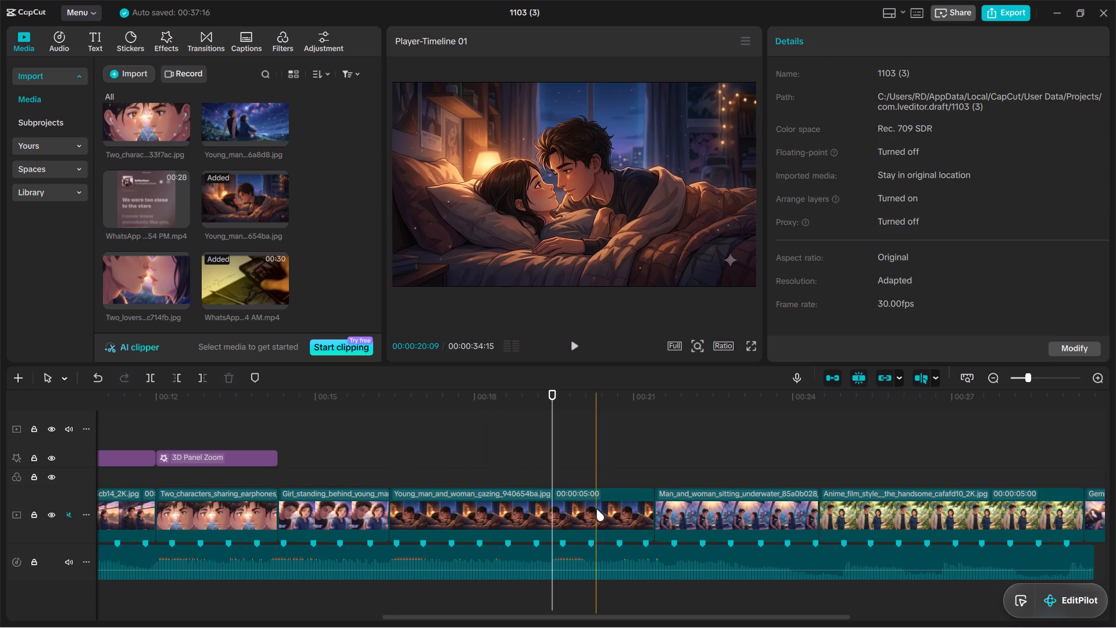
left_click(596, 509)
left_click_drag(654, 517, 570, 522)
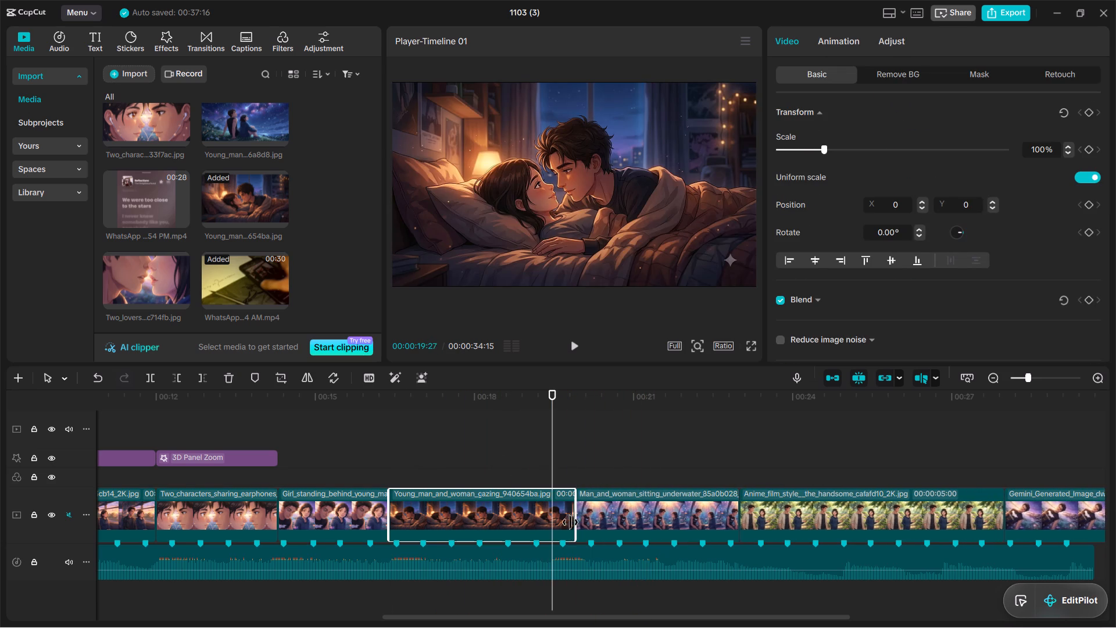
left_click_drag(570, 522, 552, 523)
Insert the Two_lovers_about_to_kiss image into the main track between the Young_man_and_woman_gazing and underwater scenes.
left_click_drag(163, 284, 517, 500)
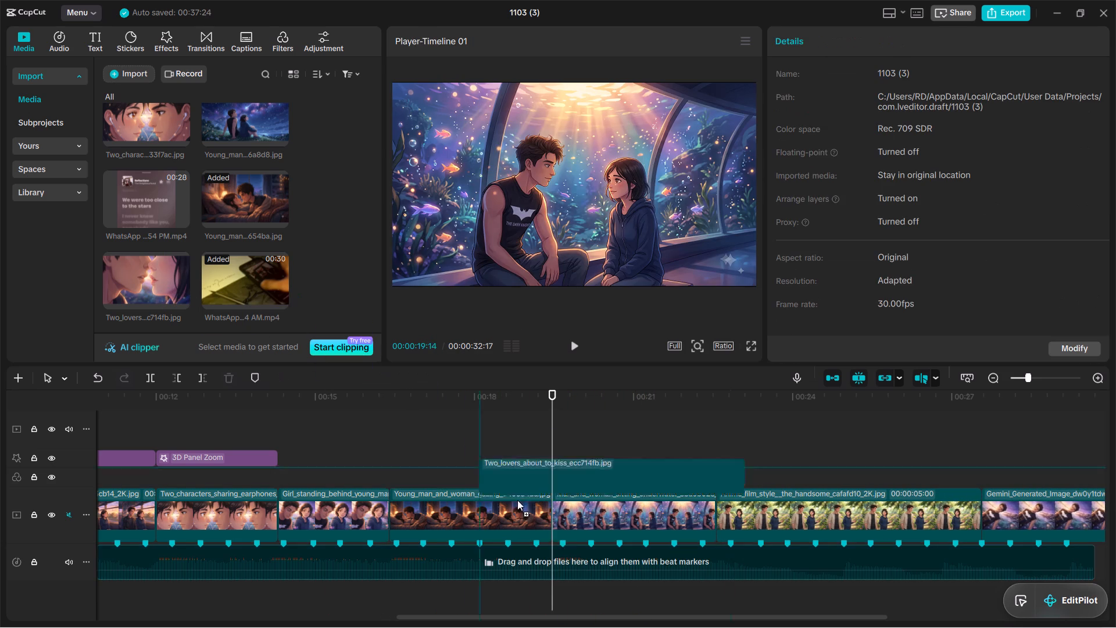
left_click_drag(517, 500, 553, 520)
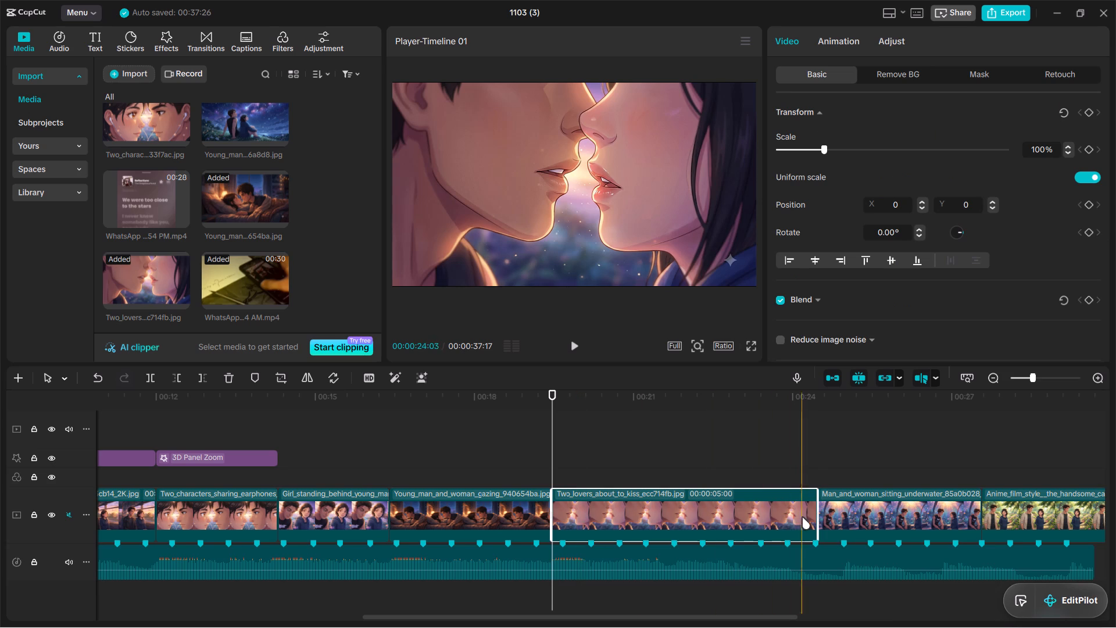
Play back from the bedroom scene into the kiss scene, and trim the Two_lovers_about_to_kiss image to end at 00:00:22:25.
left_click(482, 443)
left_click(575, 352)
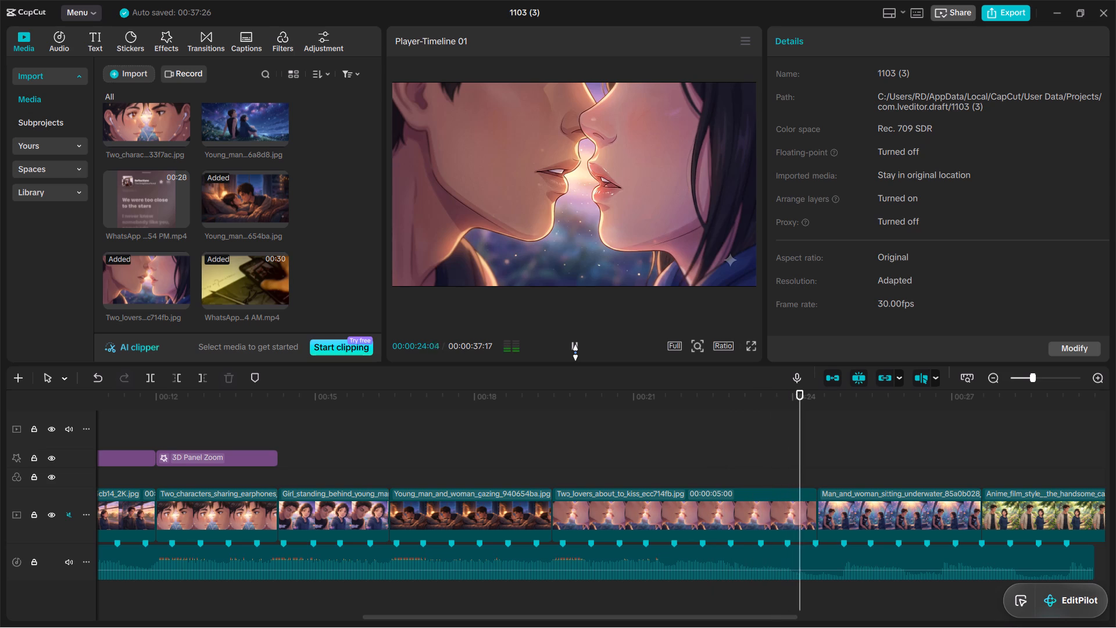
left_click(575, 352)
left_click(732, 470)
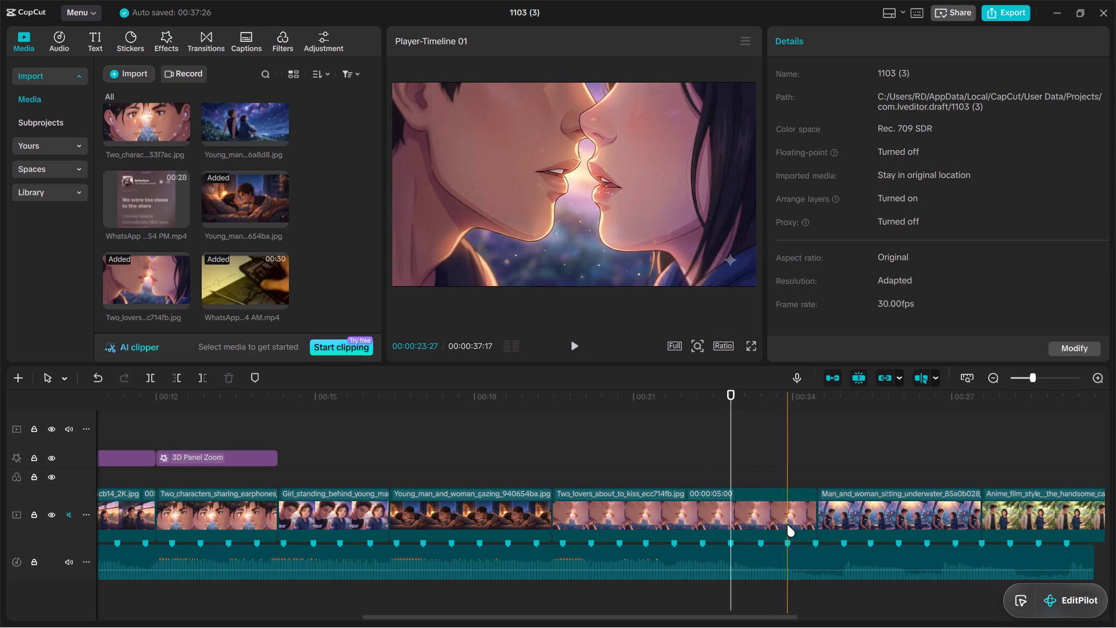
left_click(787, 524)
left_click_drag(819, 512, 727, 522)
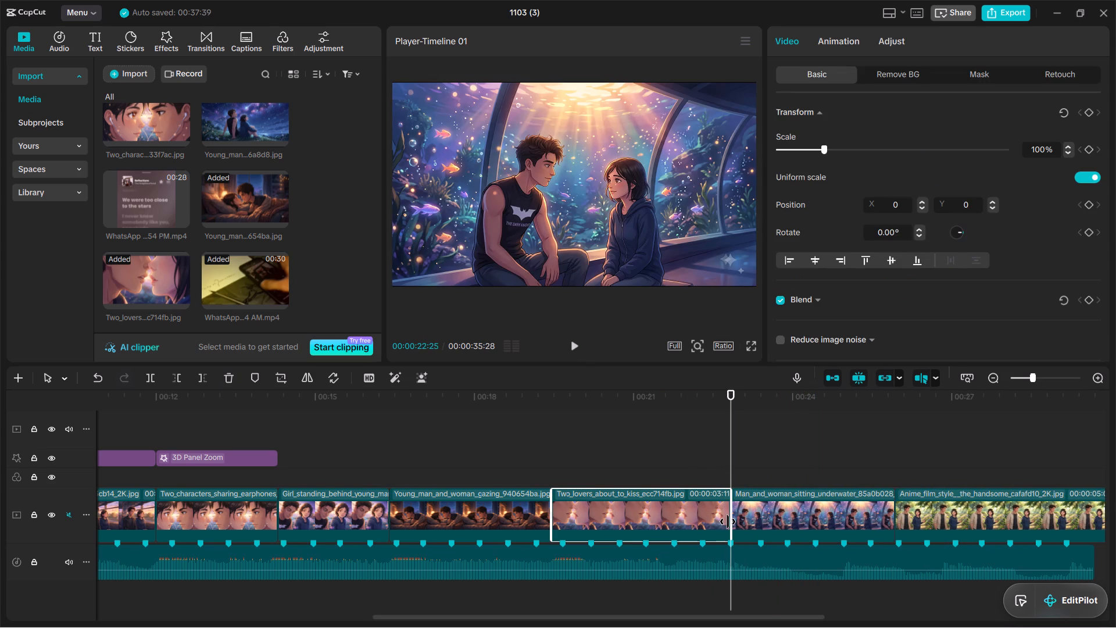
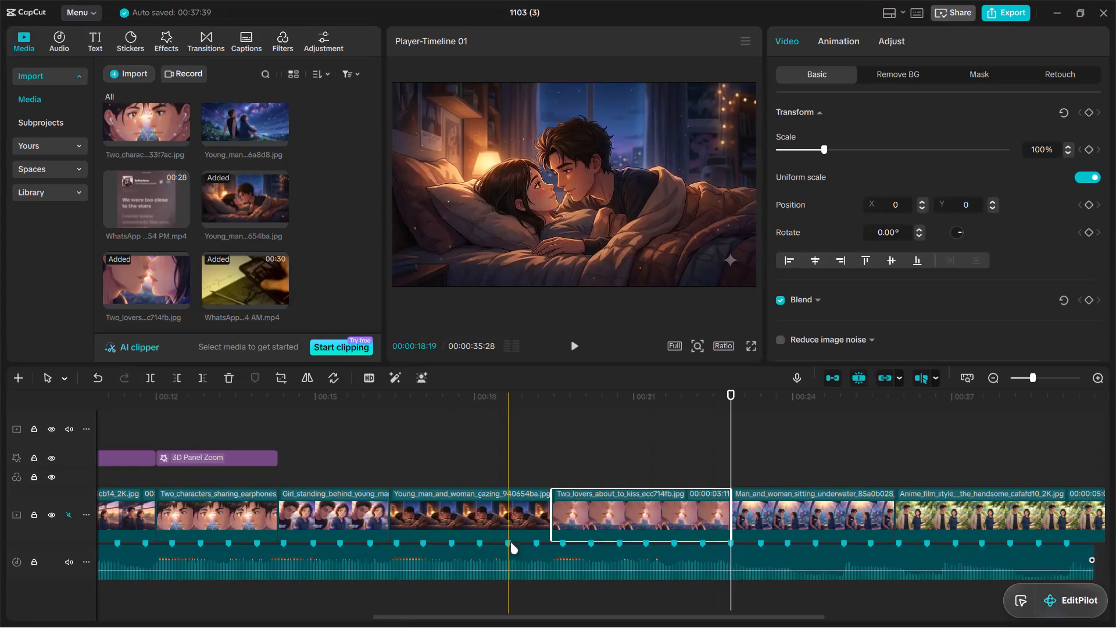
Play back the passage from the about-to-kiss clip into the underwater clip to review the cut.
left_click(545, 437)
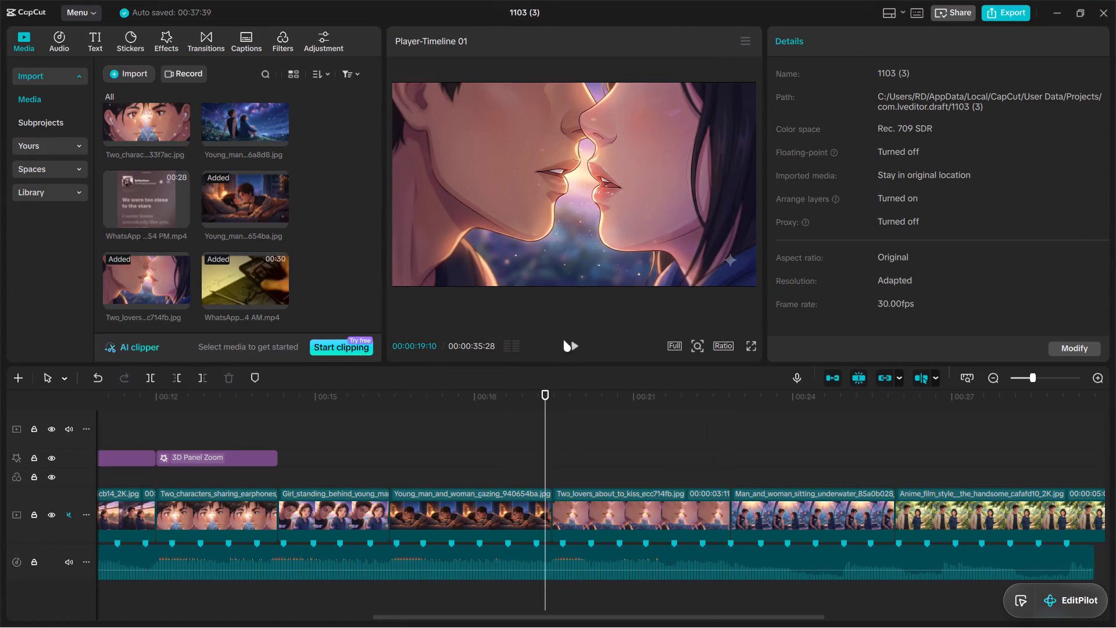
left_click(578, 345)
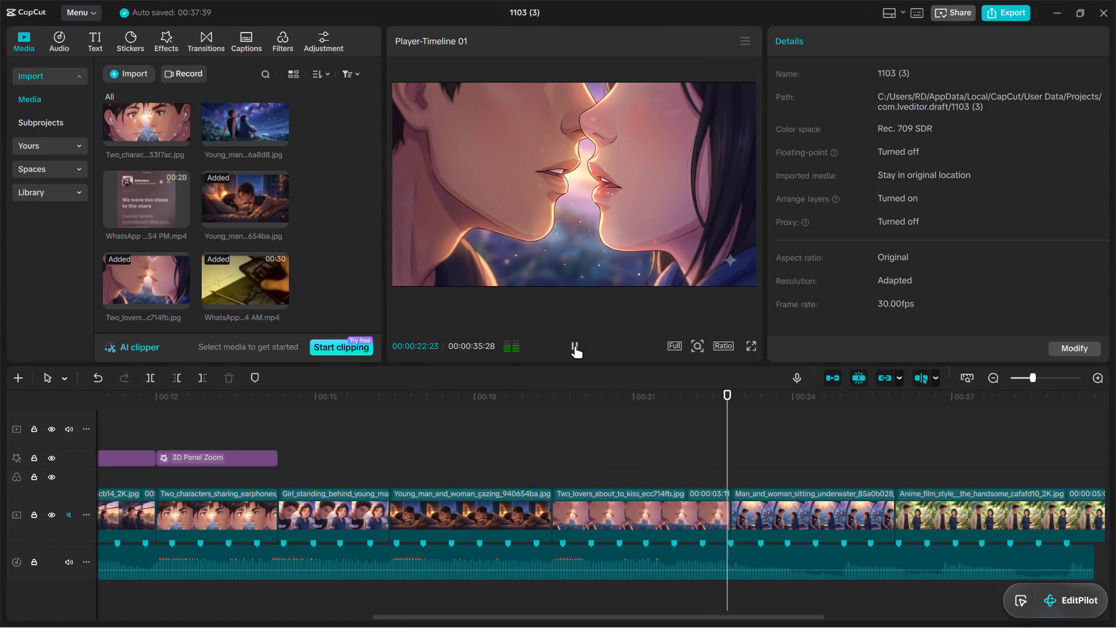
left_click(575, 346)
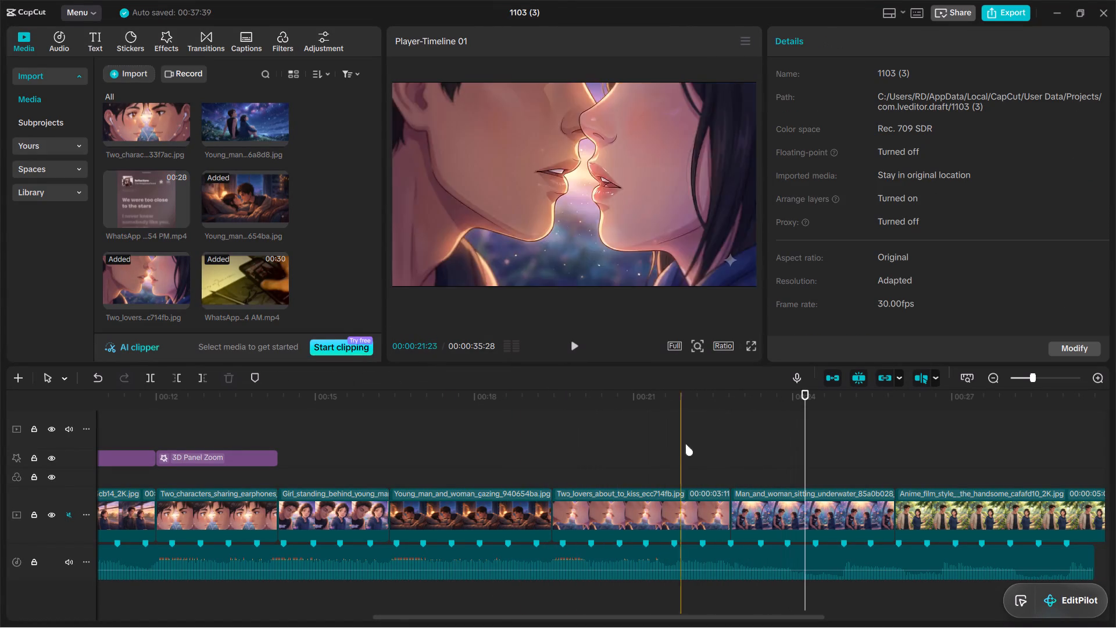
left_click(1022, 380)
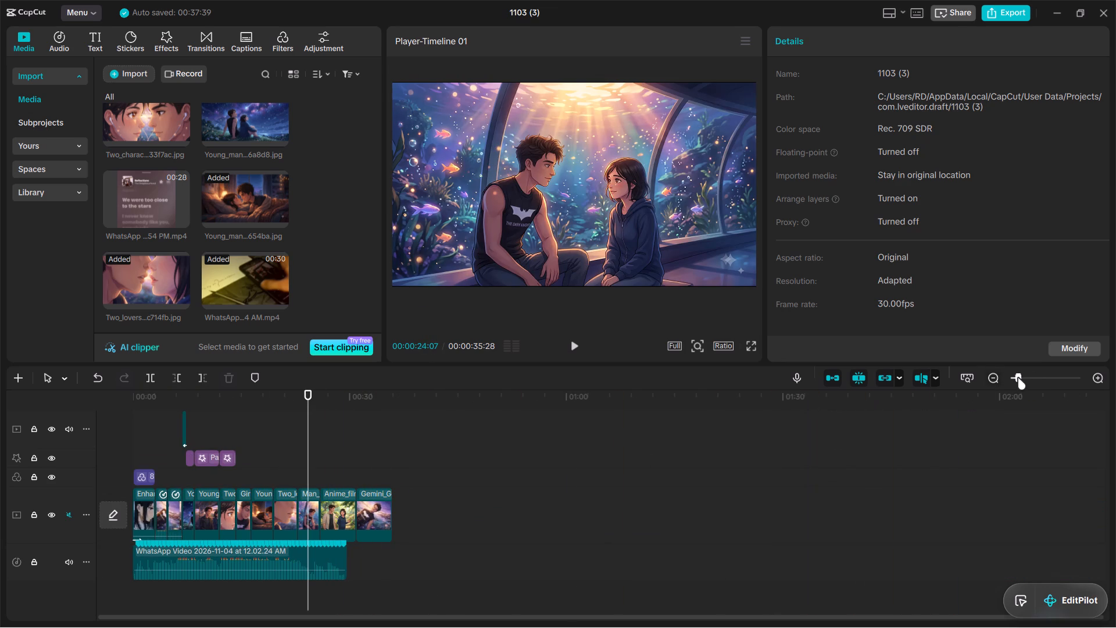
left_click_drag(1020, 377, 1030, 375)
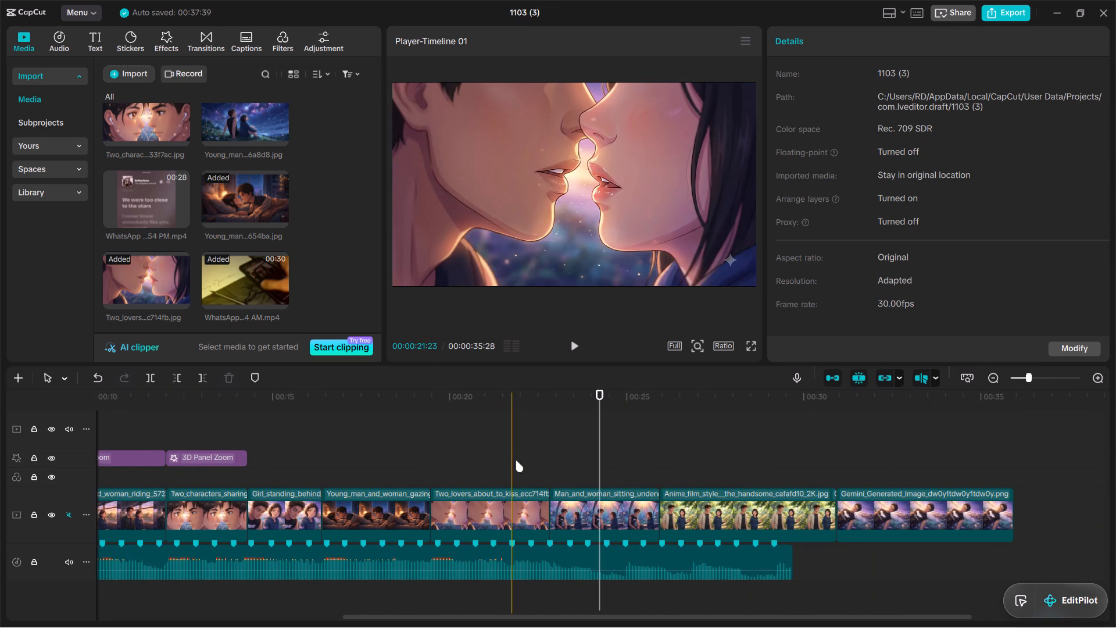
left_click(516, 460)
left_click(577, 351)
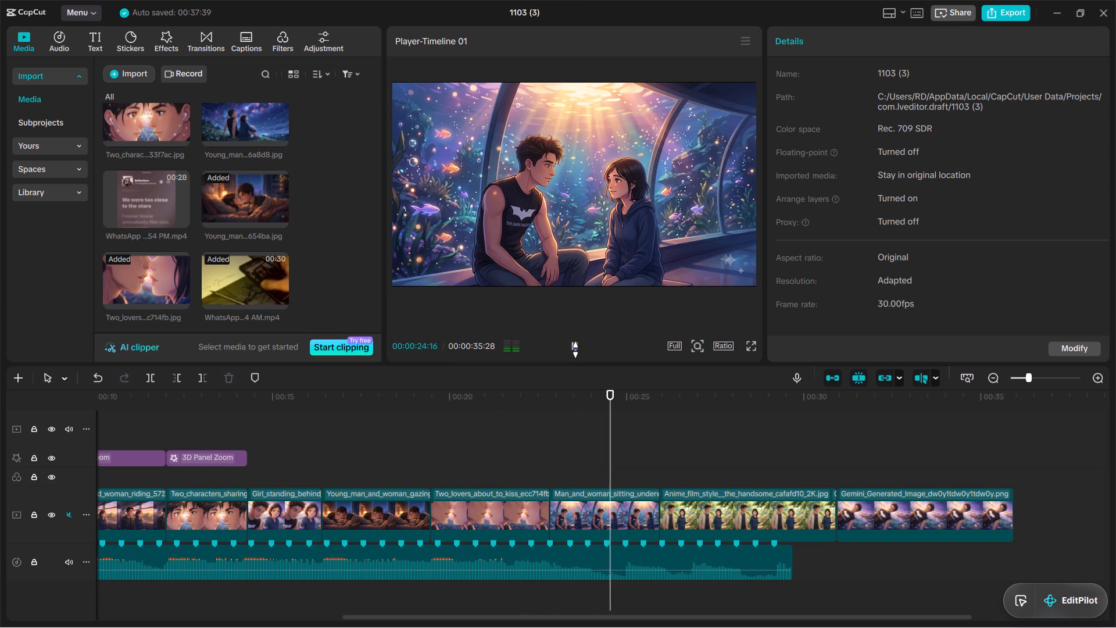
left_click(575, 349)
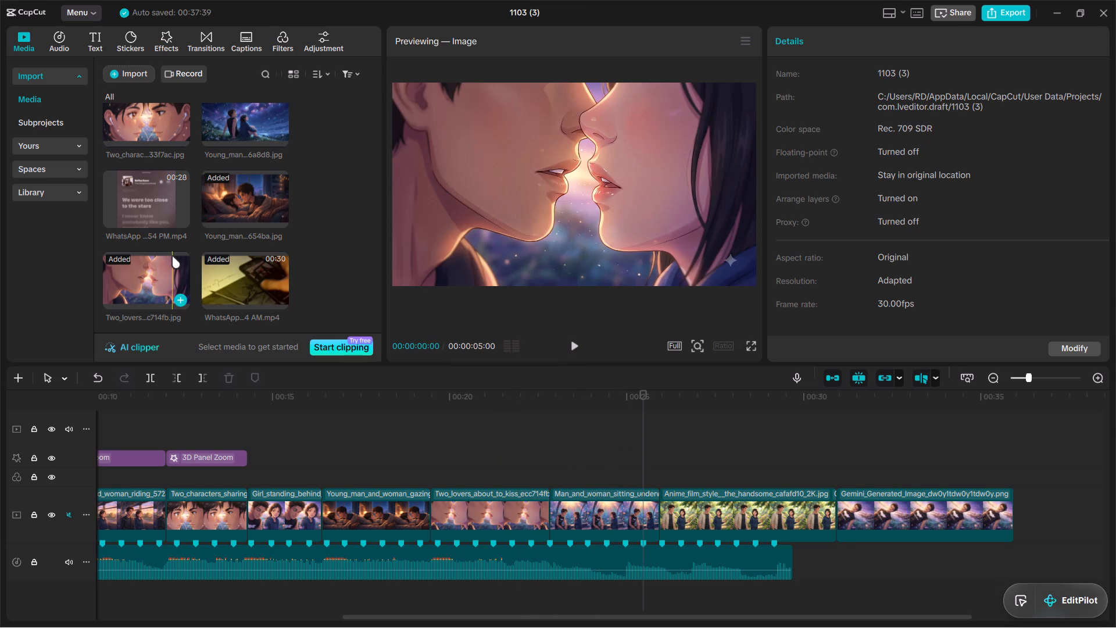
Replace the underwater couple clip with the unused Girl_standing_behind_young_man image (baf8cf29_2K), keeping the original video effect.
scroll(185, 252, "down", 3)
scroll(185, 252, "up", 1)
scroll(188, 197, "up", 2)
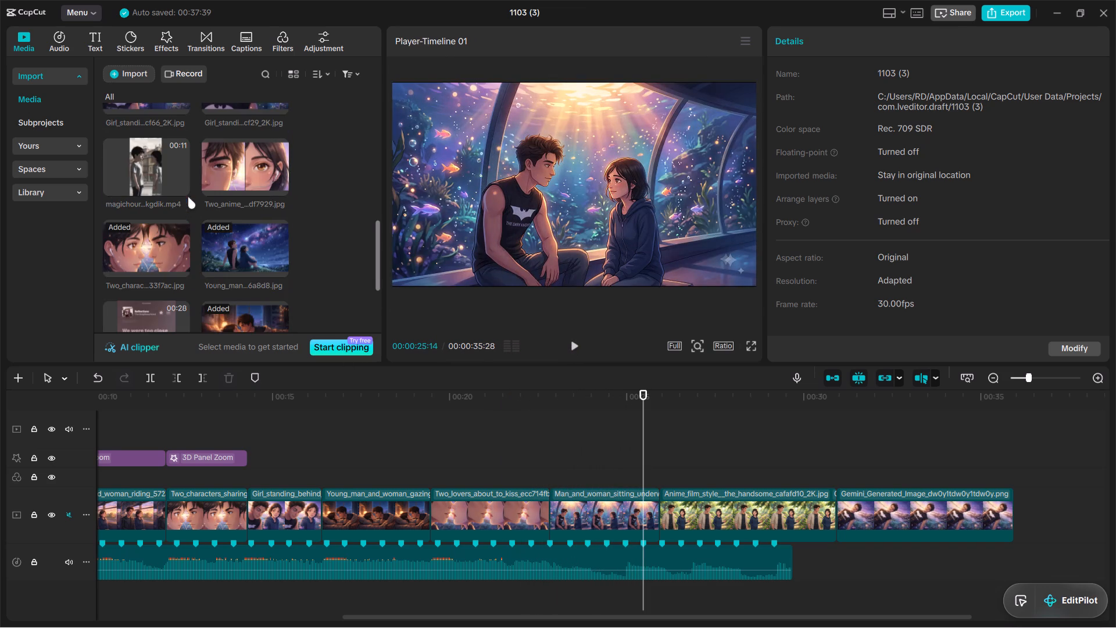
scroll(227, 176, "up", 1)
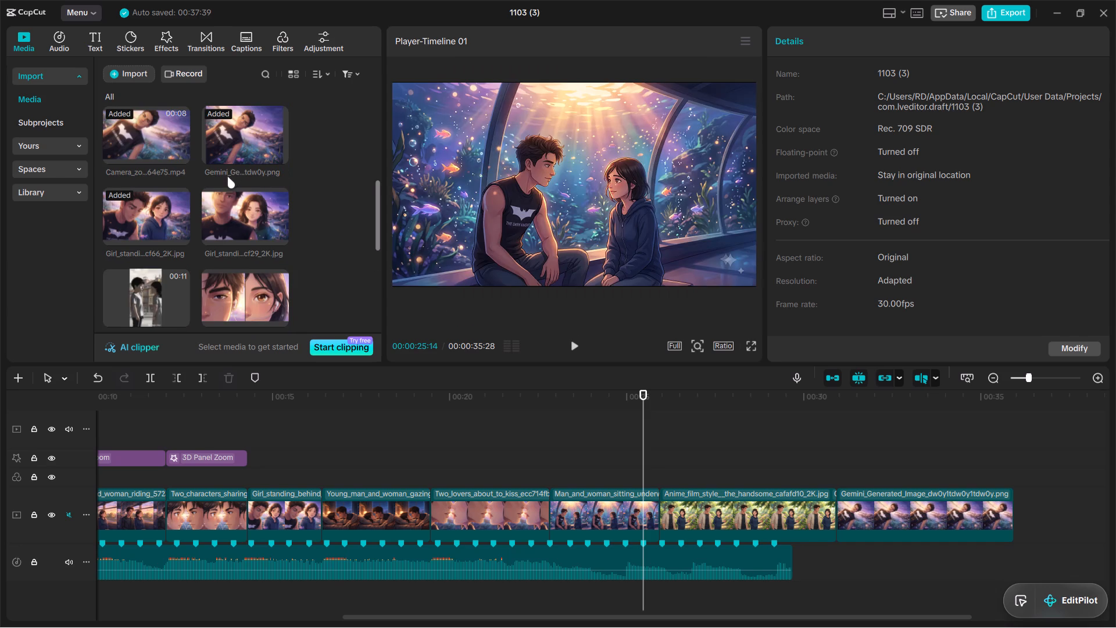
left_click_drag(236, 208, 561, 488)
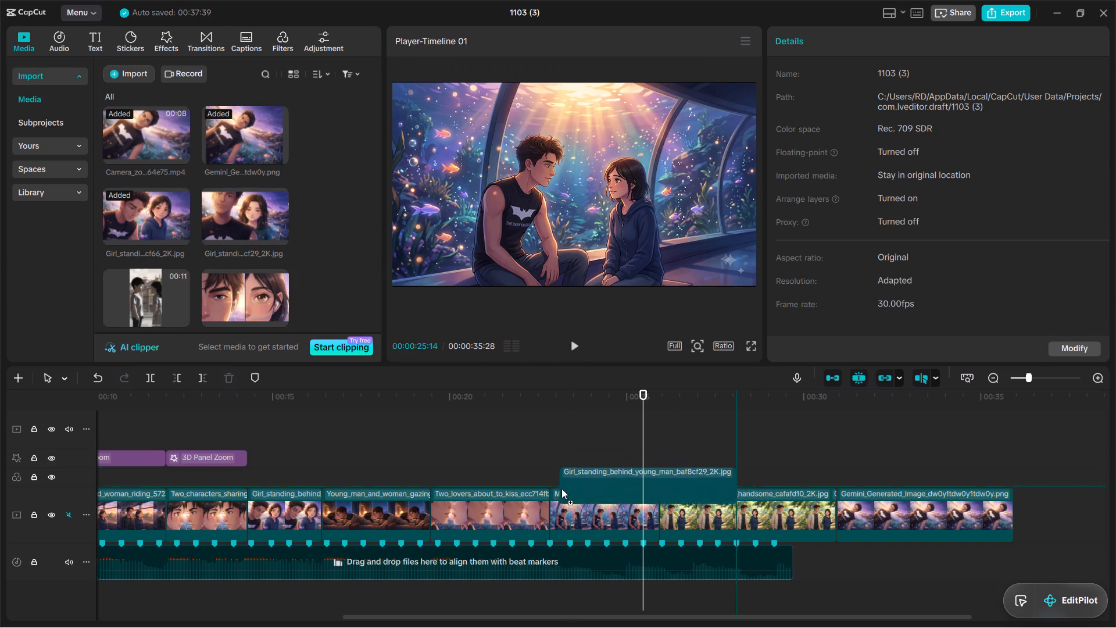
left_click_drag(561, 488, 562, 508)
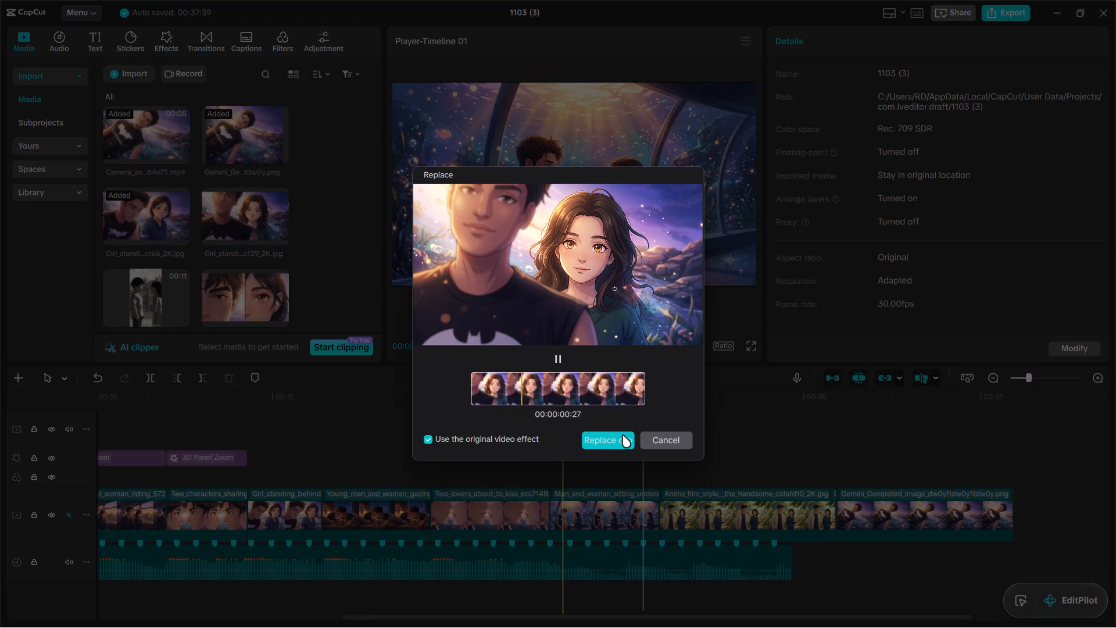
left_click(618, 441)
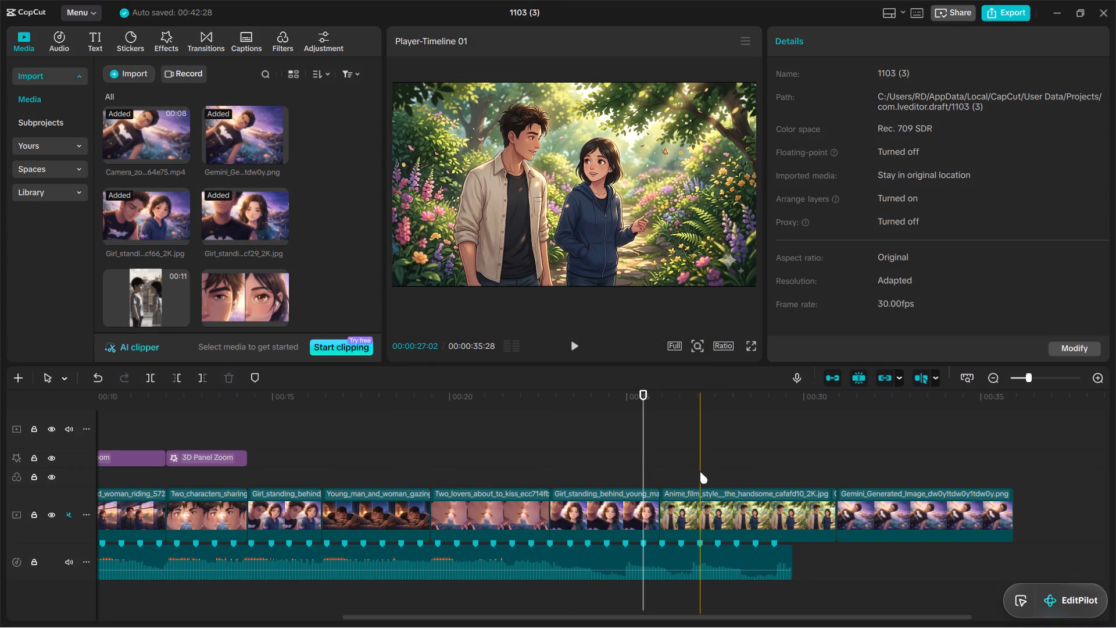
Crop the Anime_film_style garden clip at 16:9 to a tighter frame on the couple's upper bodies, leaving out the sparkle watermark.
left_click(722, 508)
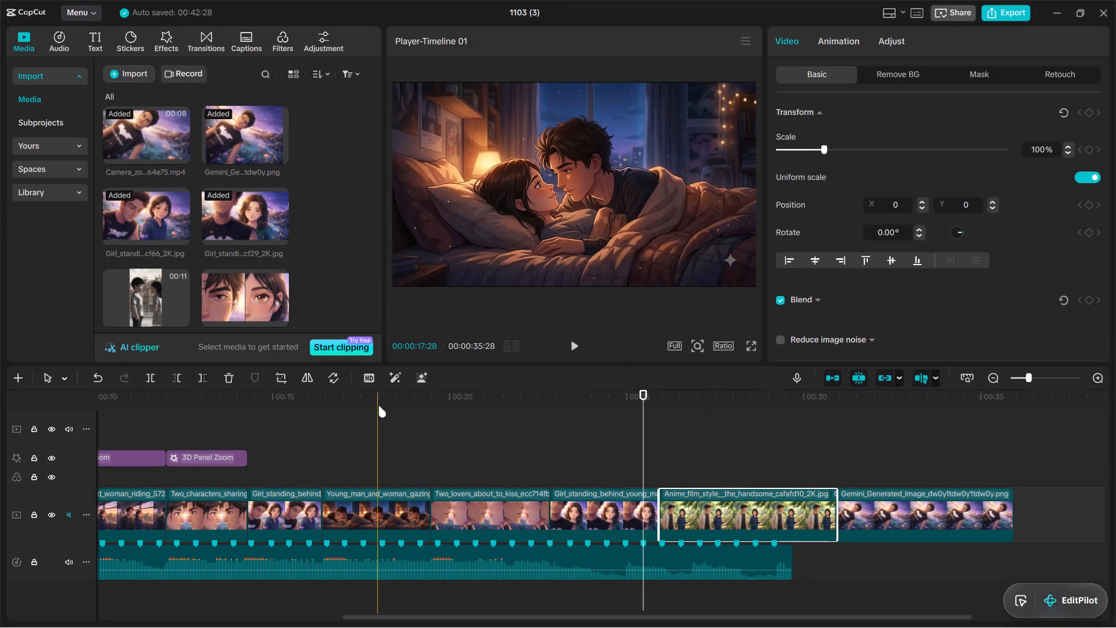
left_click(281, 377)
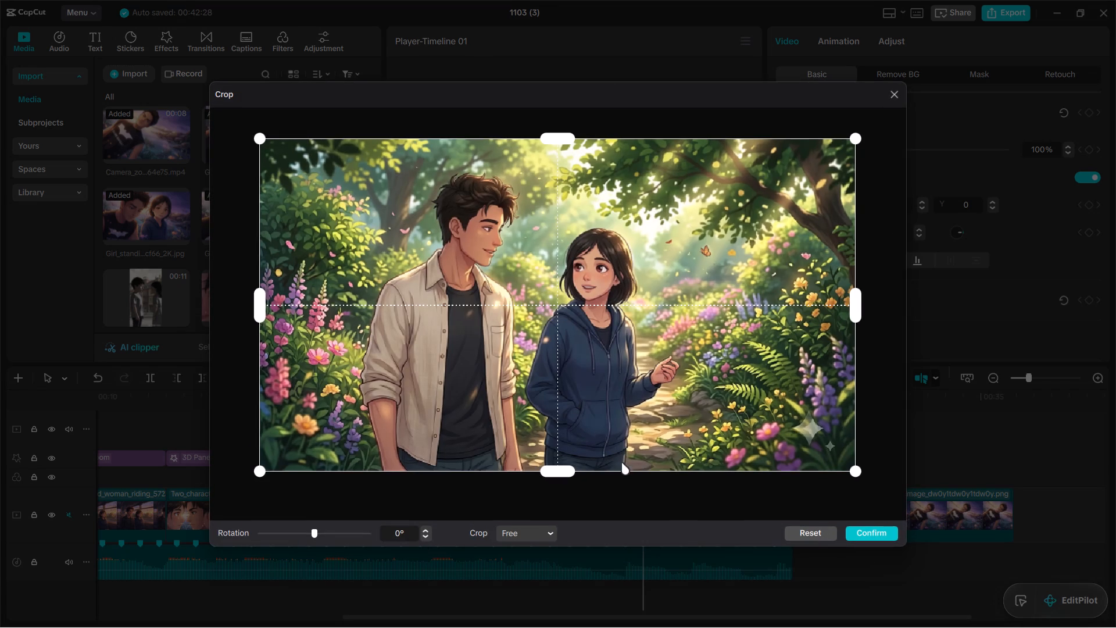
left_click(527, 536)
left_click(540, 486)
left_click_drag(843, 469, 595, 411)
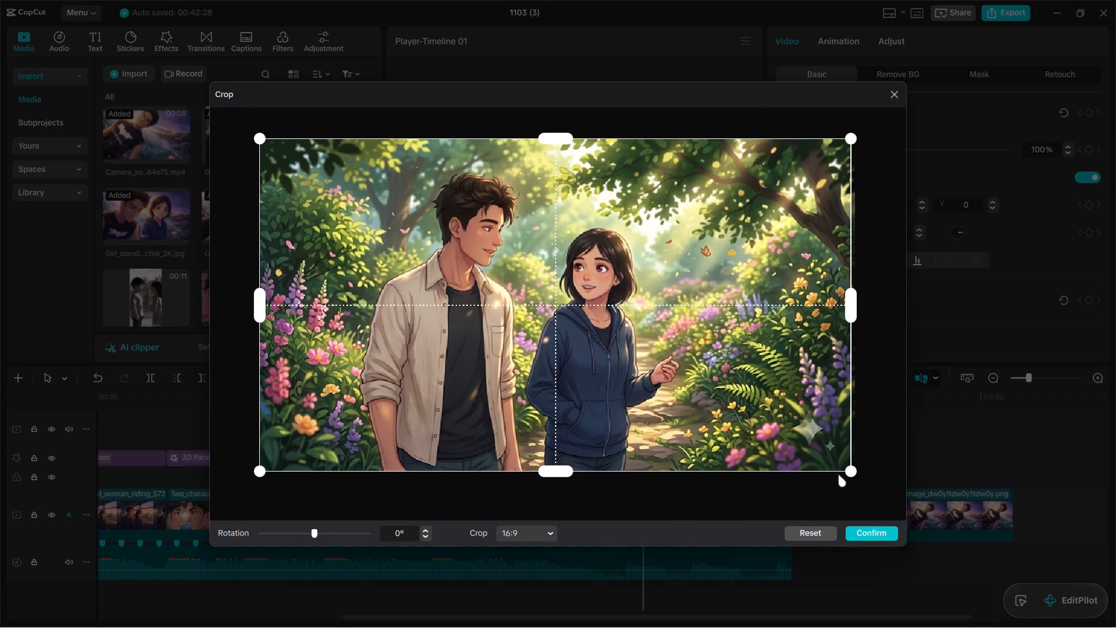
left_click_drag(851, 470, 692, 383)
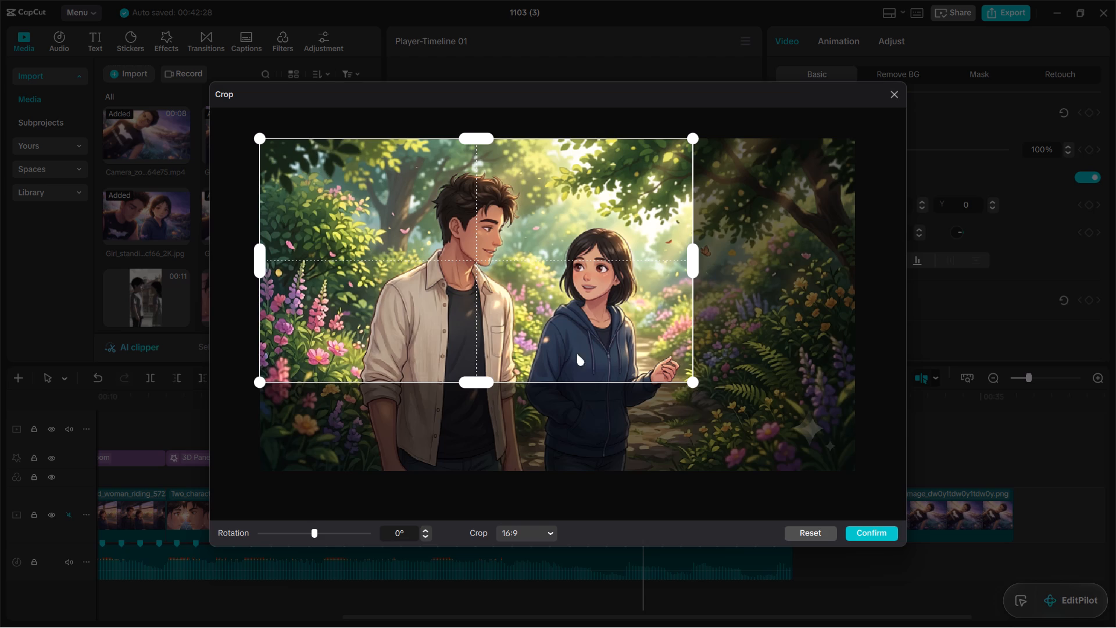
left_click_drag(522, 327, 673, 329)
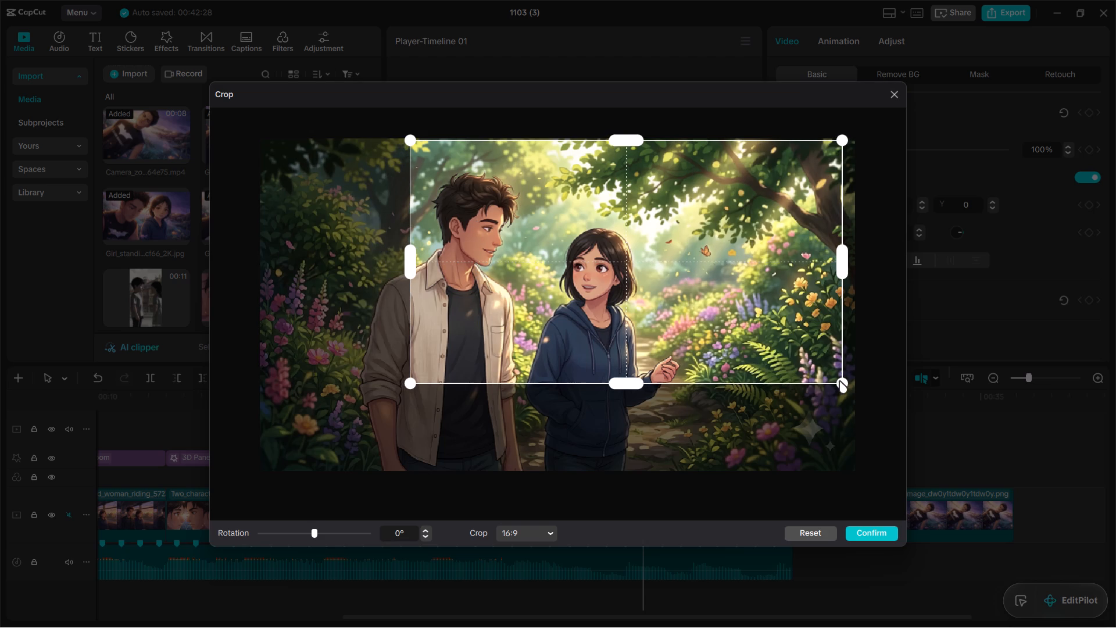
left_click_drag(840, 381, 793, 366)
left_click_drag(684, 320, 699, 329)
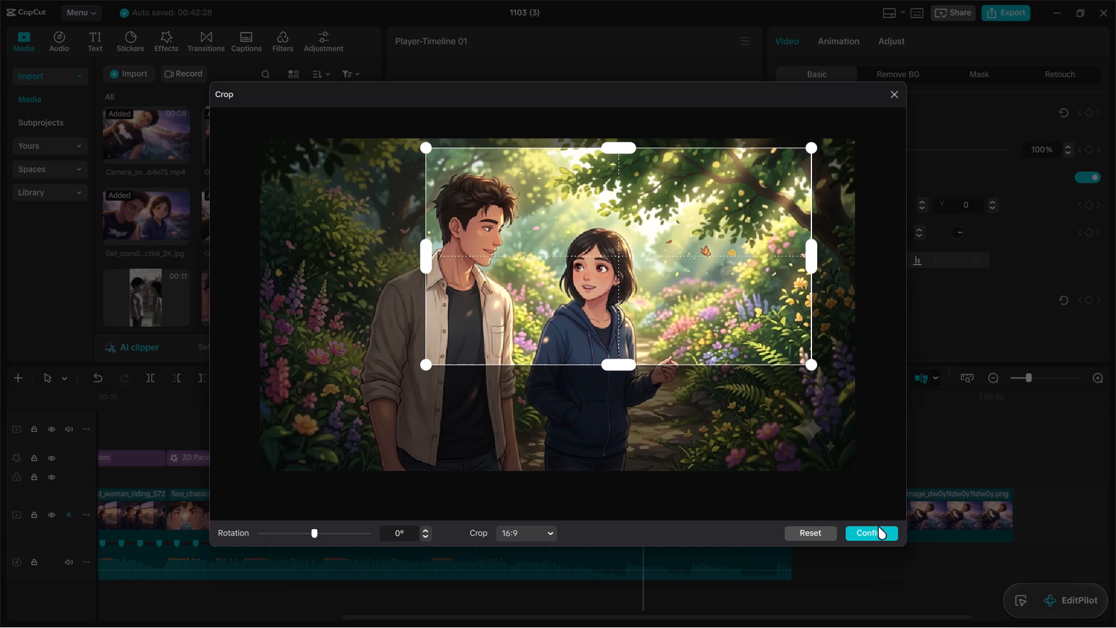
left_click(879, 533)
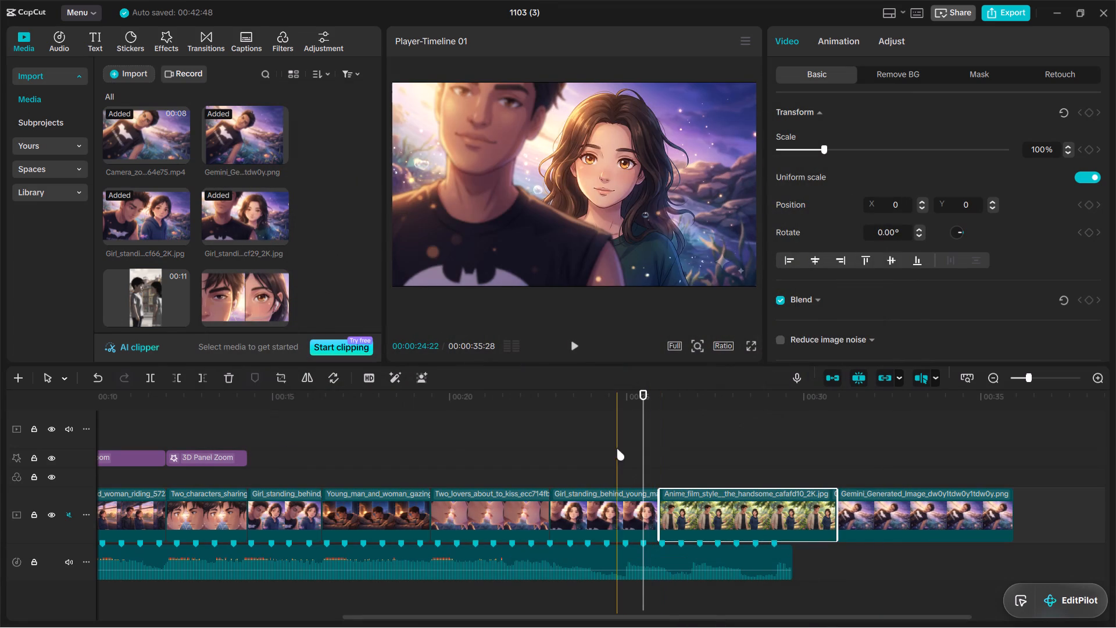
Preview the cropped garden clip and trim its end back to the end of the audio track.
left_click(578, 348)
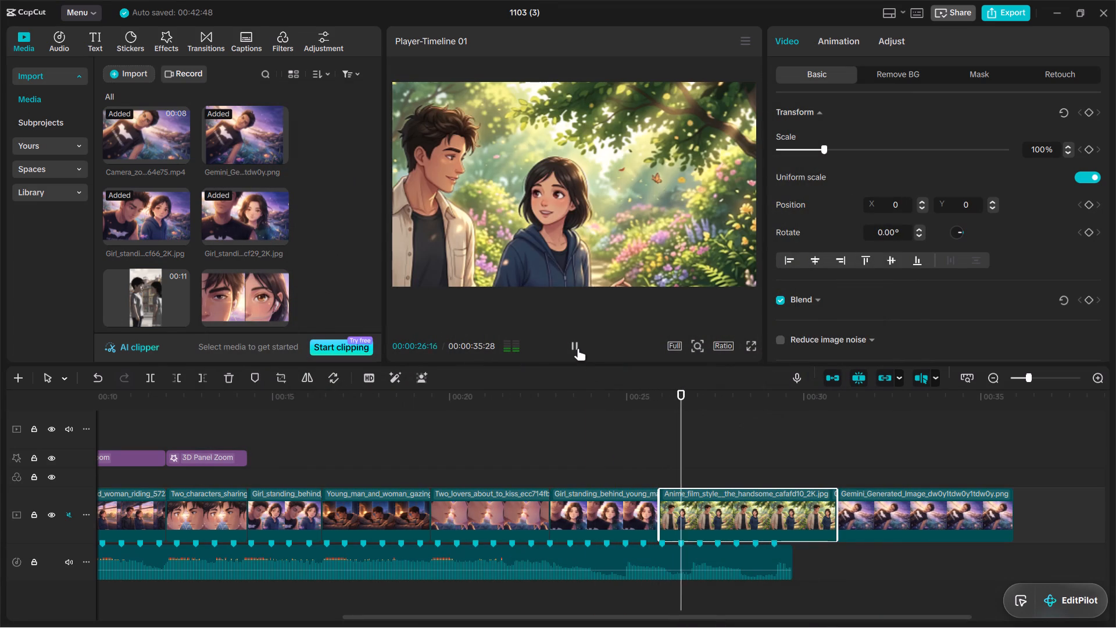
left_click(578, 348)
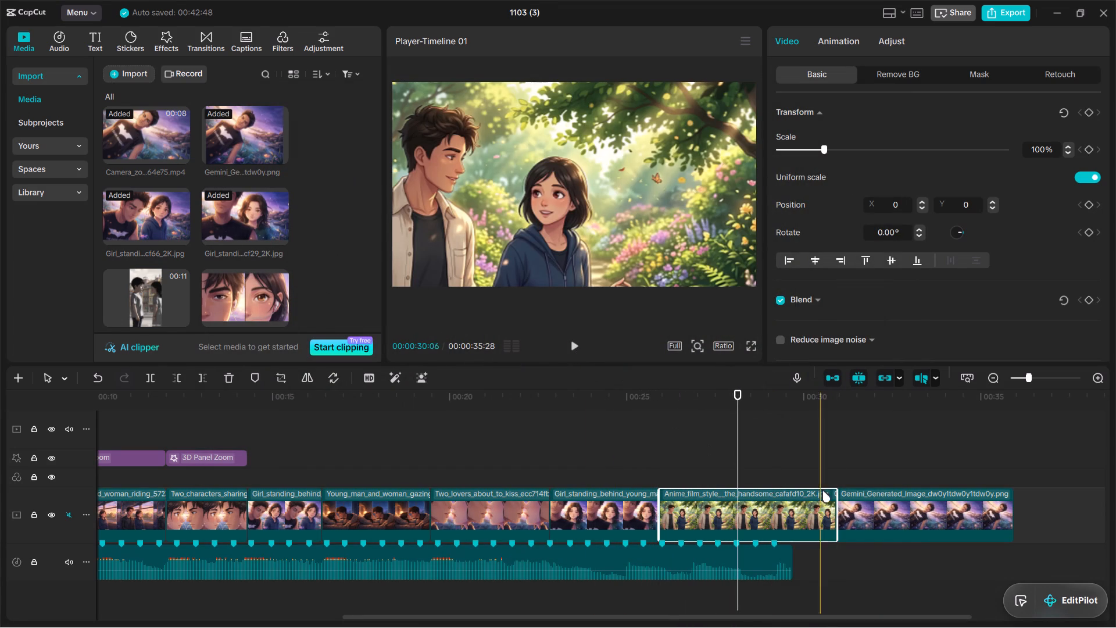
left_click_drag(836, 511, 789, 522)
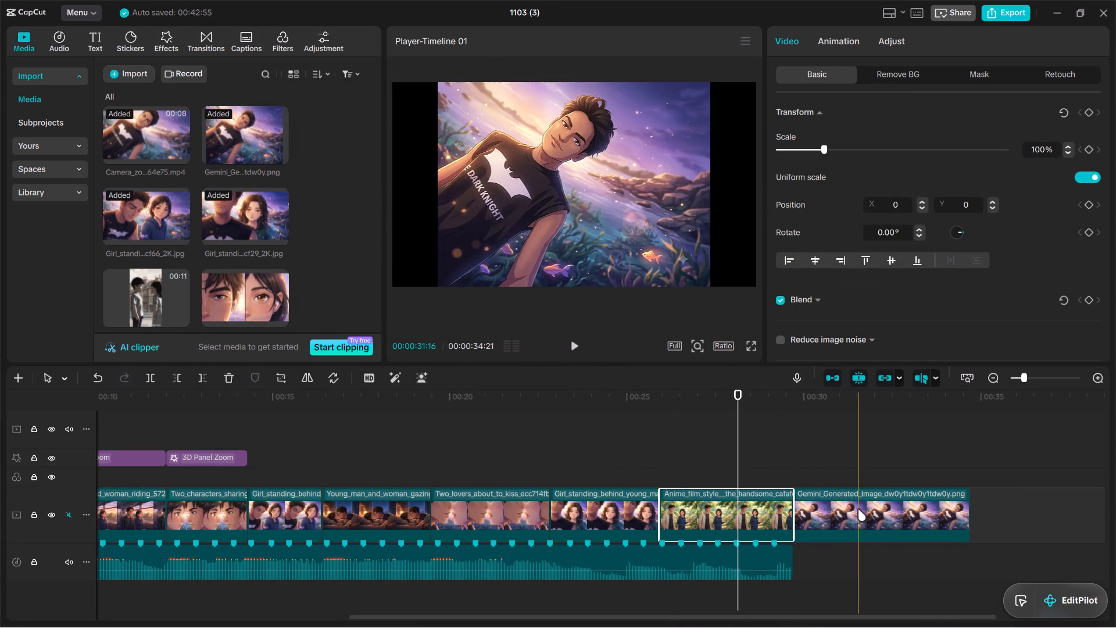
Delete the Gemini_Generated_Image clip at the end of the main track.
left_click(858, 509)
left_click(227, 380)
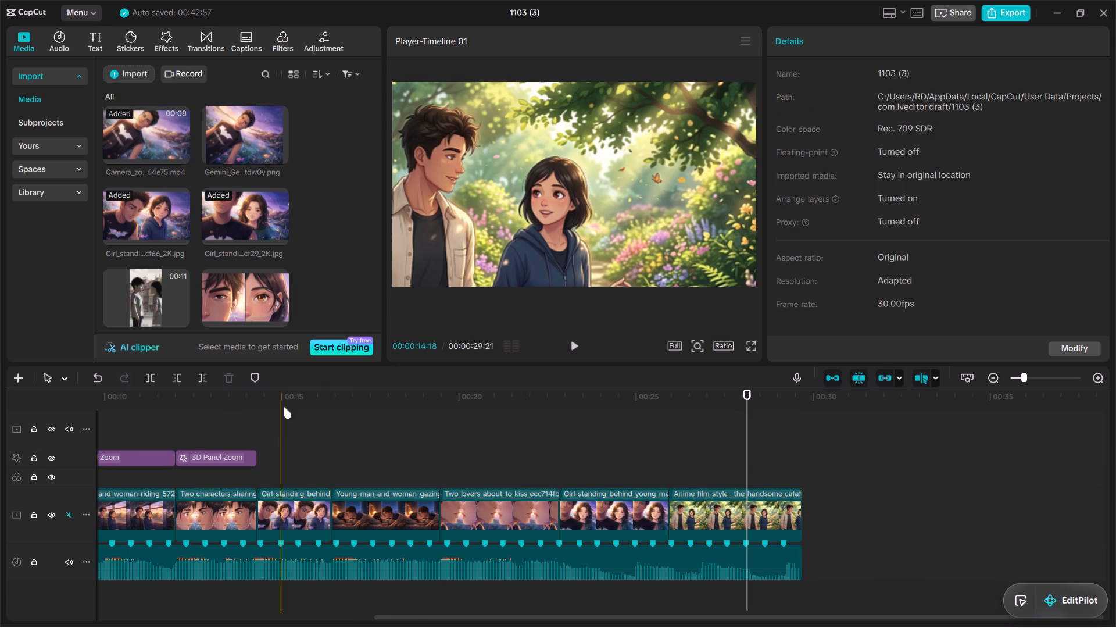
Play the sequence from the beginning, and replay the starry-night clip and its cut to the train clip.
left_click(300, 422)
left_click_drag(300, 422, 0, 522)
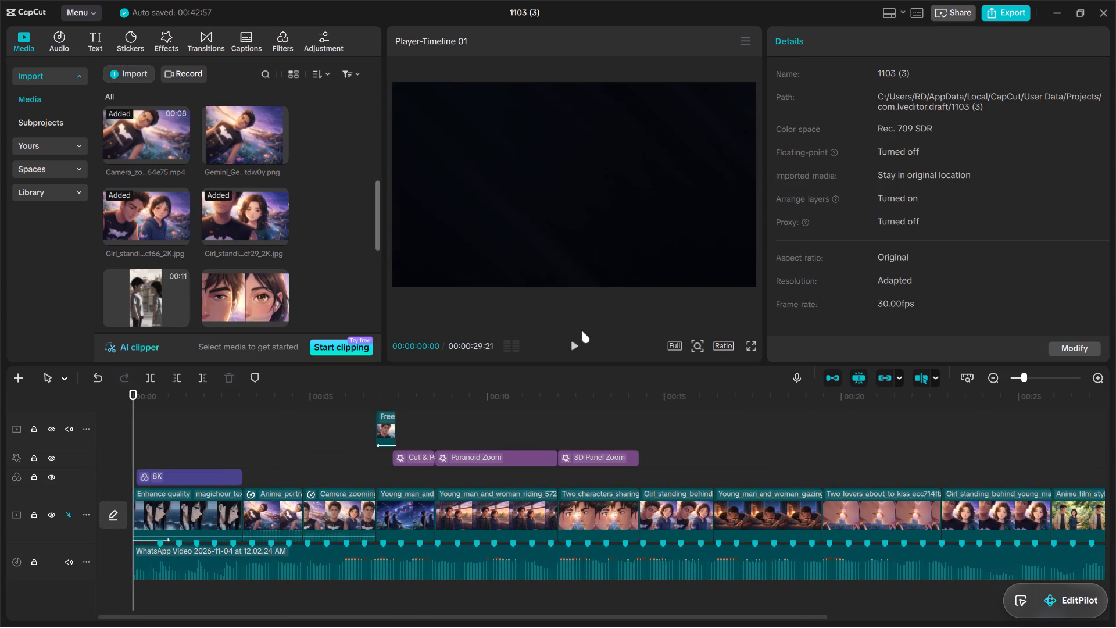
left_click(578, 344)
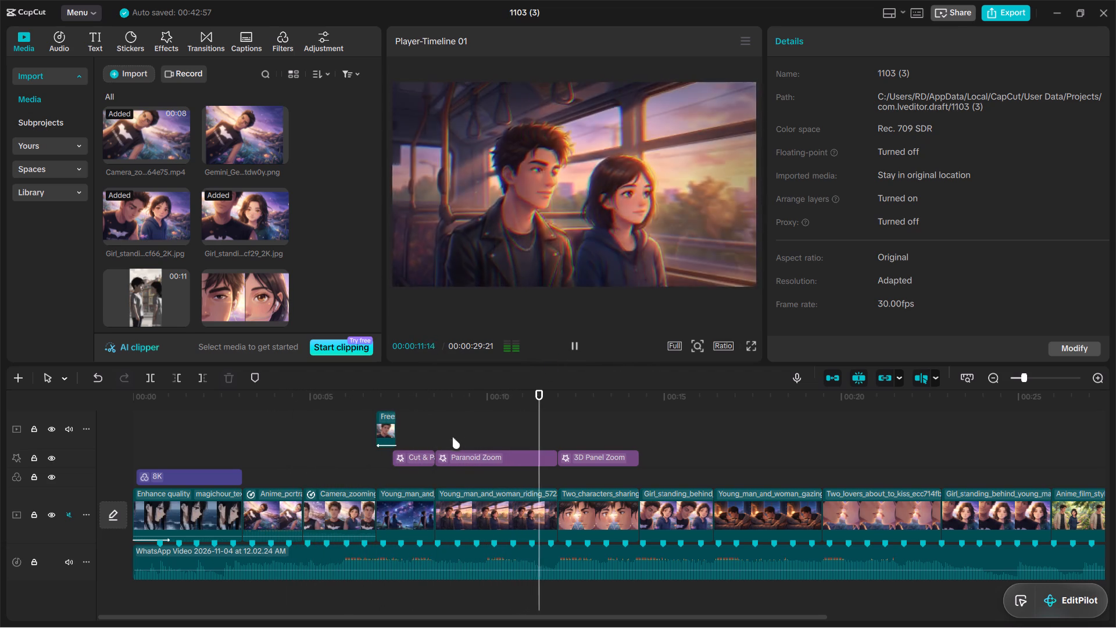
left_click(425, 419)
left_click(410, 422)
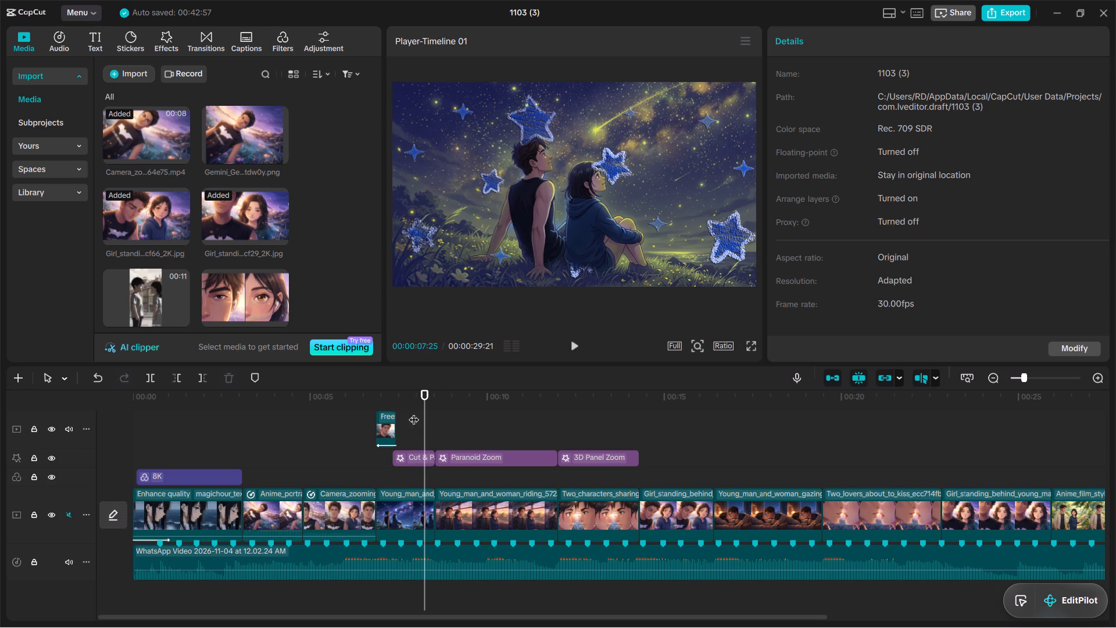
left_click(574, 348)
left_click(574, 348)
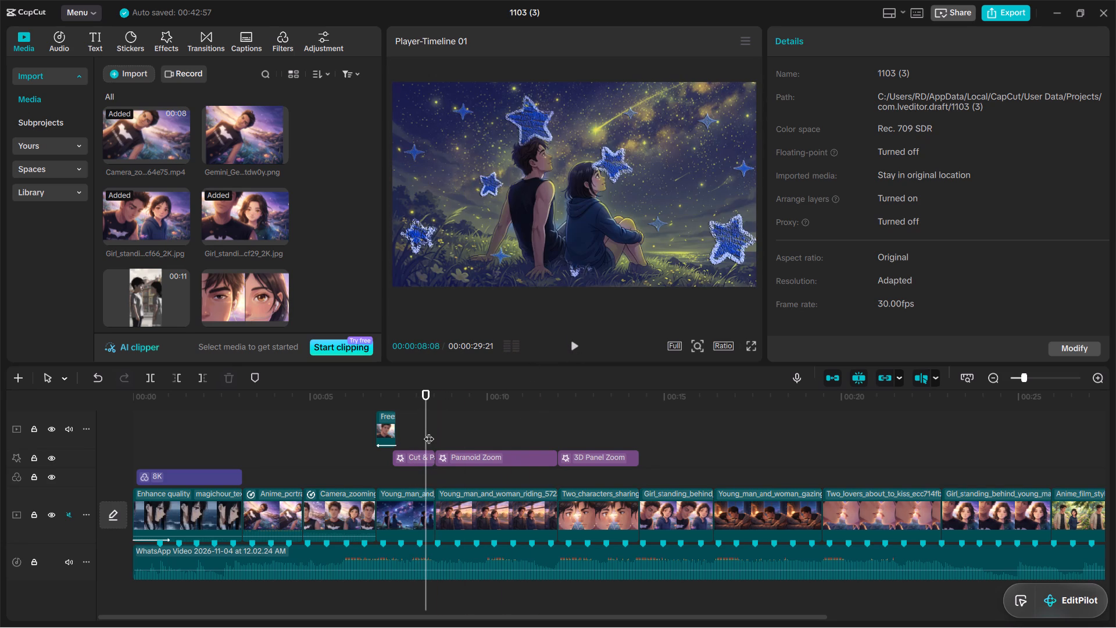
left_click(399, 424)
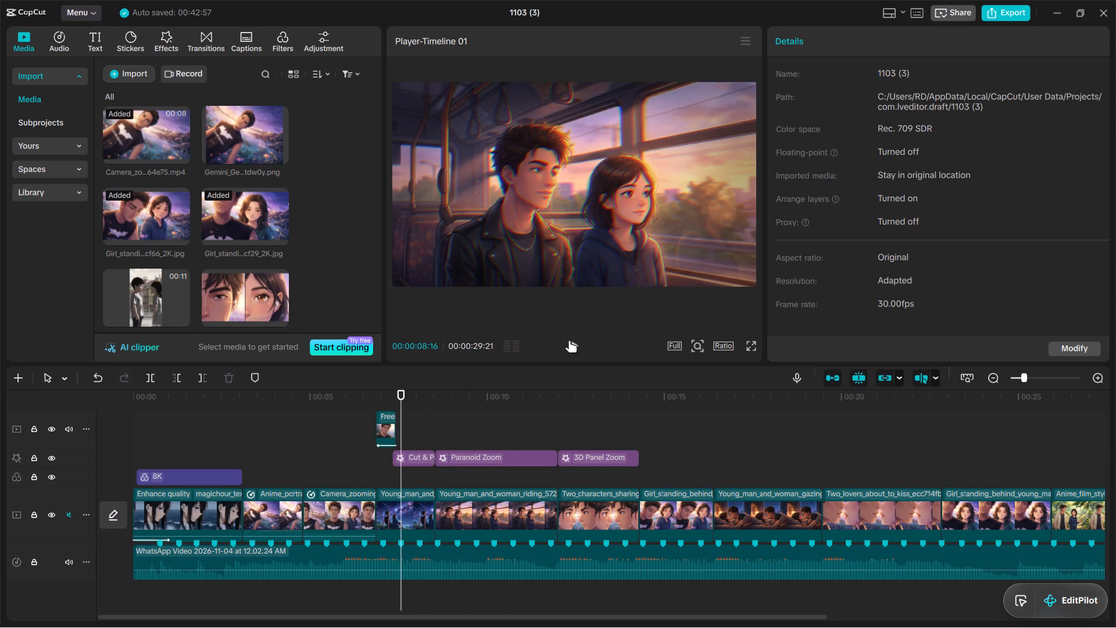
left_click(571, 340)
left_click(571, 340)
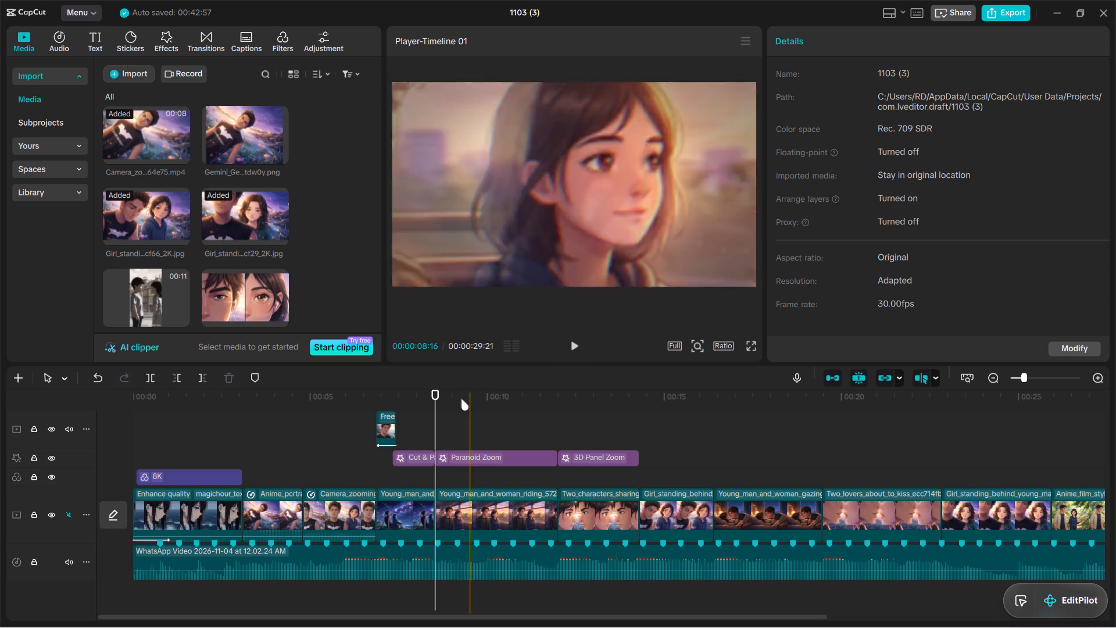
left_click(402, 422)
left_click(573, 350)
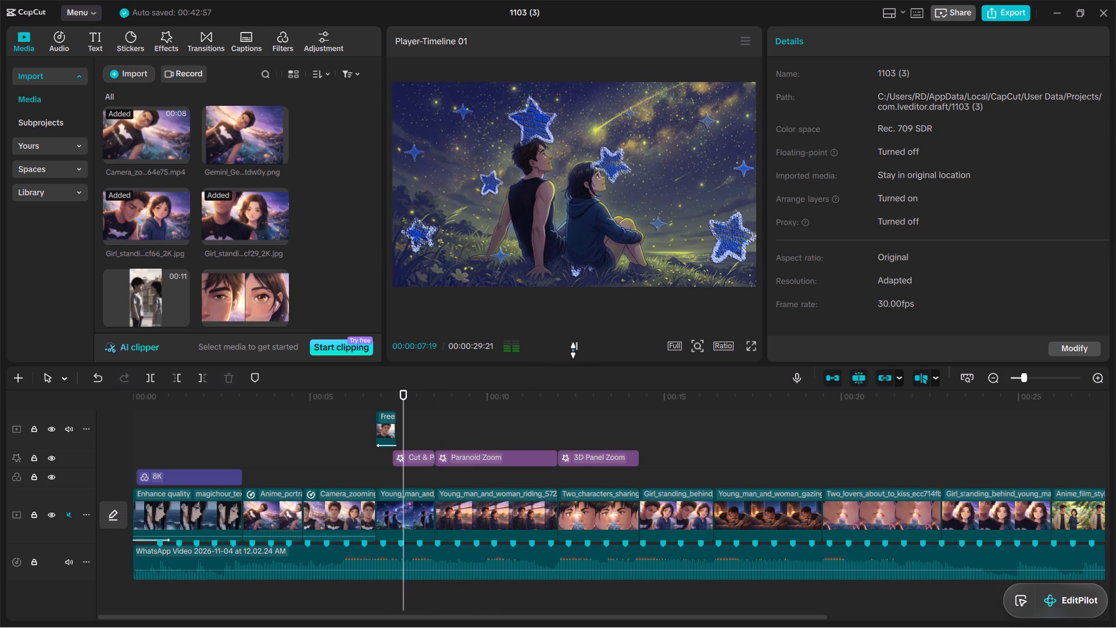
left_click(573, 350)
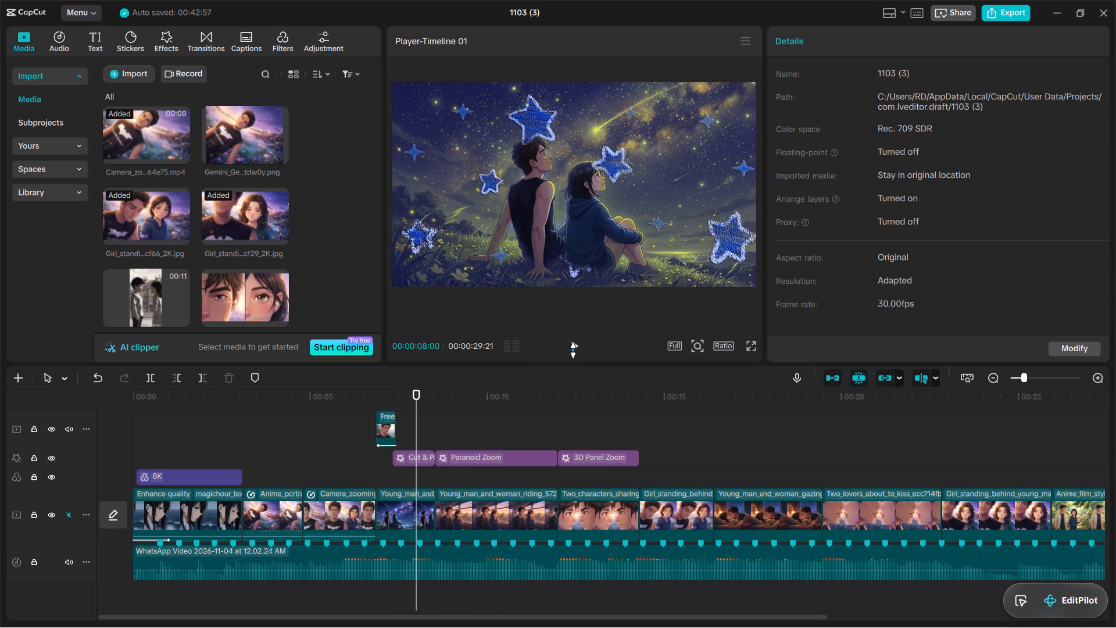
Search the stock media library for "star" and preview the 10-second golden particle-trail clip.
left_click(36, 194)
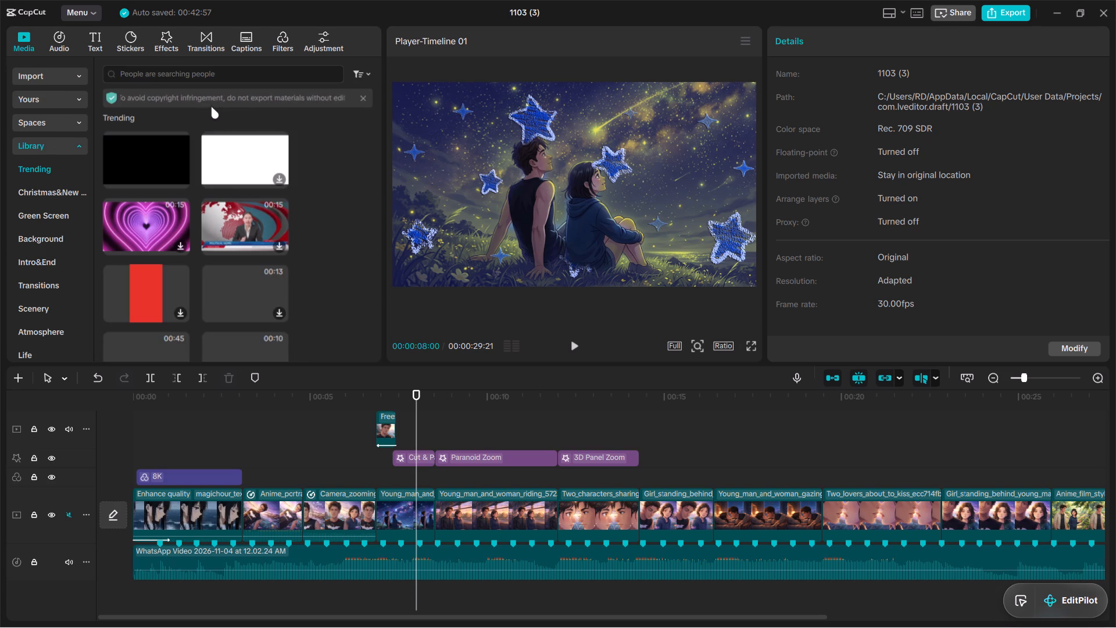
left_click(240, 74)
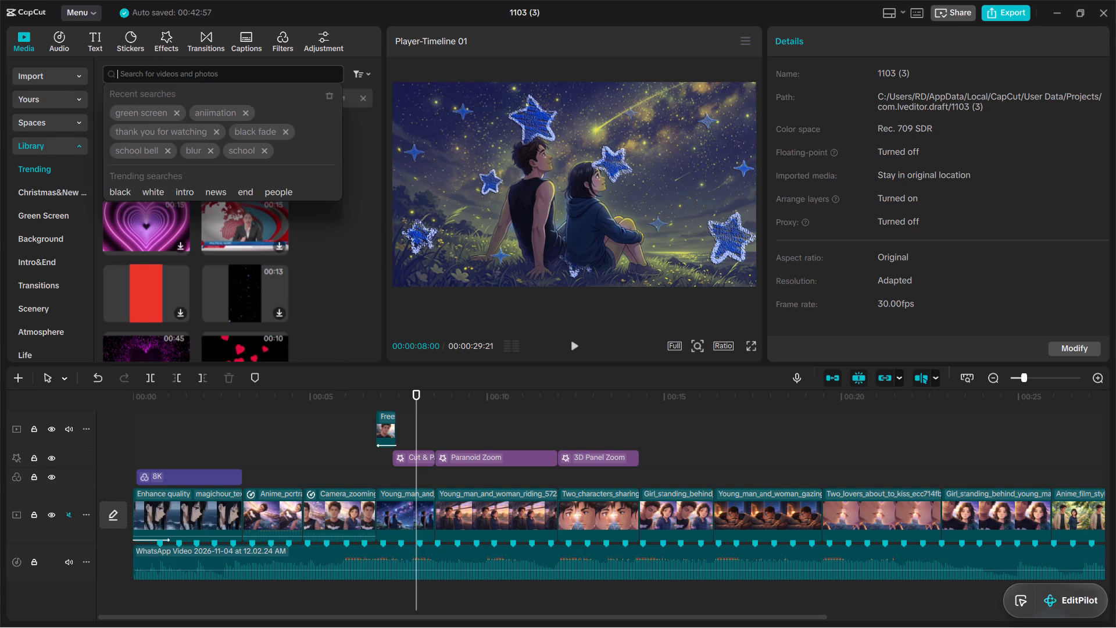
type("star")
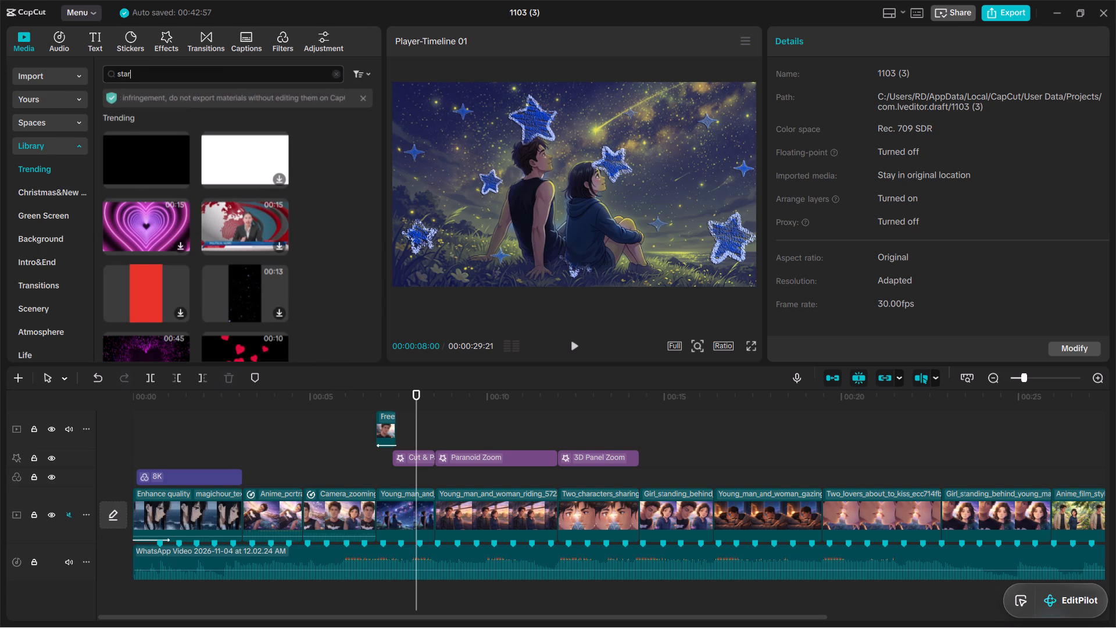
key("Return")
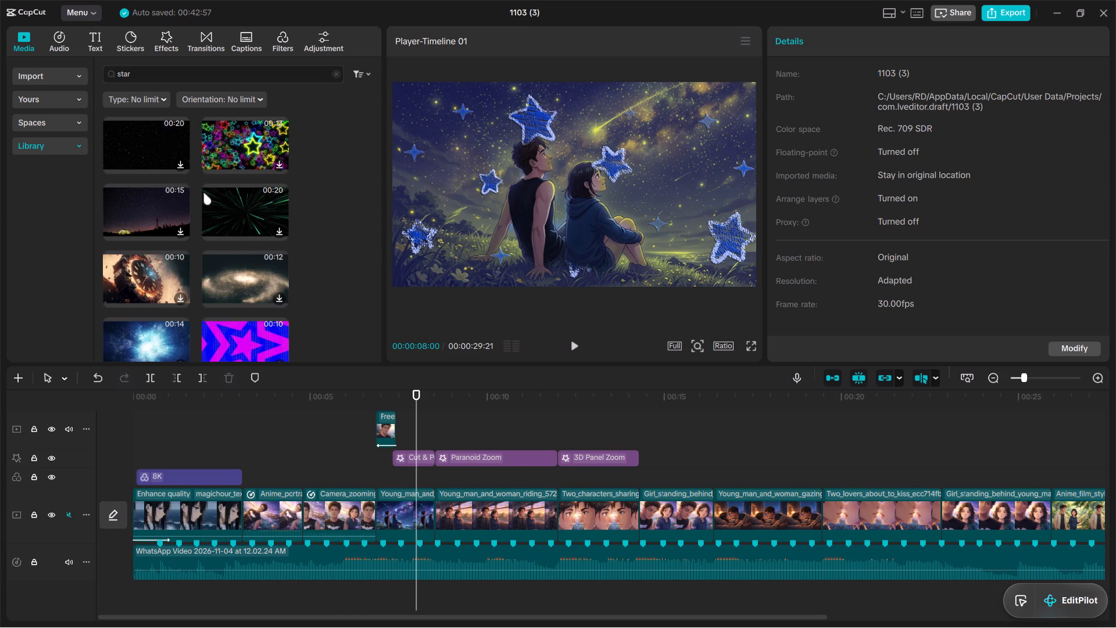
scroll(260, 251, "down", 2)
scroll(162, 217, "down", 2)
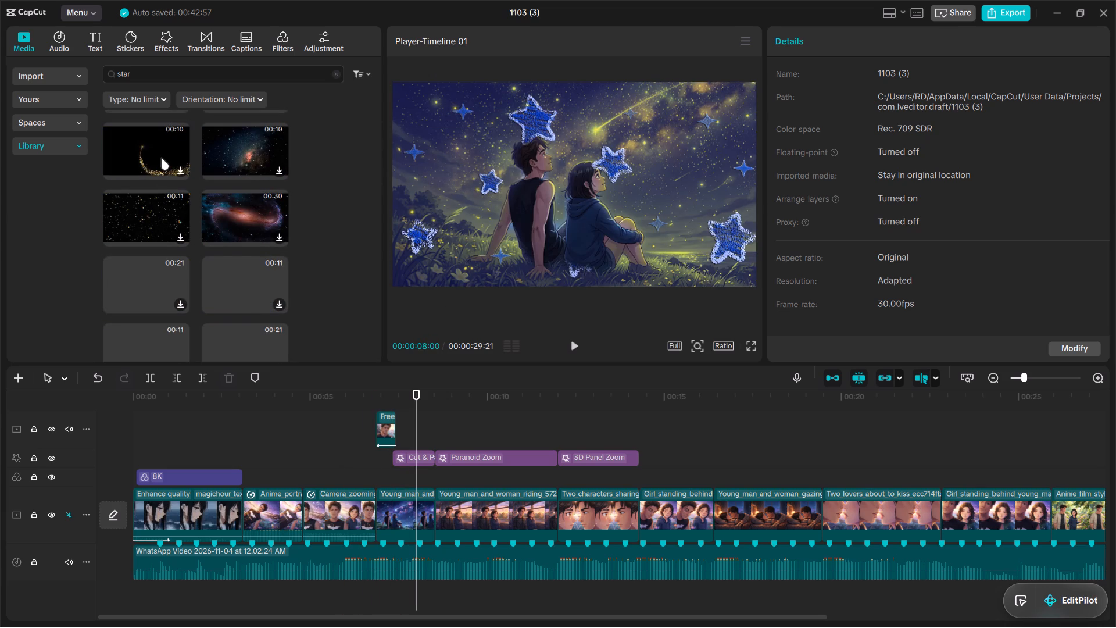
left_click(161, 158)
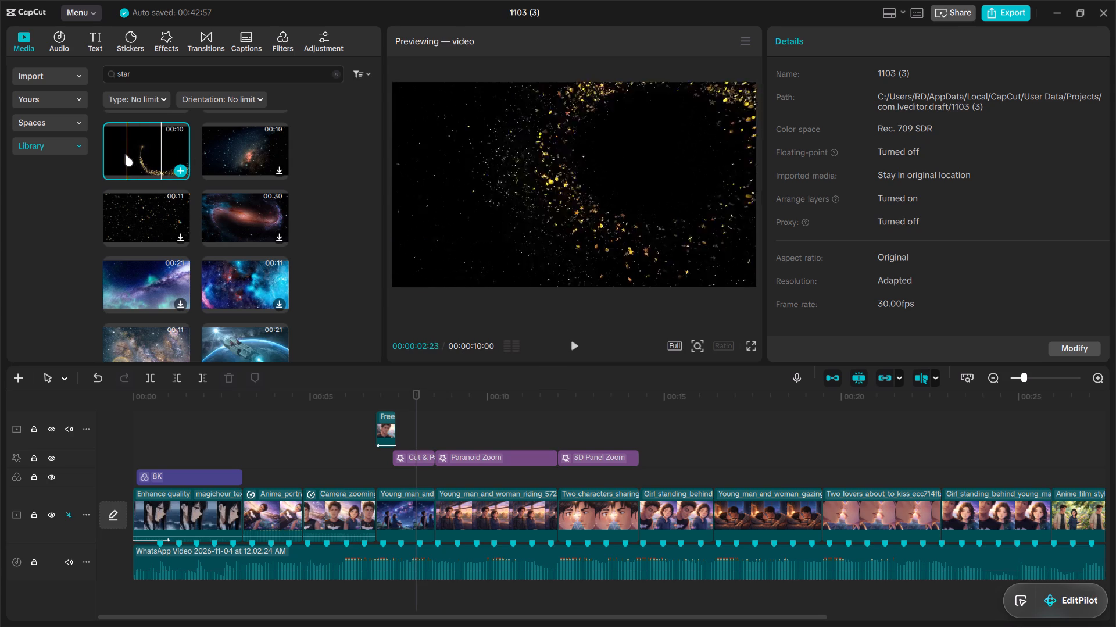
Browse further through the star results and select the 16-second night clip of a silhouetted couple for preview.
scroll(162, 221, "down", 2)
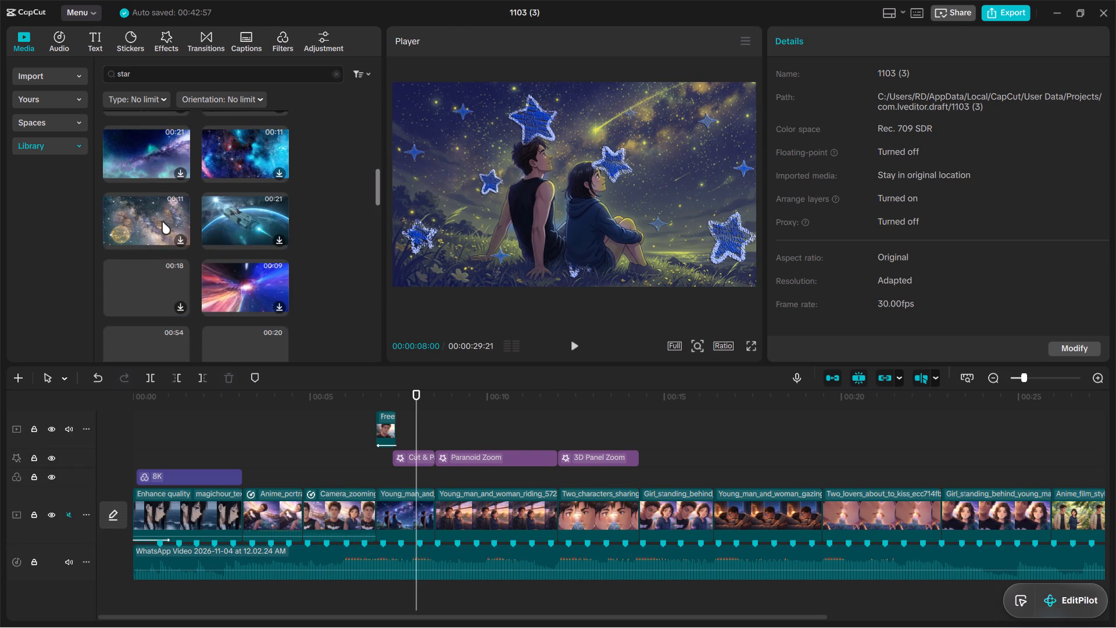
scroll(162, 222, "down", 3)
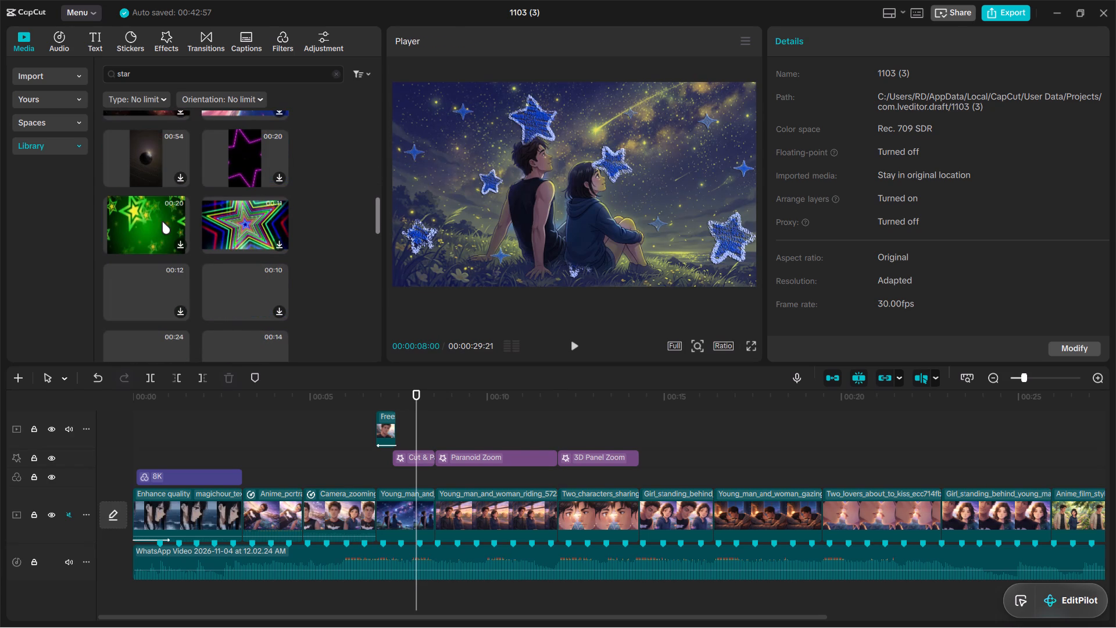
scroll(162, 222, "down", 2)
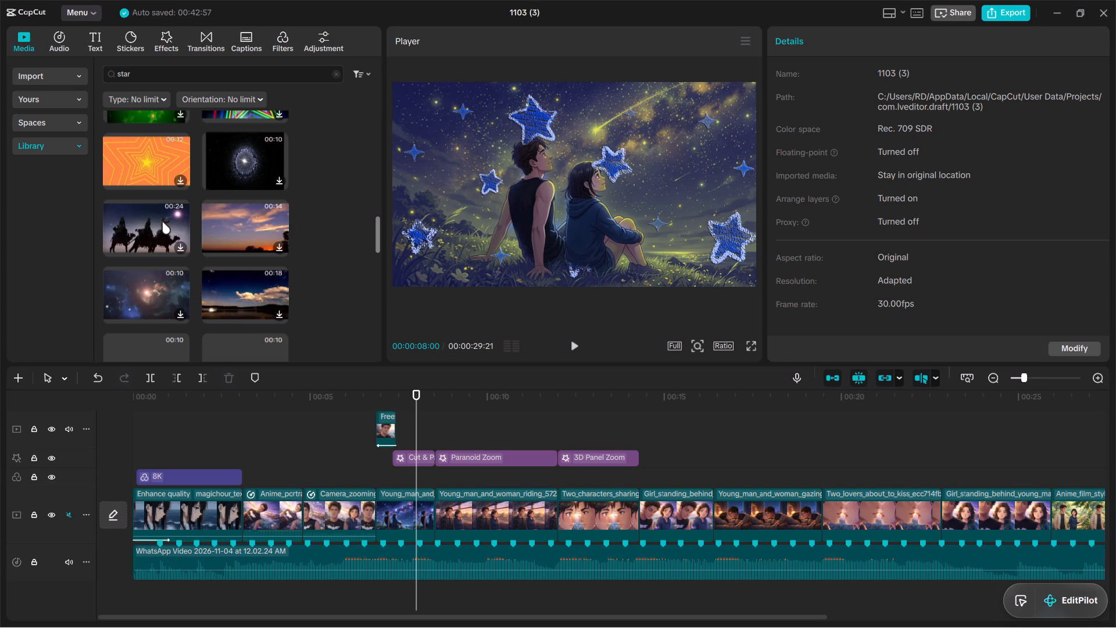
scroll(162, 222, "down", 4)
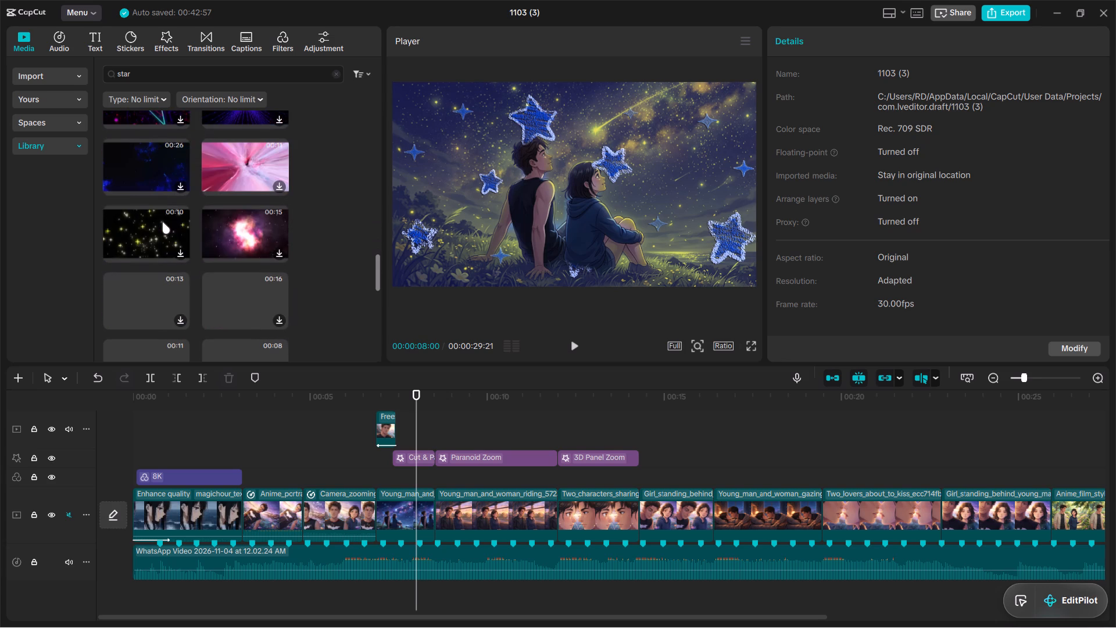
scroll(162, 222, "down", 2)
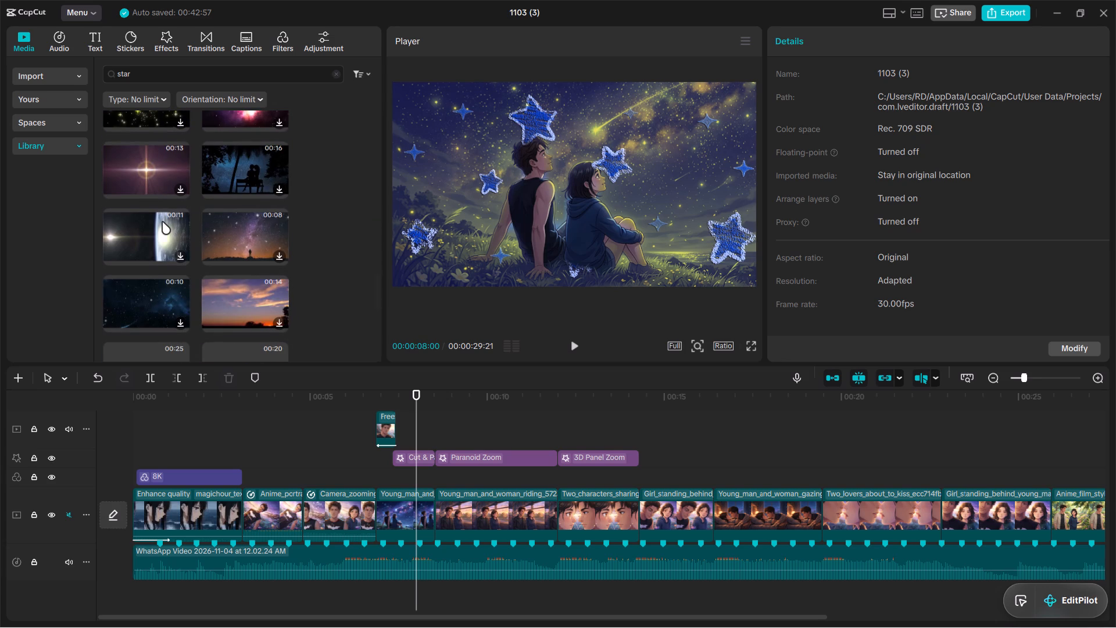
left_click(236, 173)
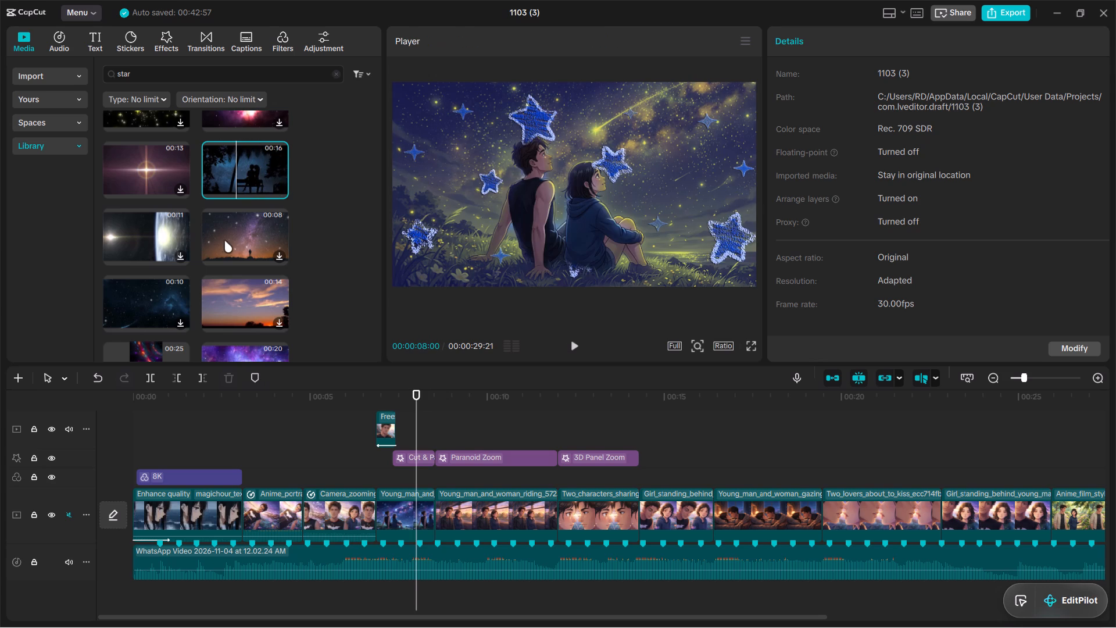
Examine more star results, previewing the 20-second dark starfield clip and the 4-second teal particle-swirl clip.
scroll(228, 241, "down", 3)
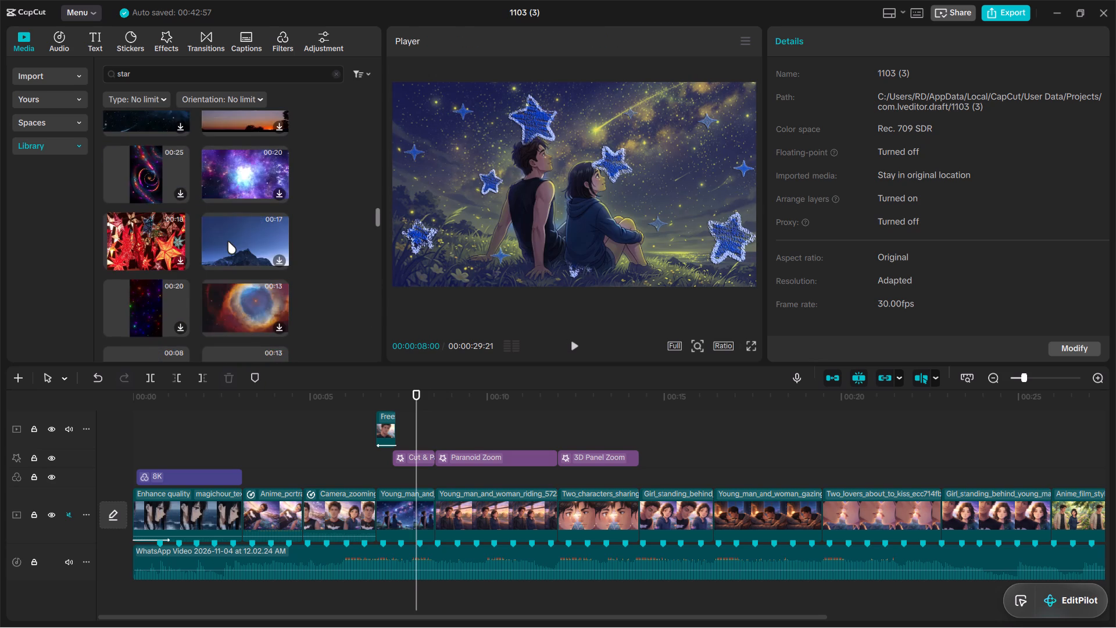
scroll(228, 241, "down", 4)
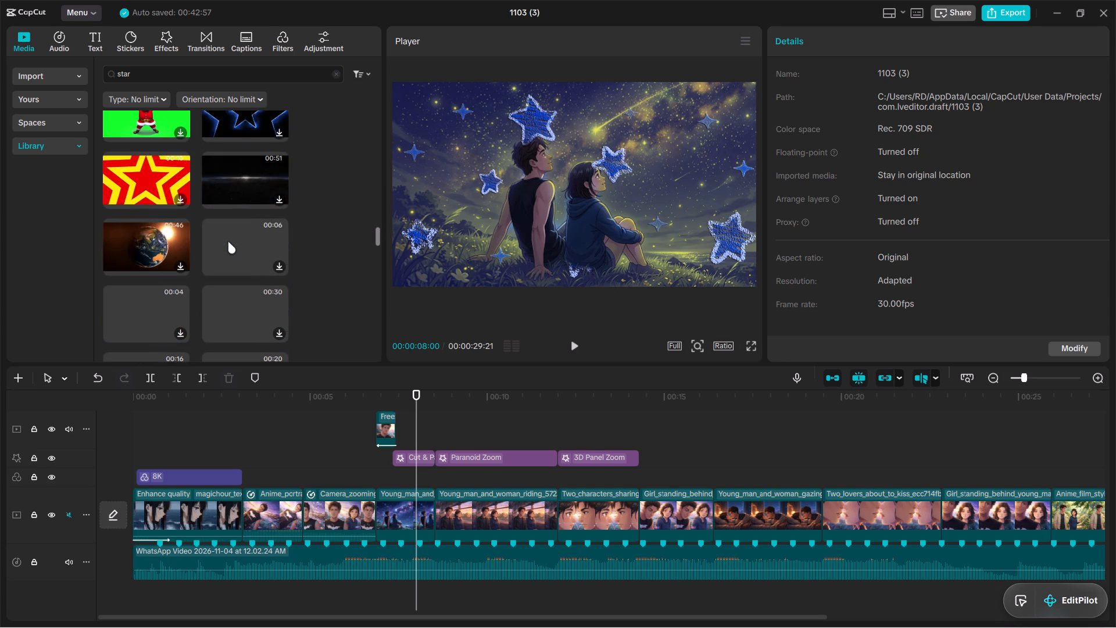
scroll(228, 241, "down", 2)
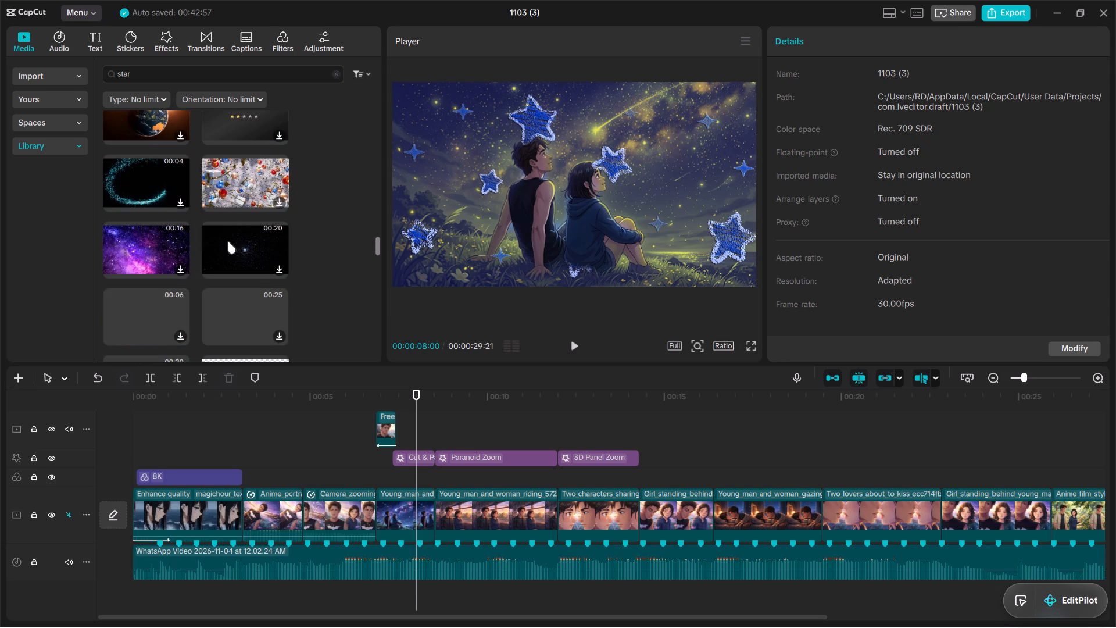
left_click(239, 249)
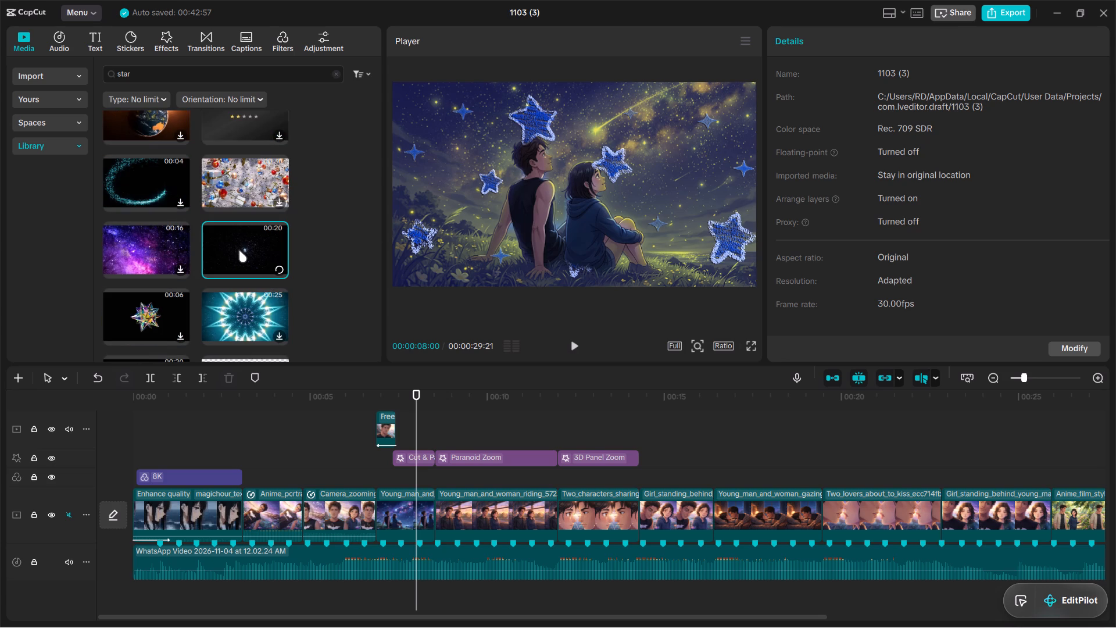
left_click(161, 192)
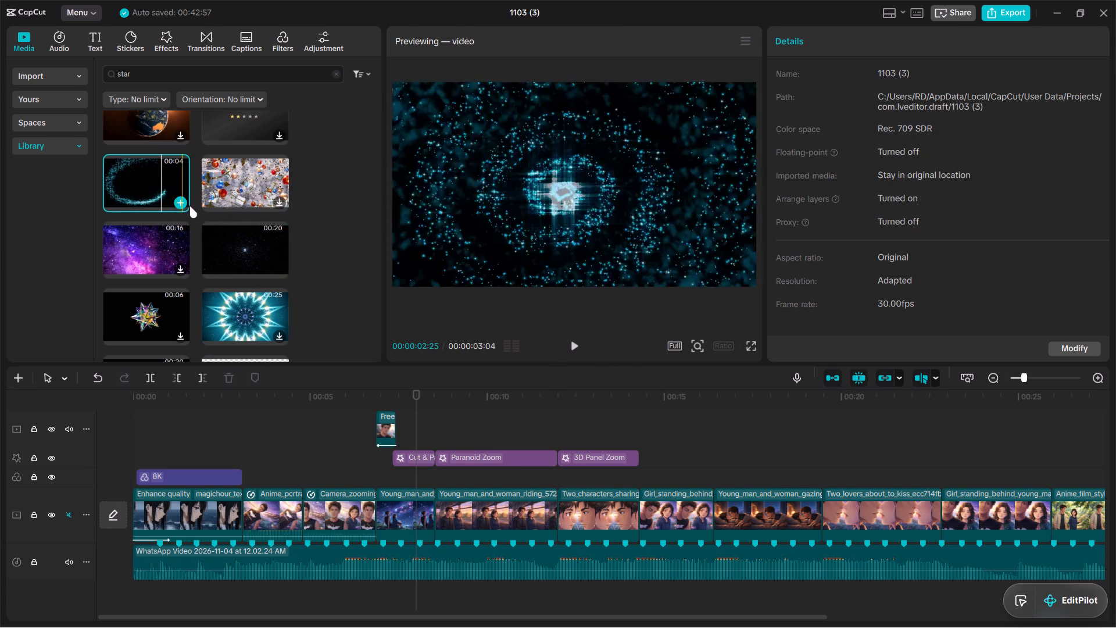
Look through the remaining star results for footage suited to the starry-night scene.
scroll(213, 227, "down", 2)
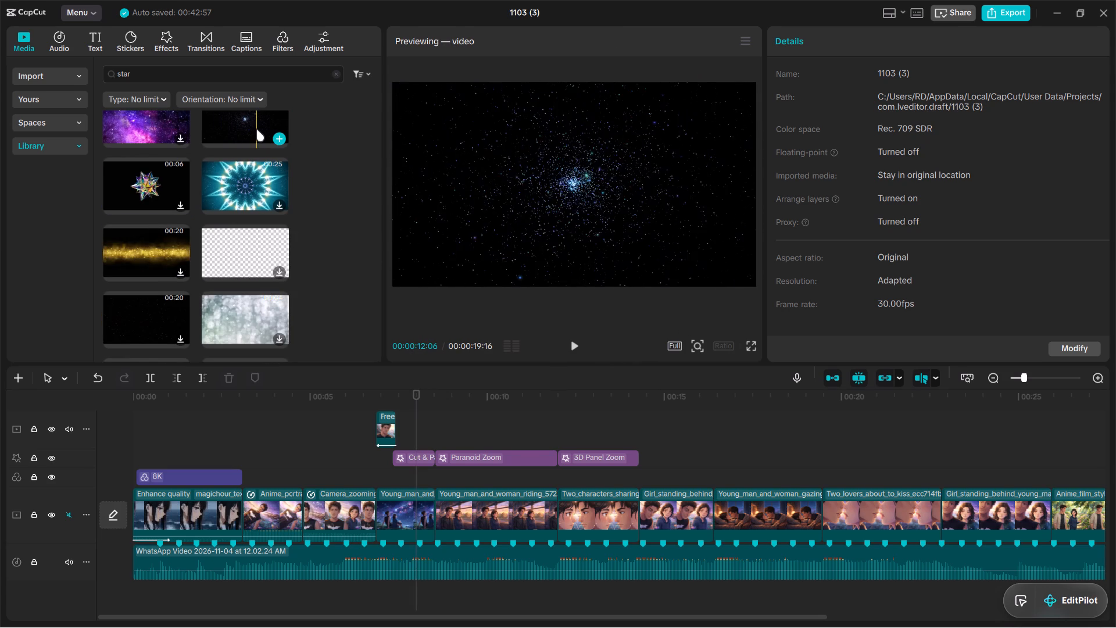
scroll(228, 214, "down", 1)
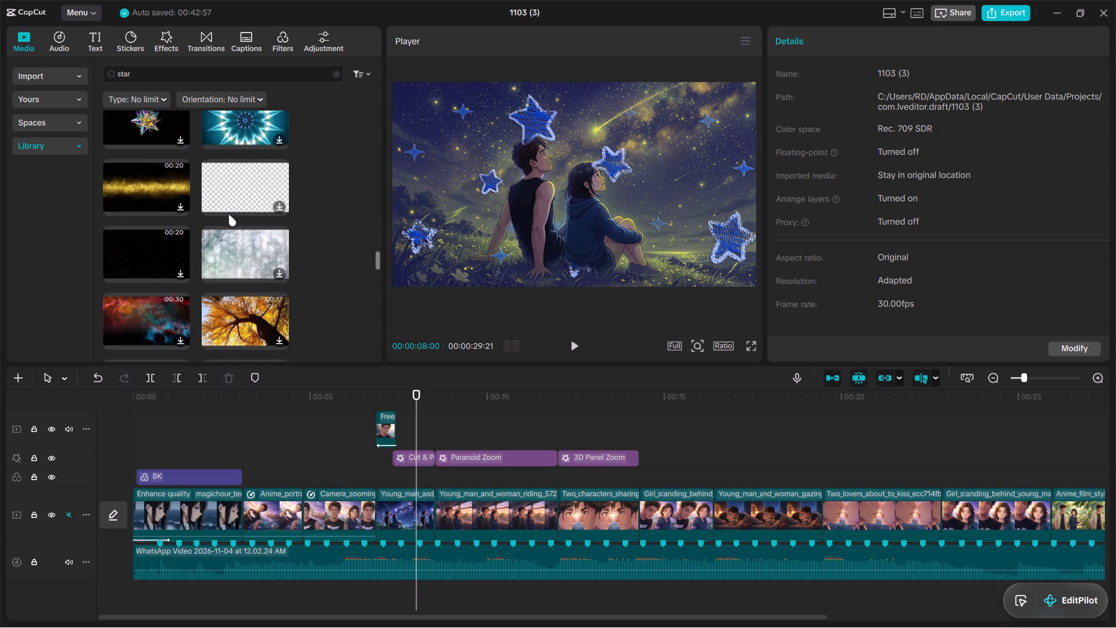
scroll(228, 214, "down", 3)
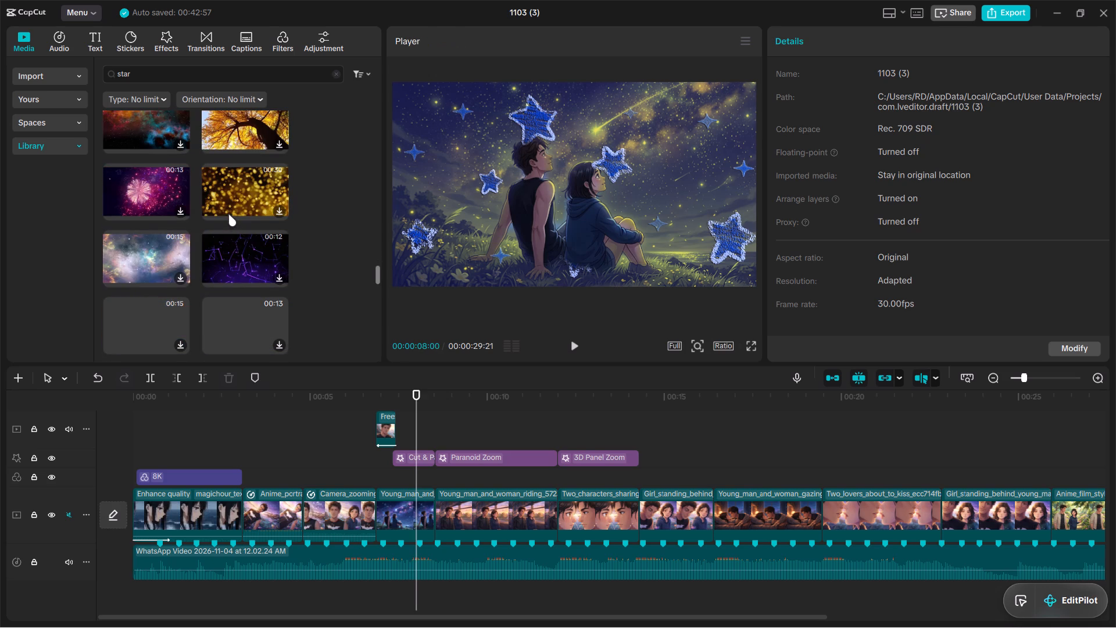
scroll(228, 214, "down", 3)
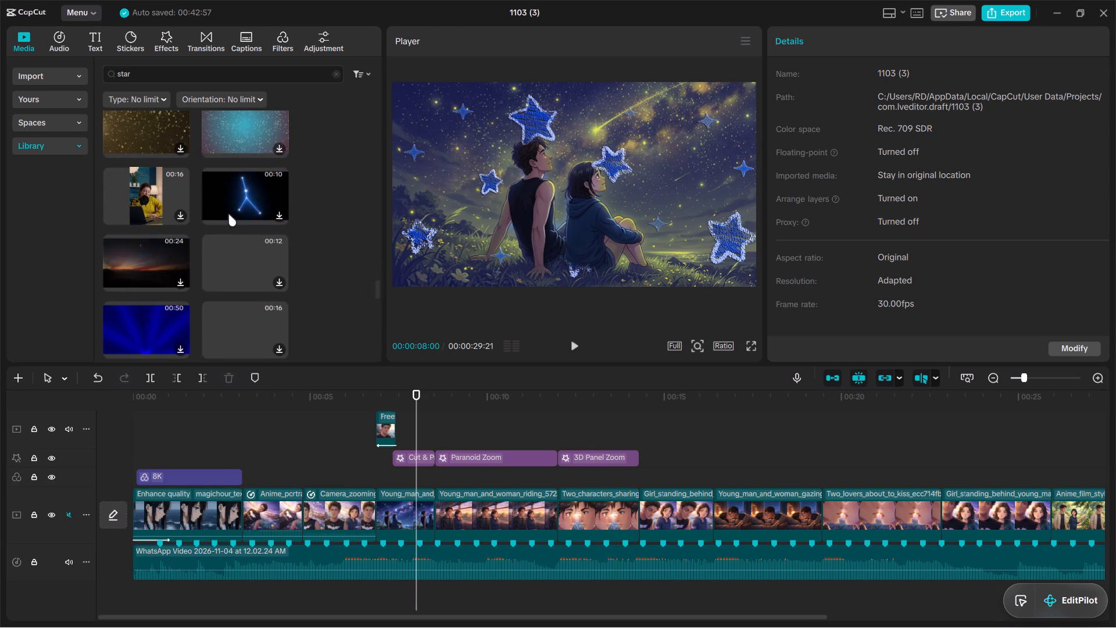
scroll(177, 255, "down", 5)
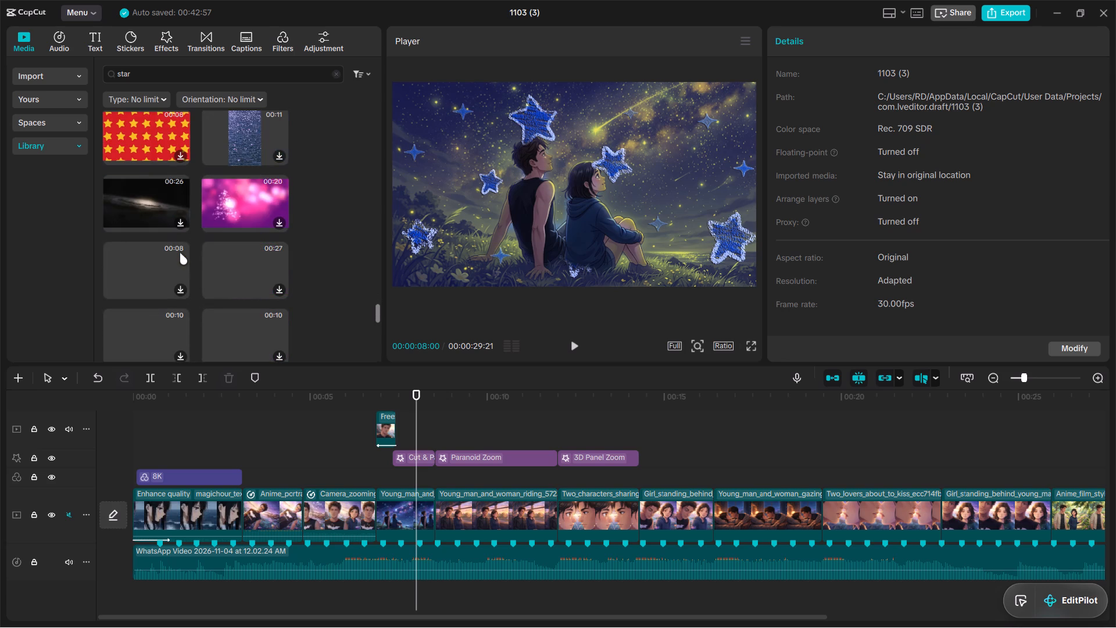
scroll(180, 252, "down", 4)
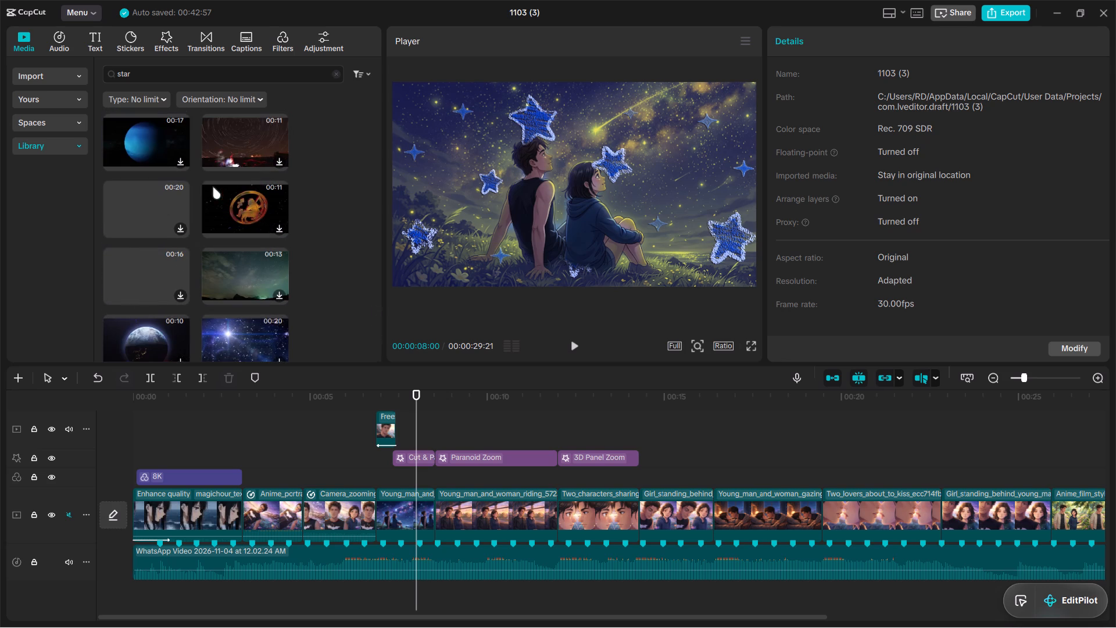
Refine the library search to "single star" and select the first 20-second black clip for preview.
left_click(147, 79)
left_click(119, 74)
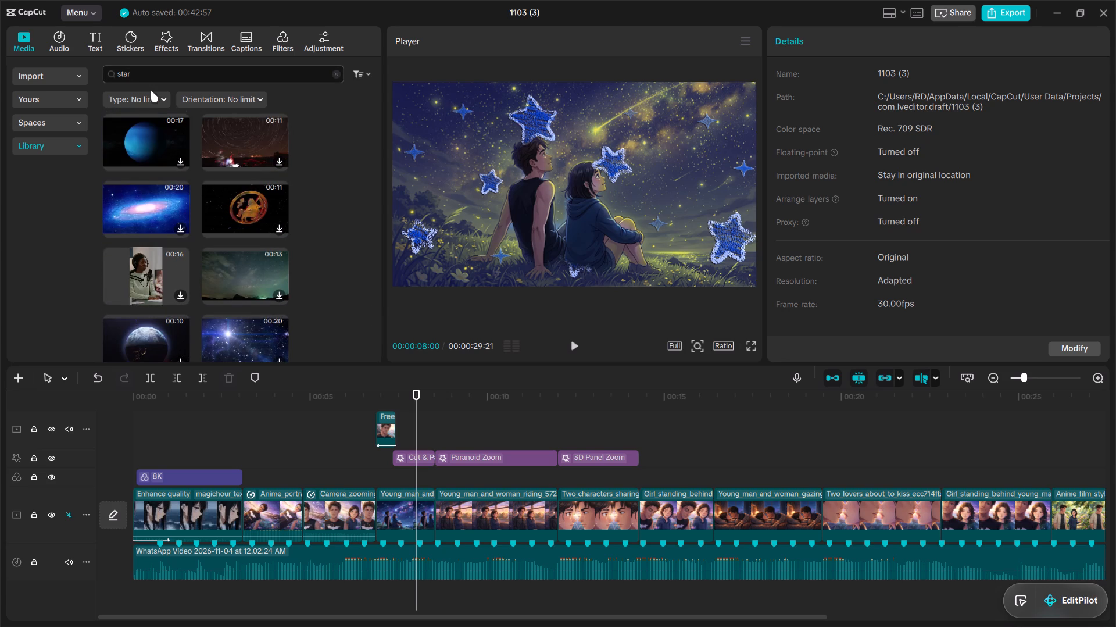
type("ingle")
key("space")
type("s")
key("Return")
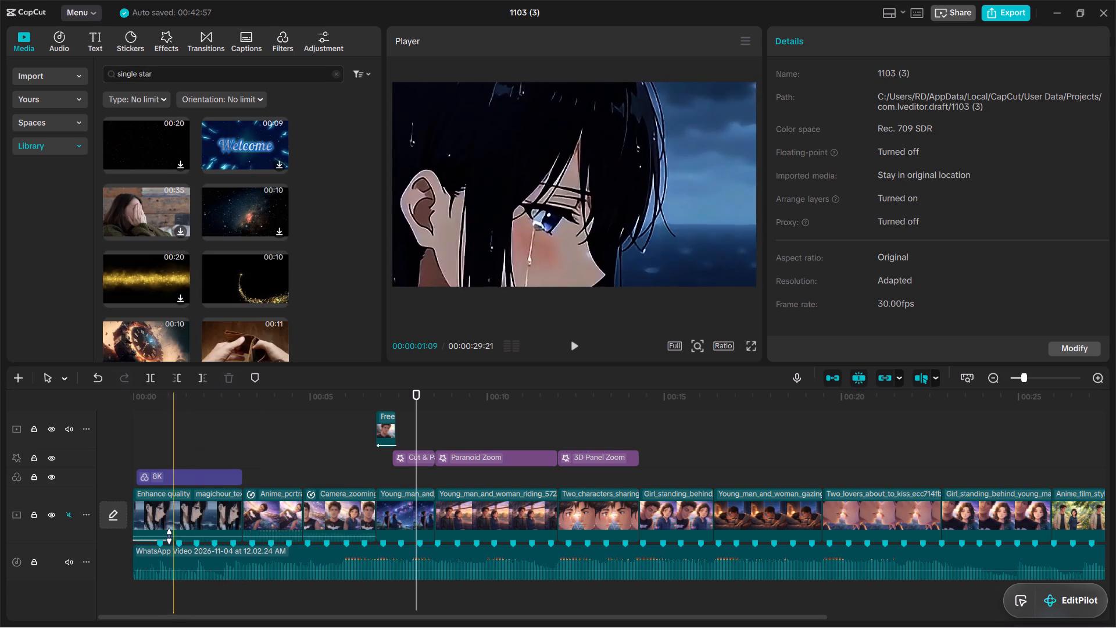
left_click(145, 149)
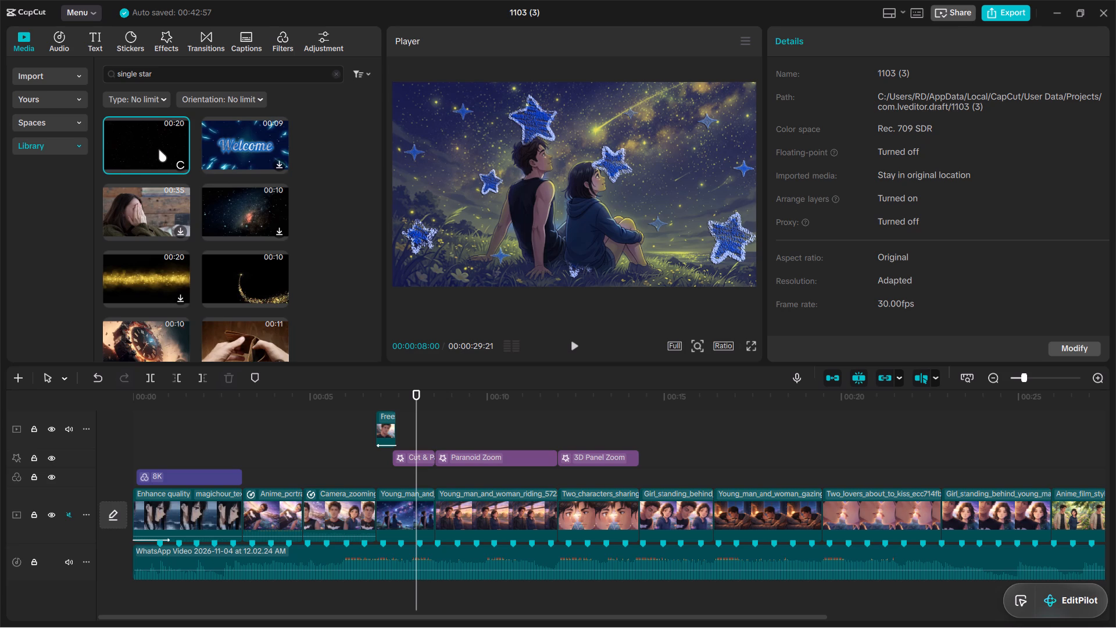
Browse the "single star" results for star footage suited to the starry-night scene.
scroll(212, 208, "down", 7)
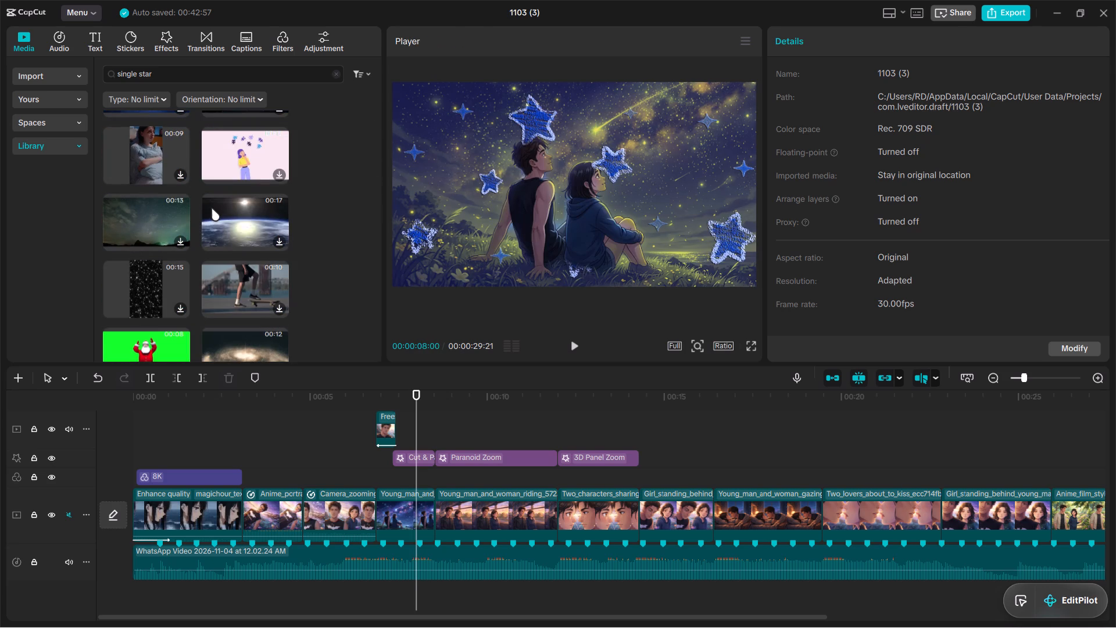
scroll(212, 208, "down", 4)
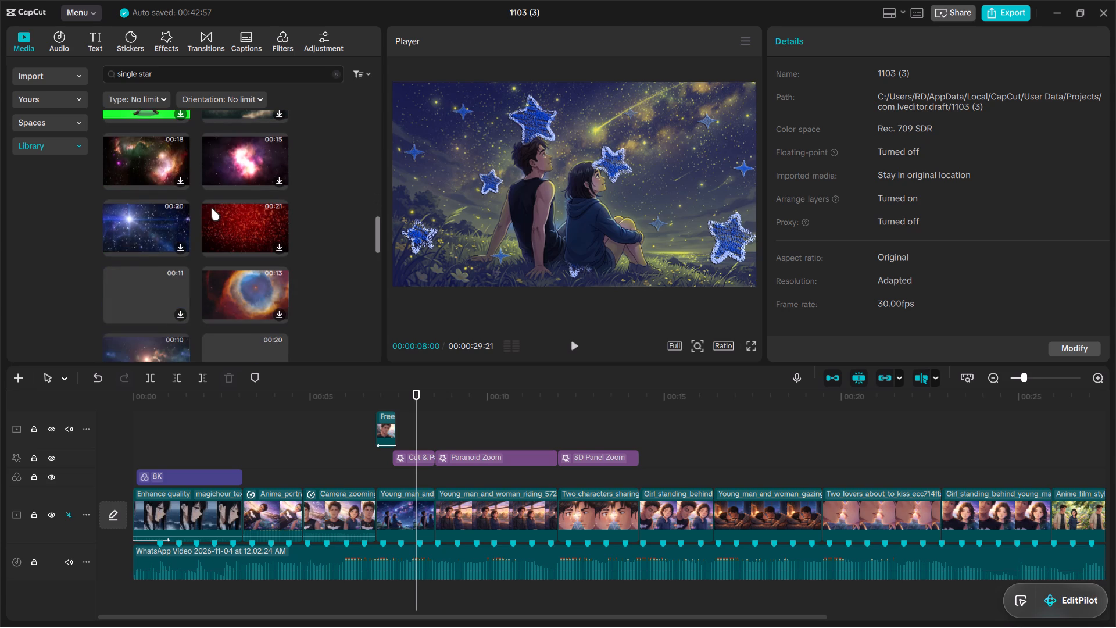
scroll(212, 208, "down", 2)
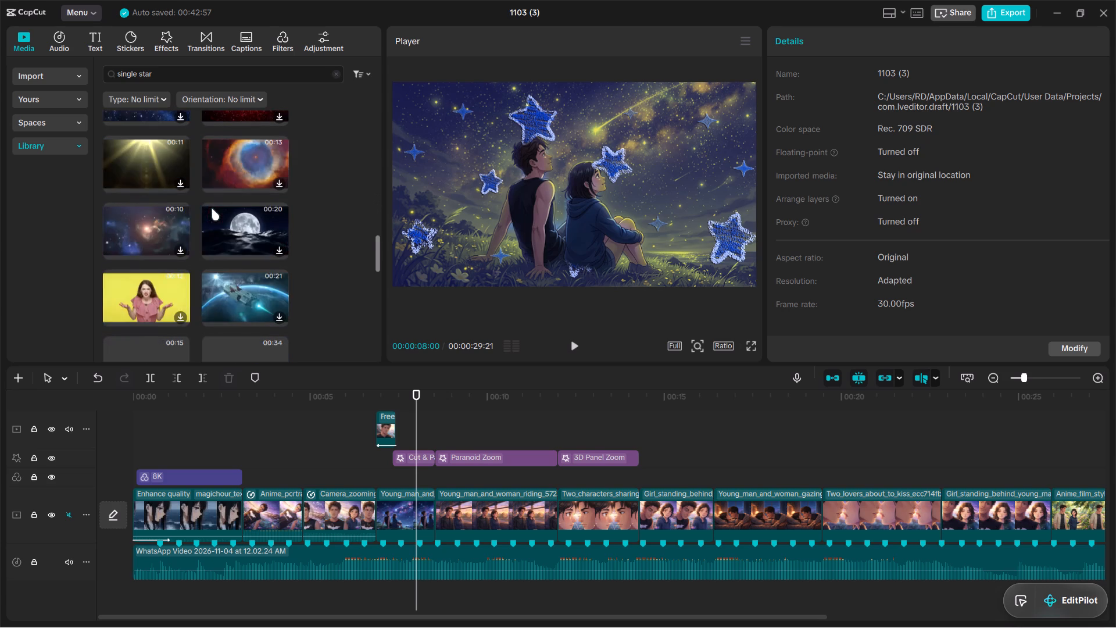
scroll(212, 208, "down", 2)
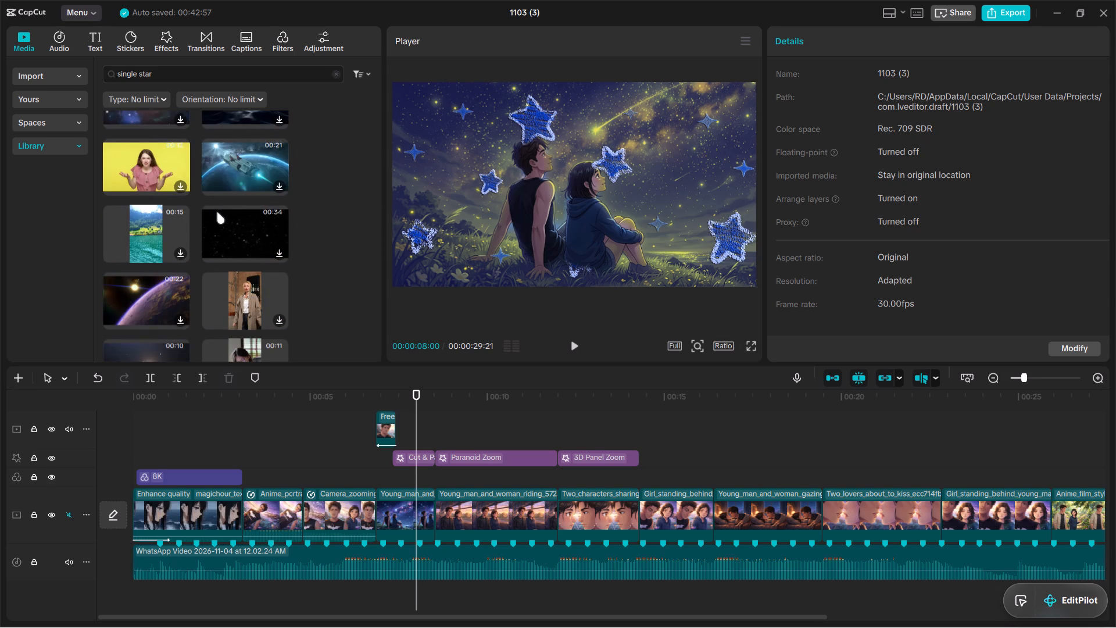
scroll(238, 229, "down", 3)
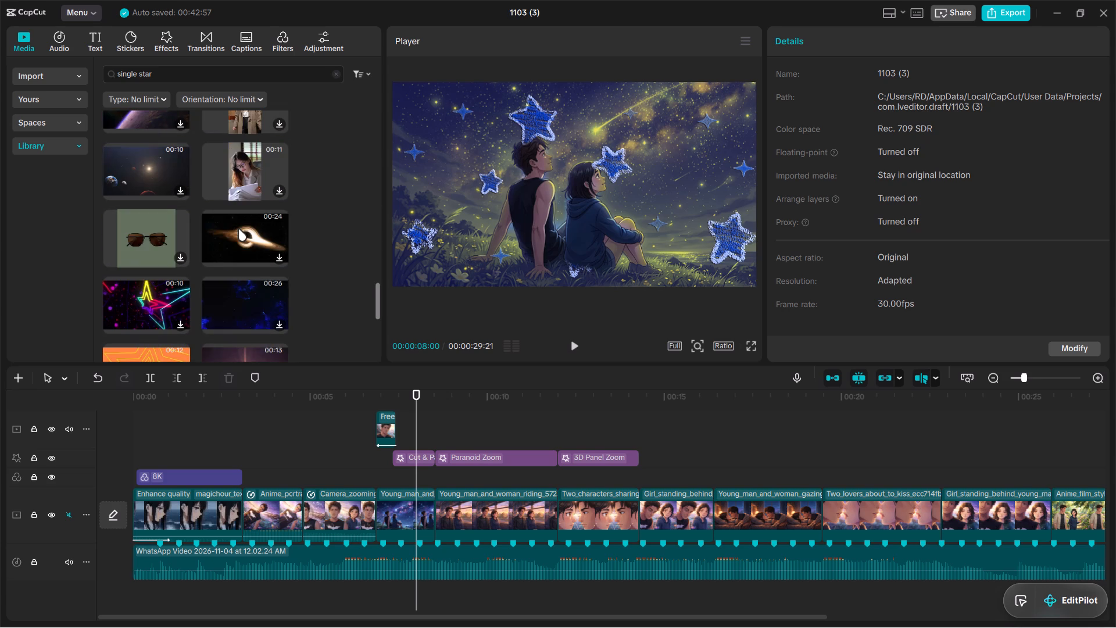
scroll(238, 229, "down", 5)
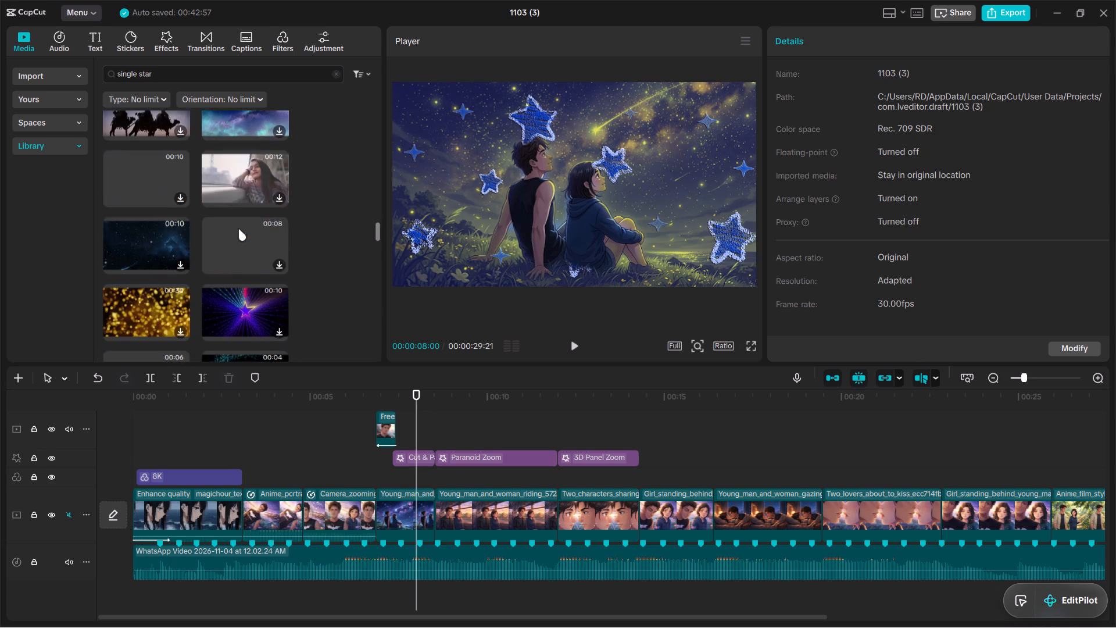
scroll(238, 229, "down", 1)
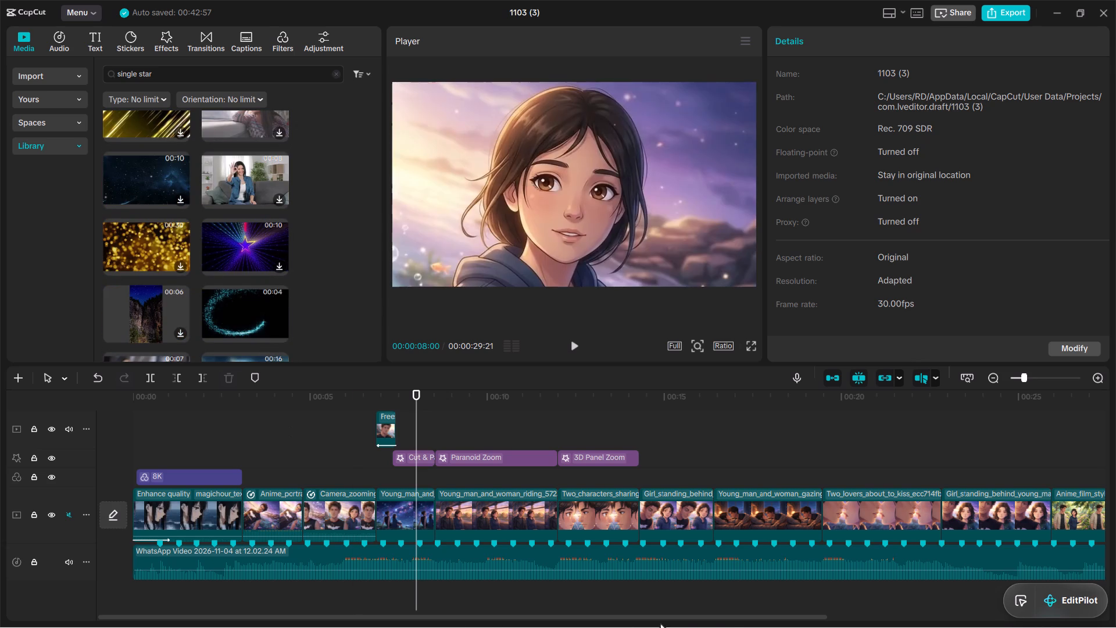